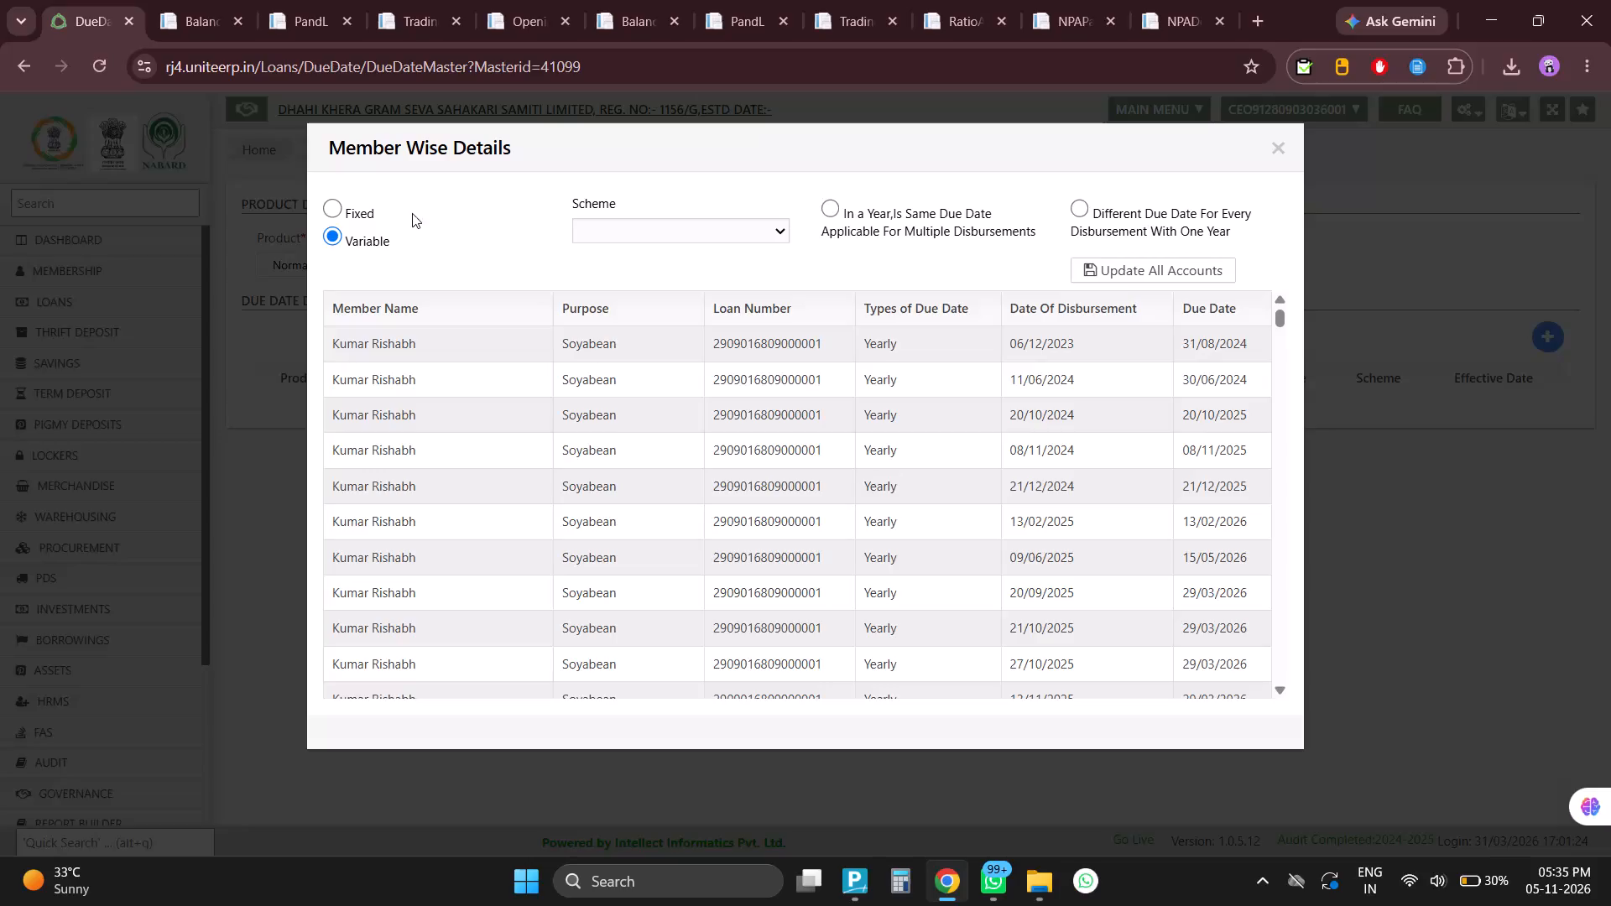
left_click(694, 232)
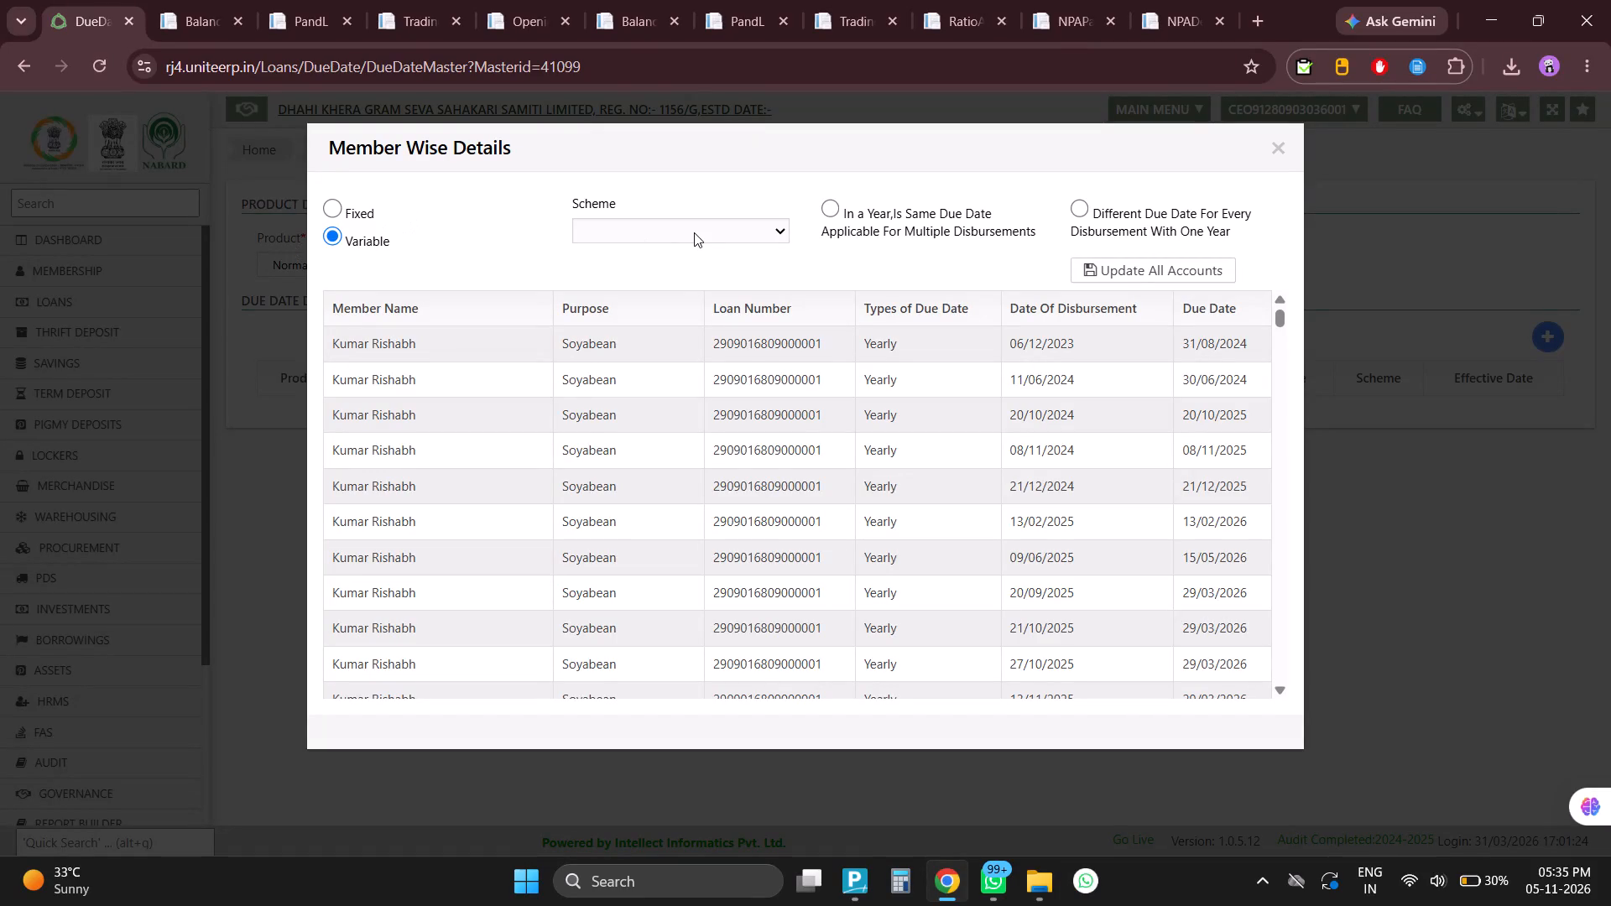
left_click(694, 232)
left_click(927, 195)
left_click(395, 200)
Switch the member wise due date type to Fixed.
left_click(332, 209)
left_click(430, 212)
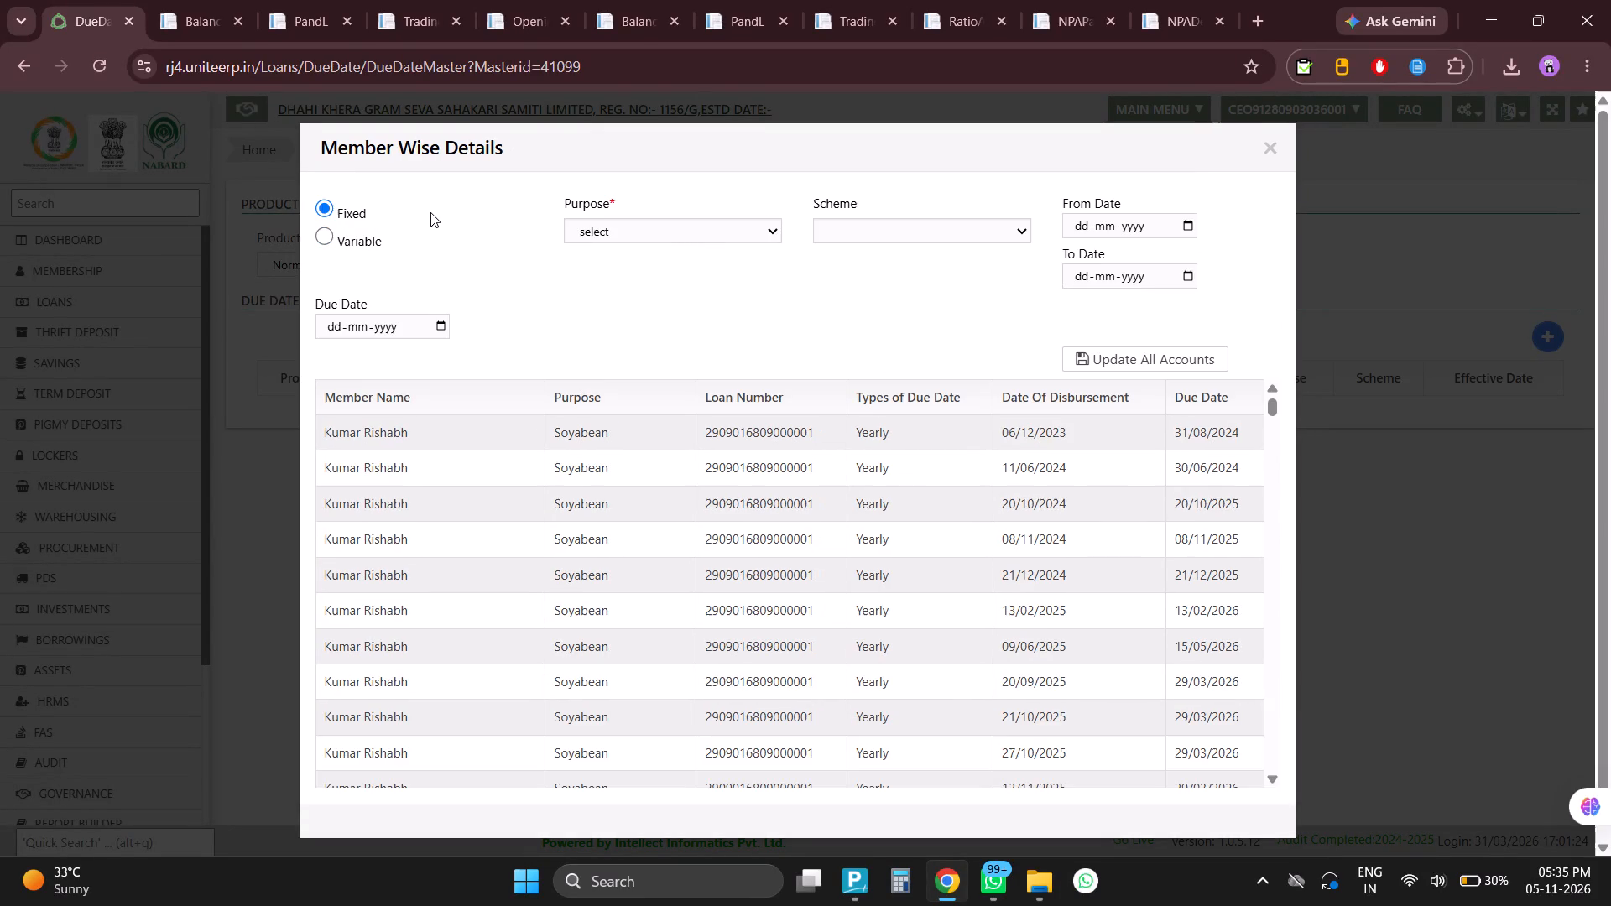
Set the Purpose for the fixed due date to Chillies.
left_click(660, 235)
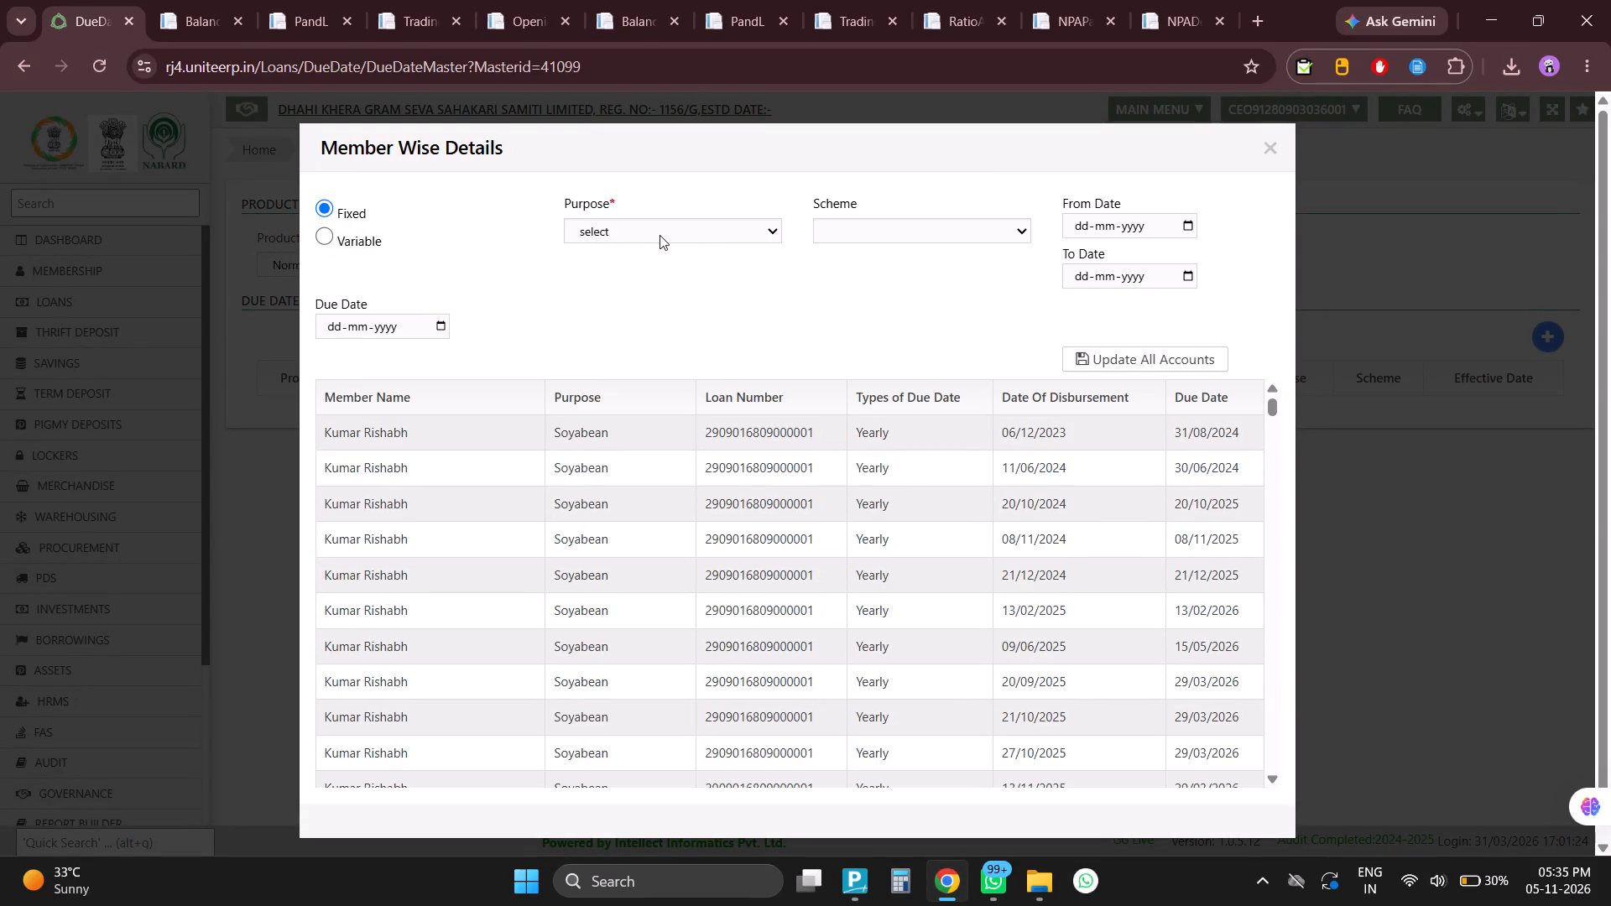
left_click(660, 235)
left_click(619, 228)
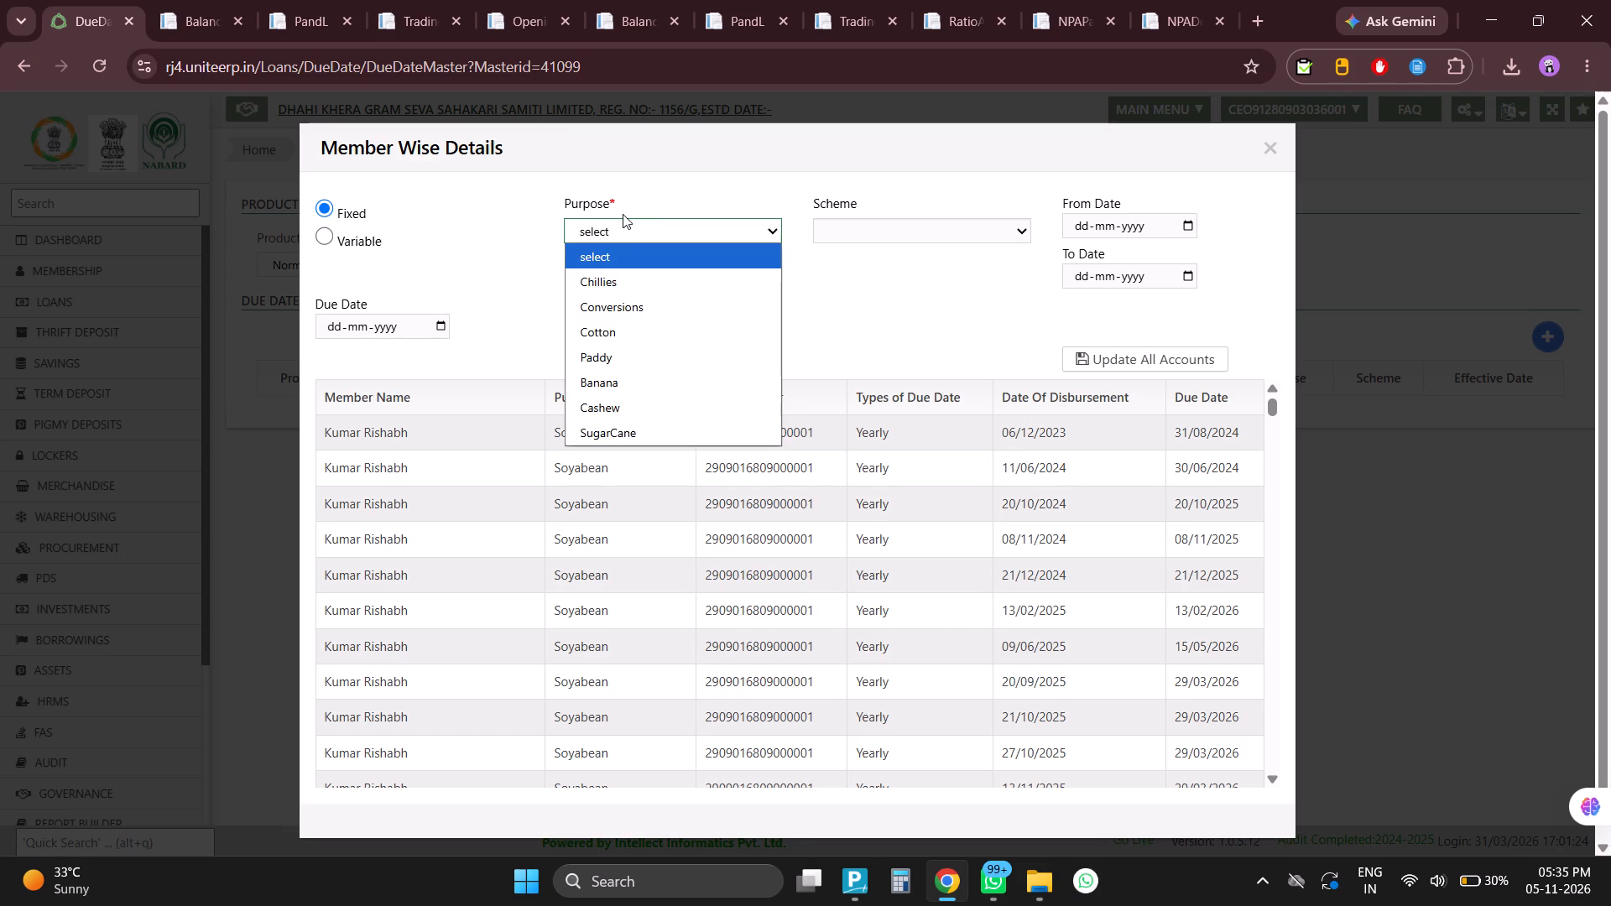
left_click(633, 296)
left_click(600, 229)
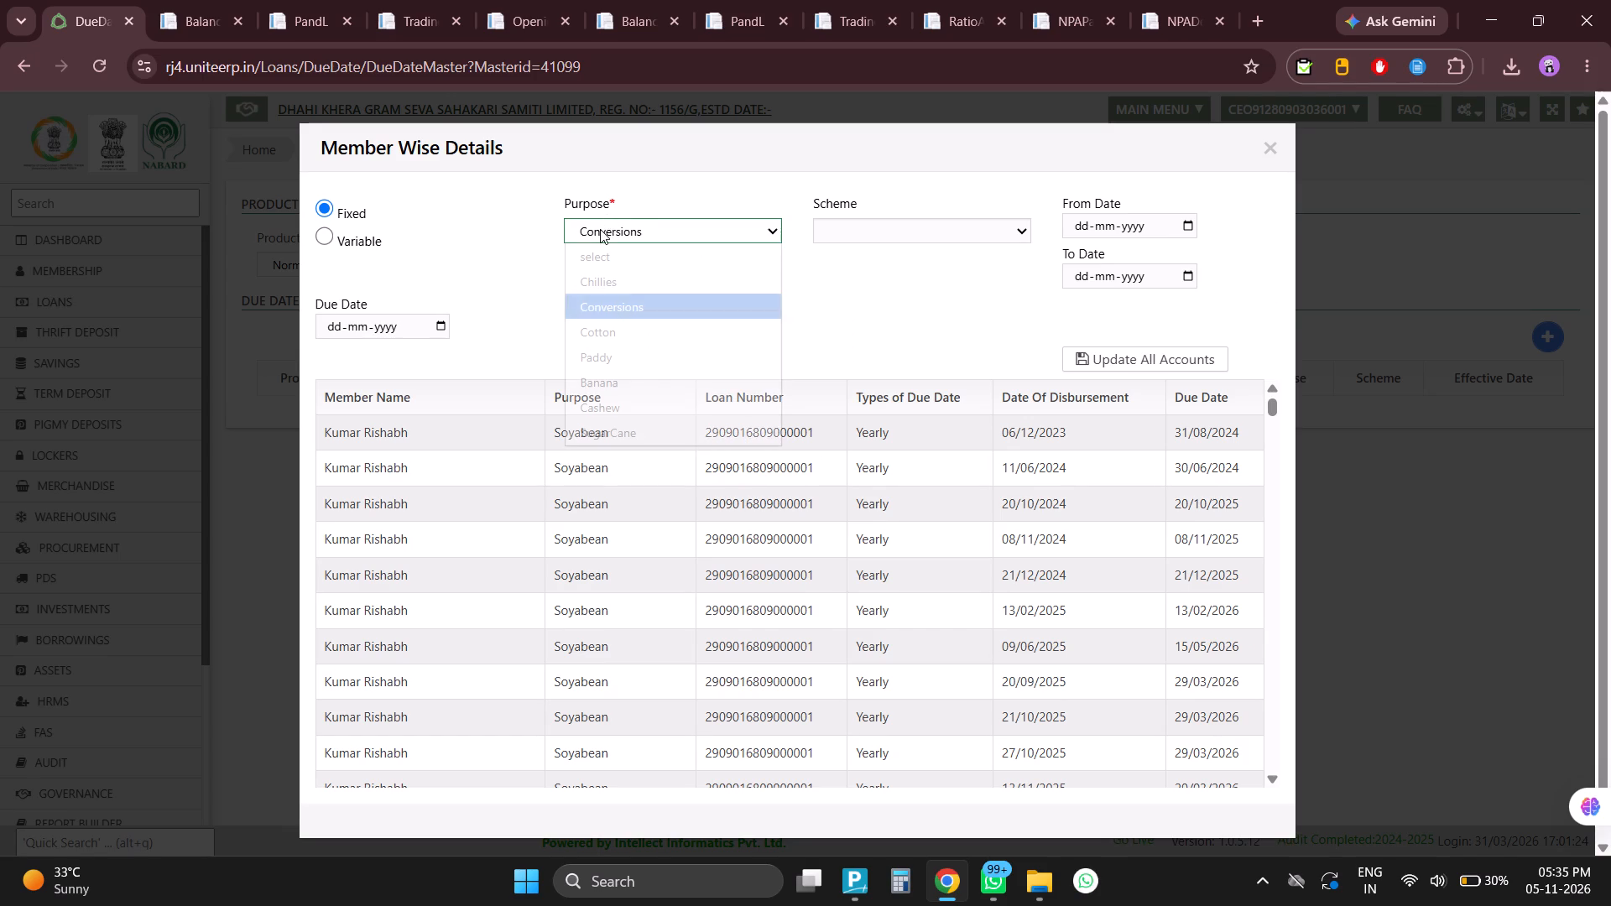
left_click(597, 280)
double_click(597, 280)
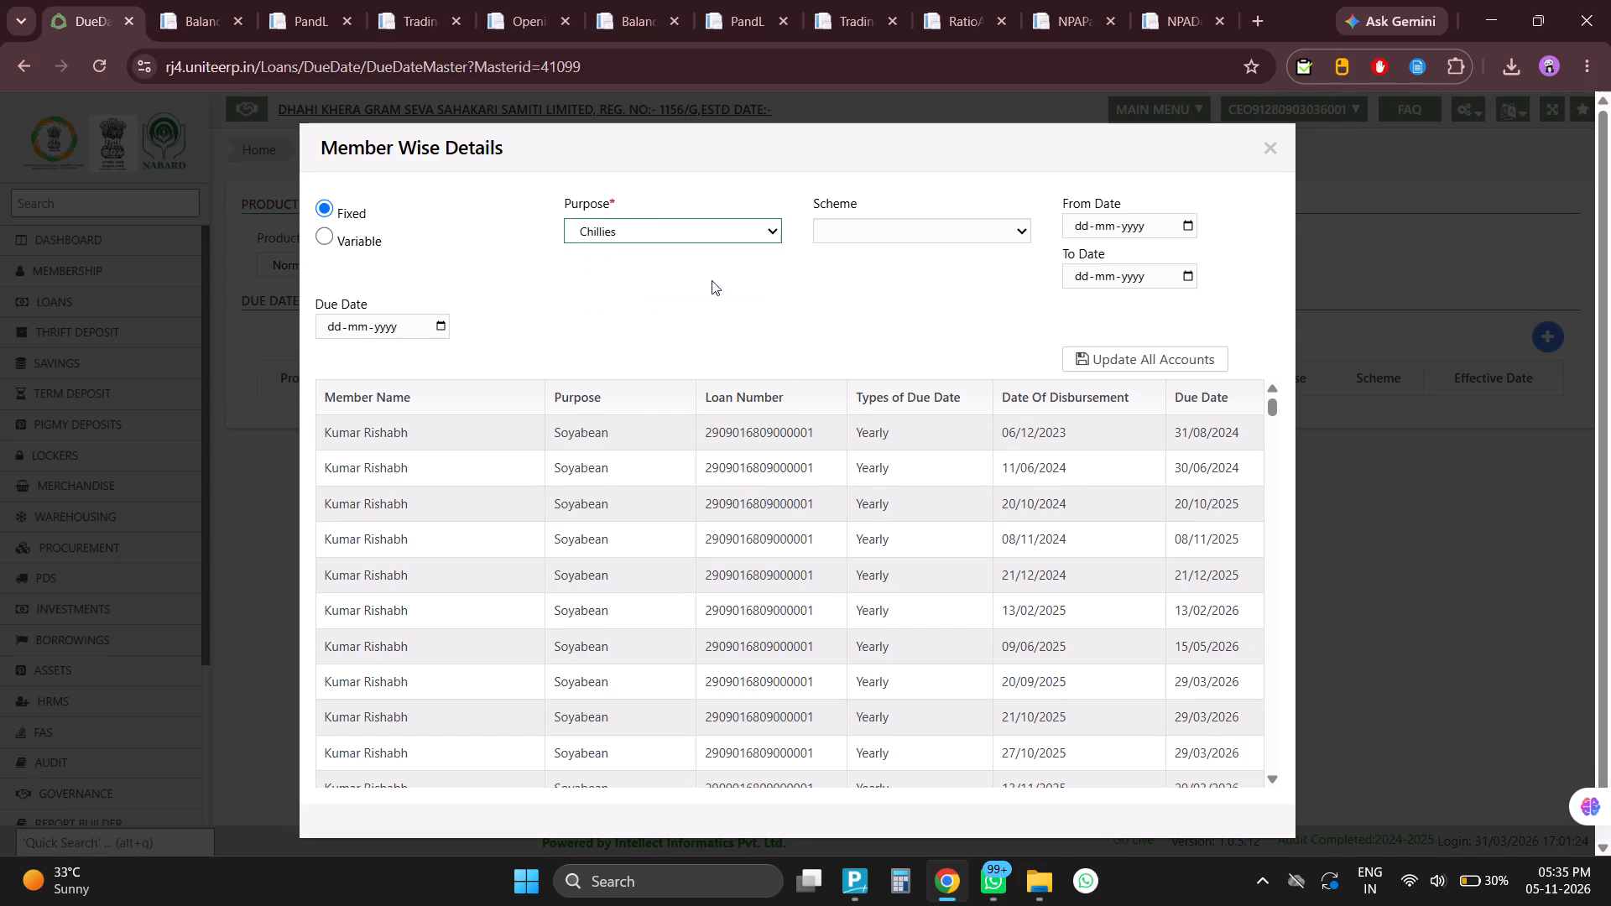
Review the available Scheme and Purpose options without choosing another one.
left_click(837, 242)
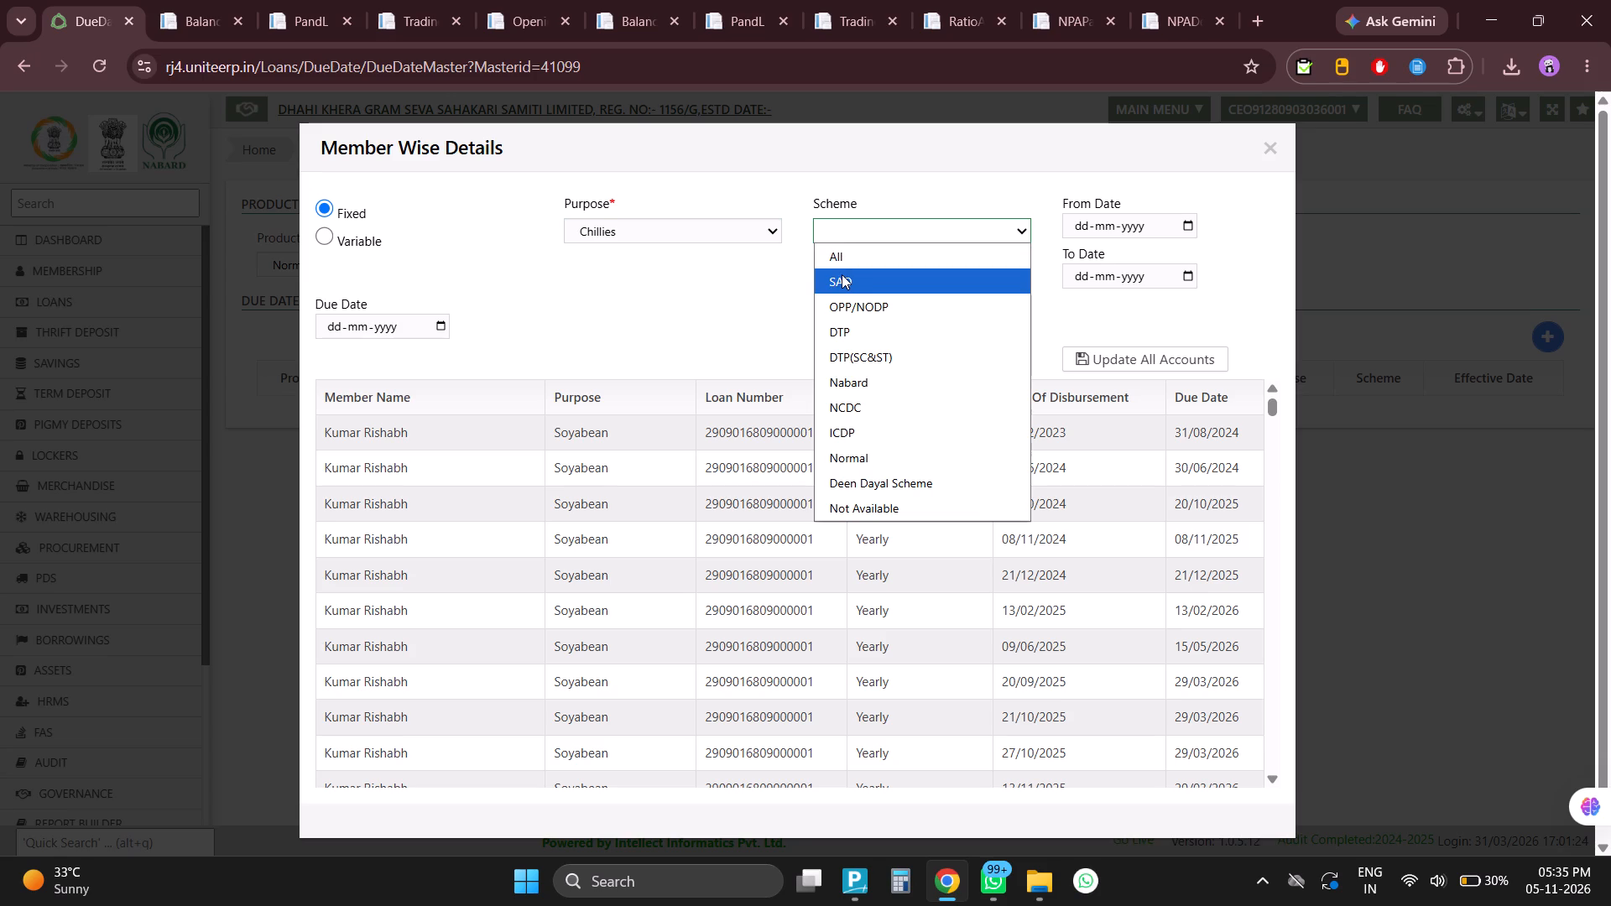
left_click(648, 276)
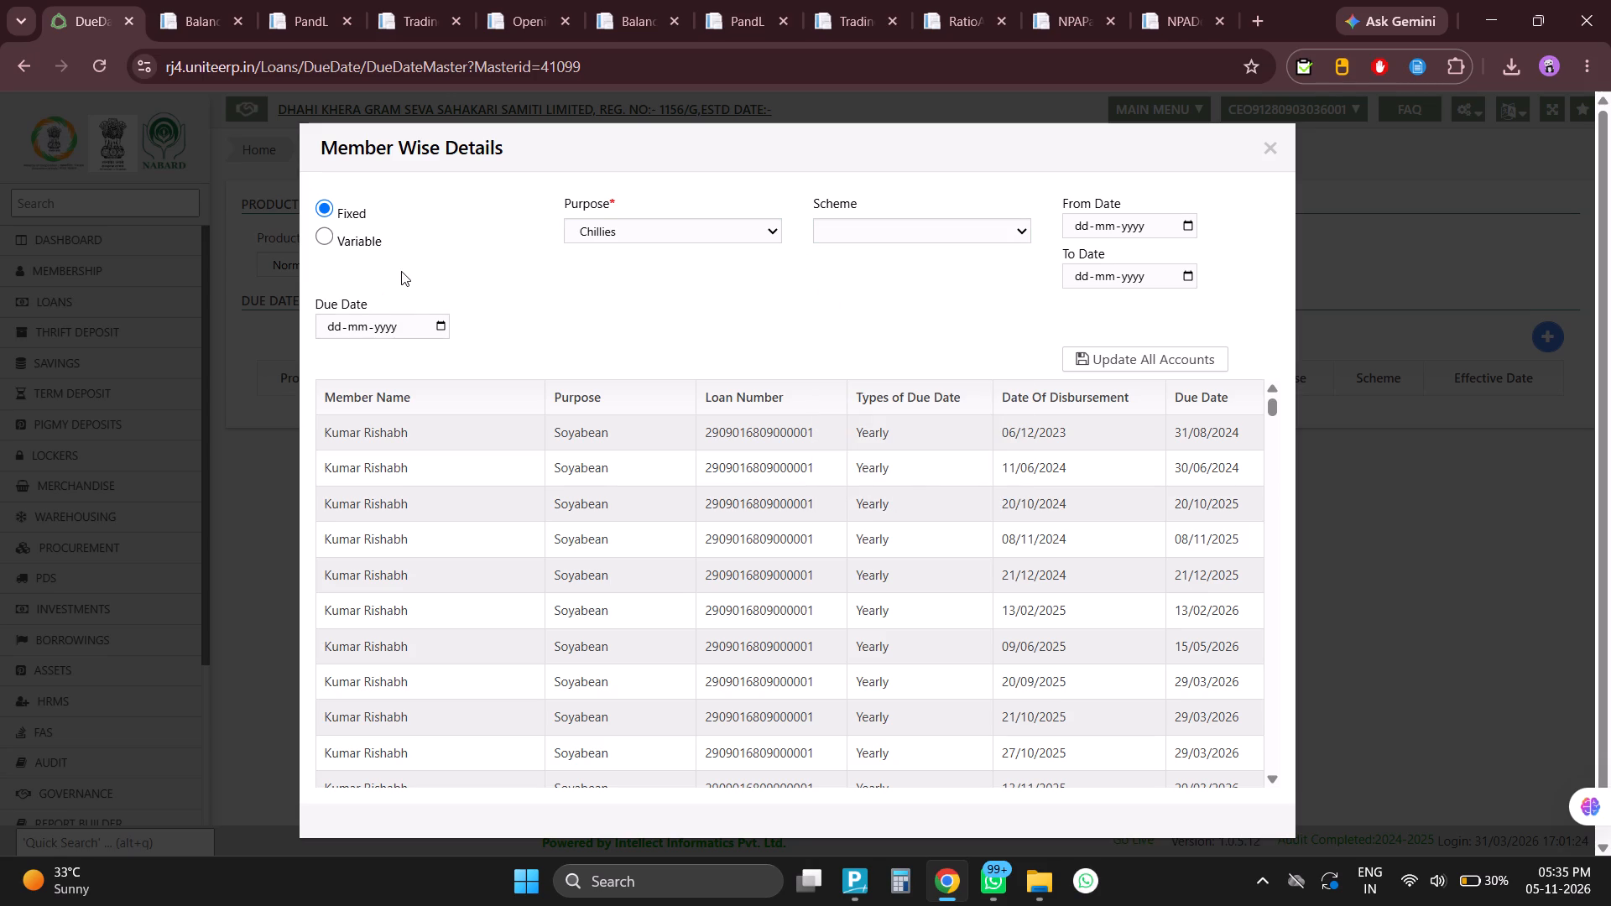
left_click(692, 232)
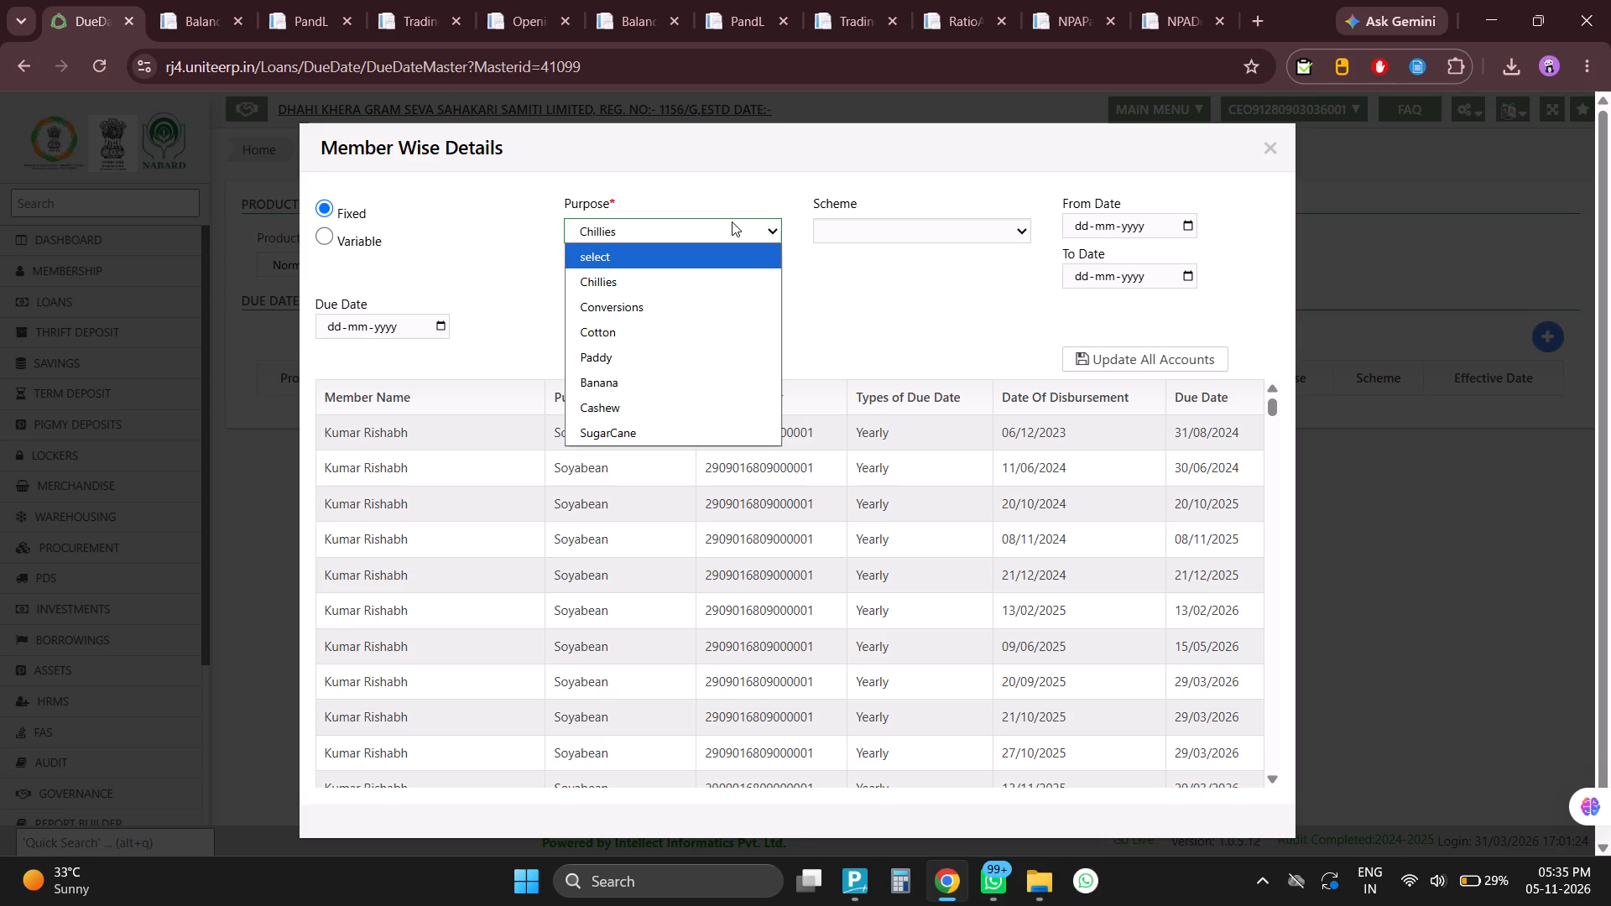
left_click(968, 310)
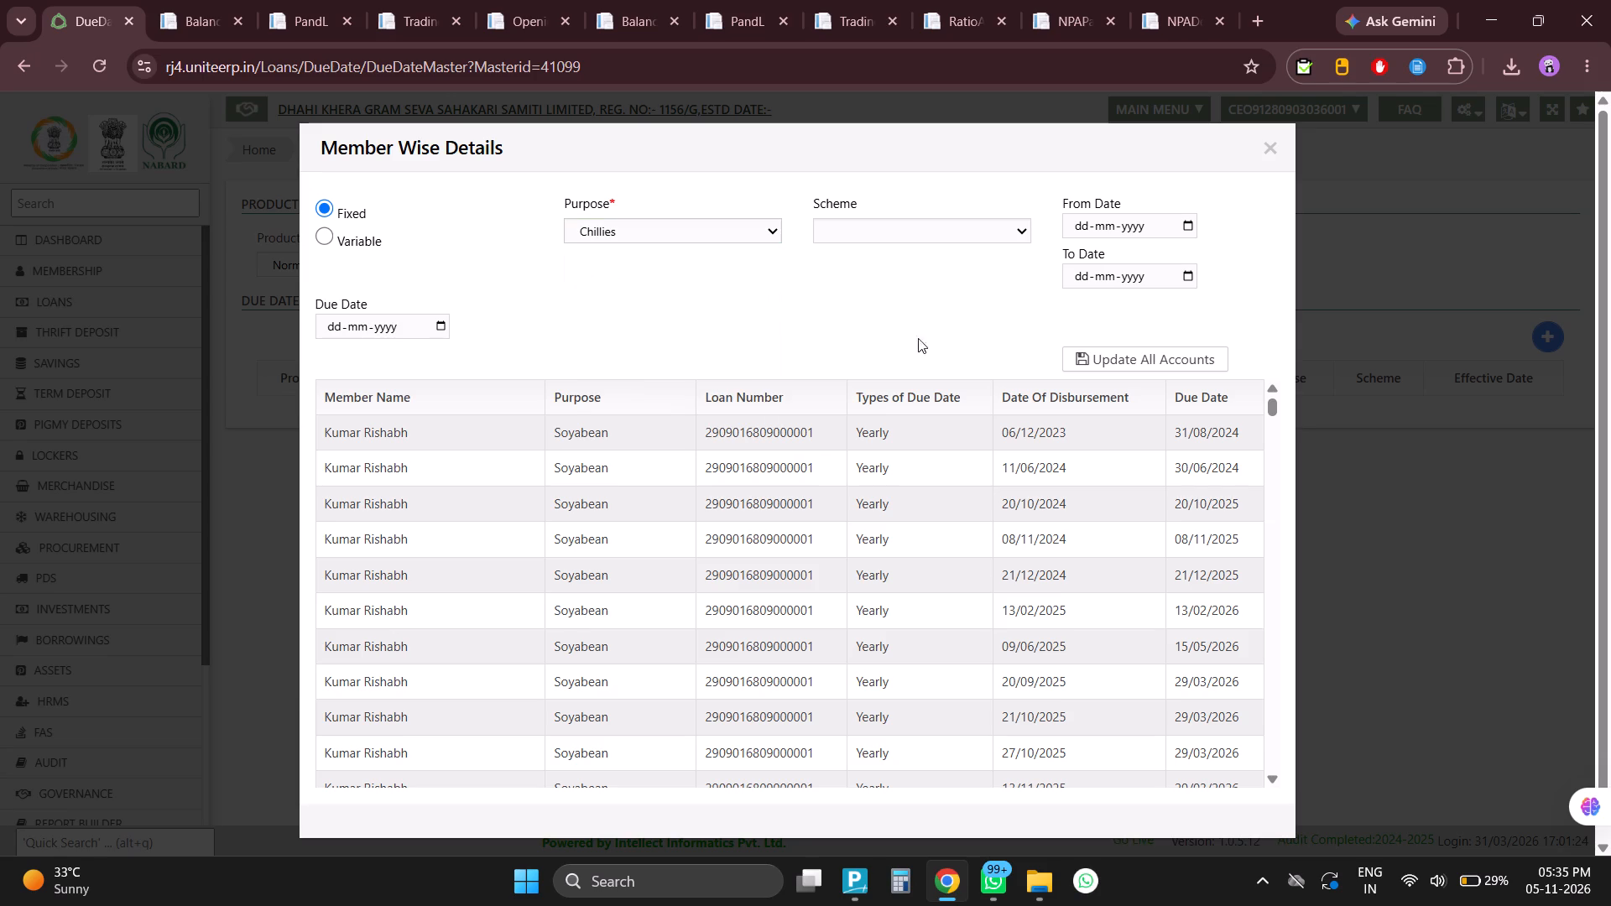
Examine the purposes, due date types and due dates of the first loan accounts in the member table.
scroll(690, 536, "down", 9)
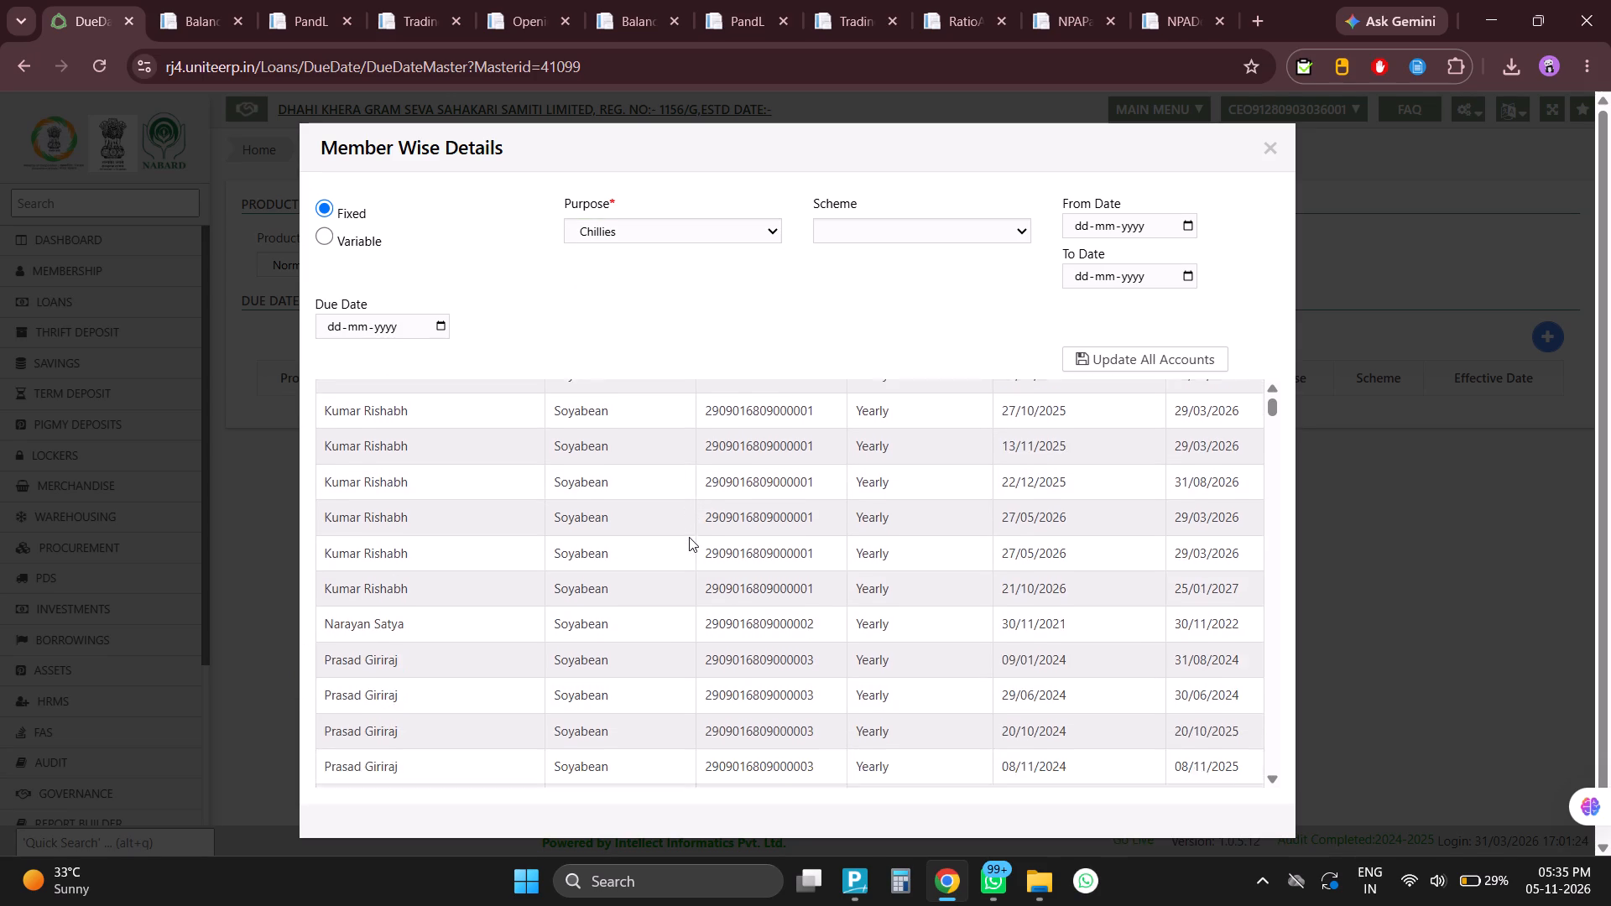
scroll(689, 537, "down", 6)
scroll(689, 537, "down", 20)
scroll(689, 537, "down", 2)
scroll(689, 537, "up", 1)
scroll(689, 537, "down", 1)
scroll(689, 537, "up", 1)
scroll(689, 537, "down", 9)
scroll(689, 537, "up", 4)
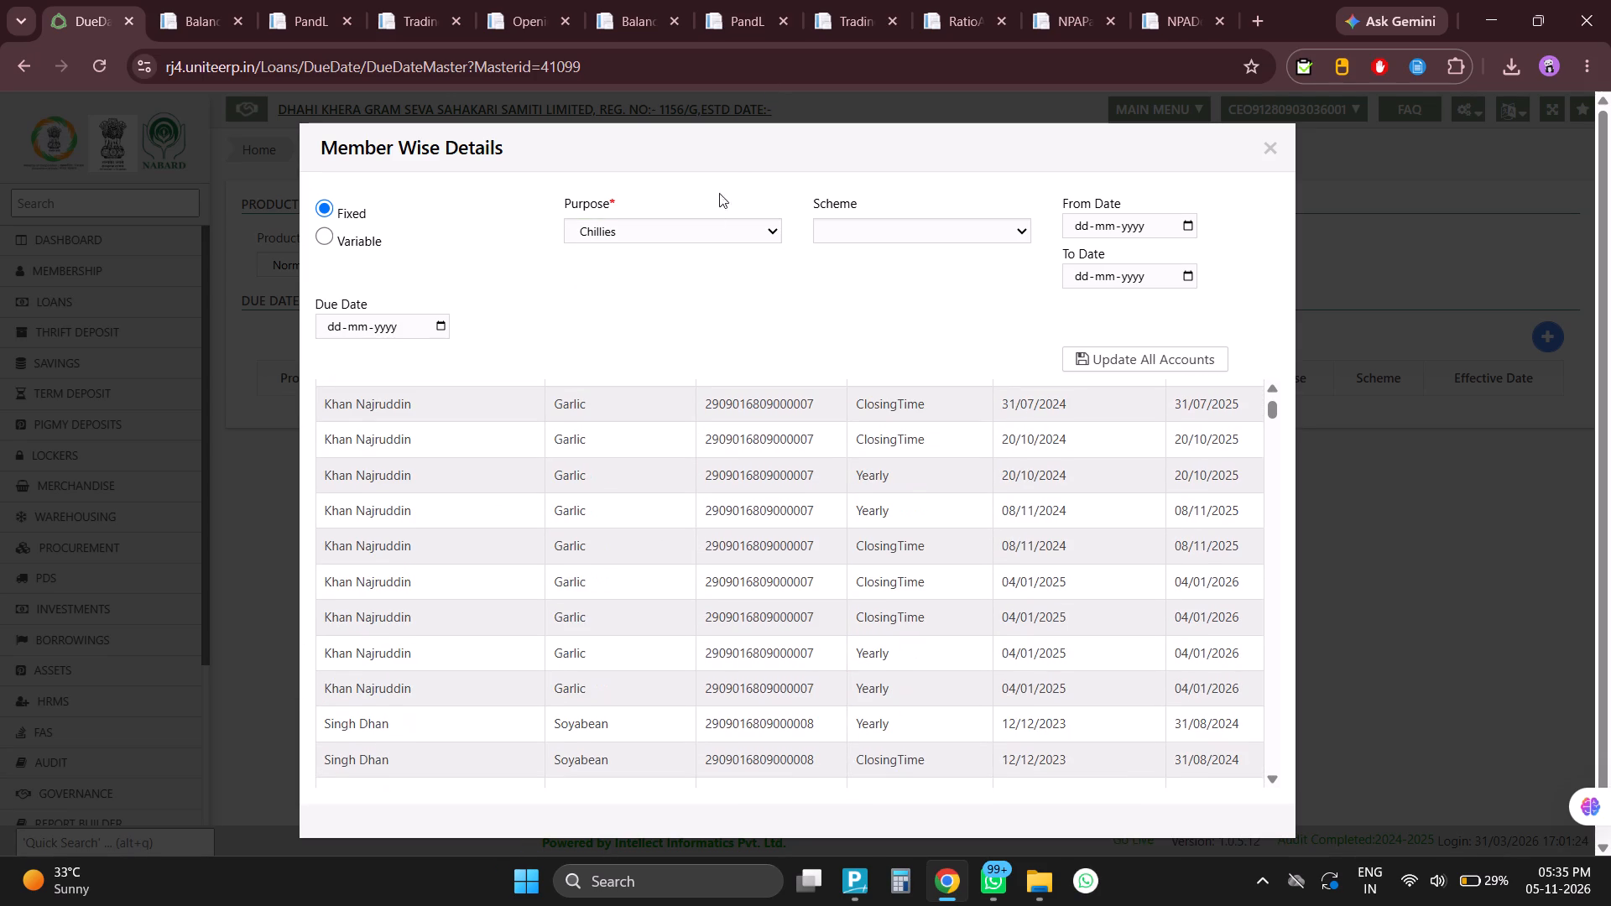
Compare the available Purpose options with the purposes recorded on loan accounts further through the member table.
left_click(695, 235)
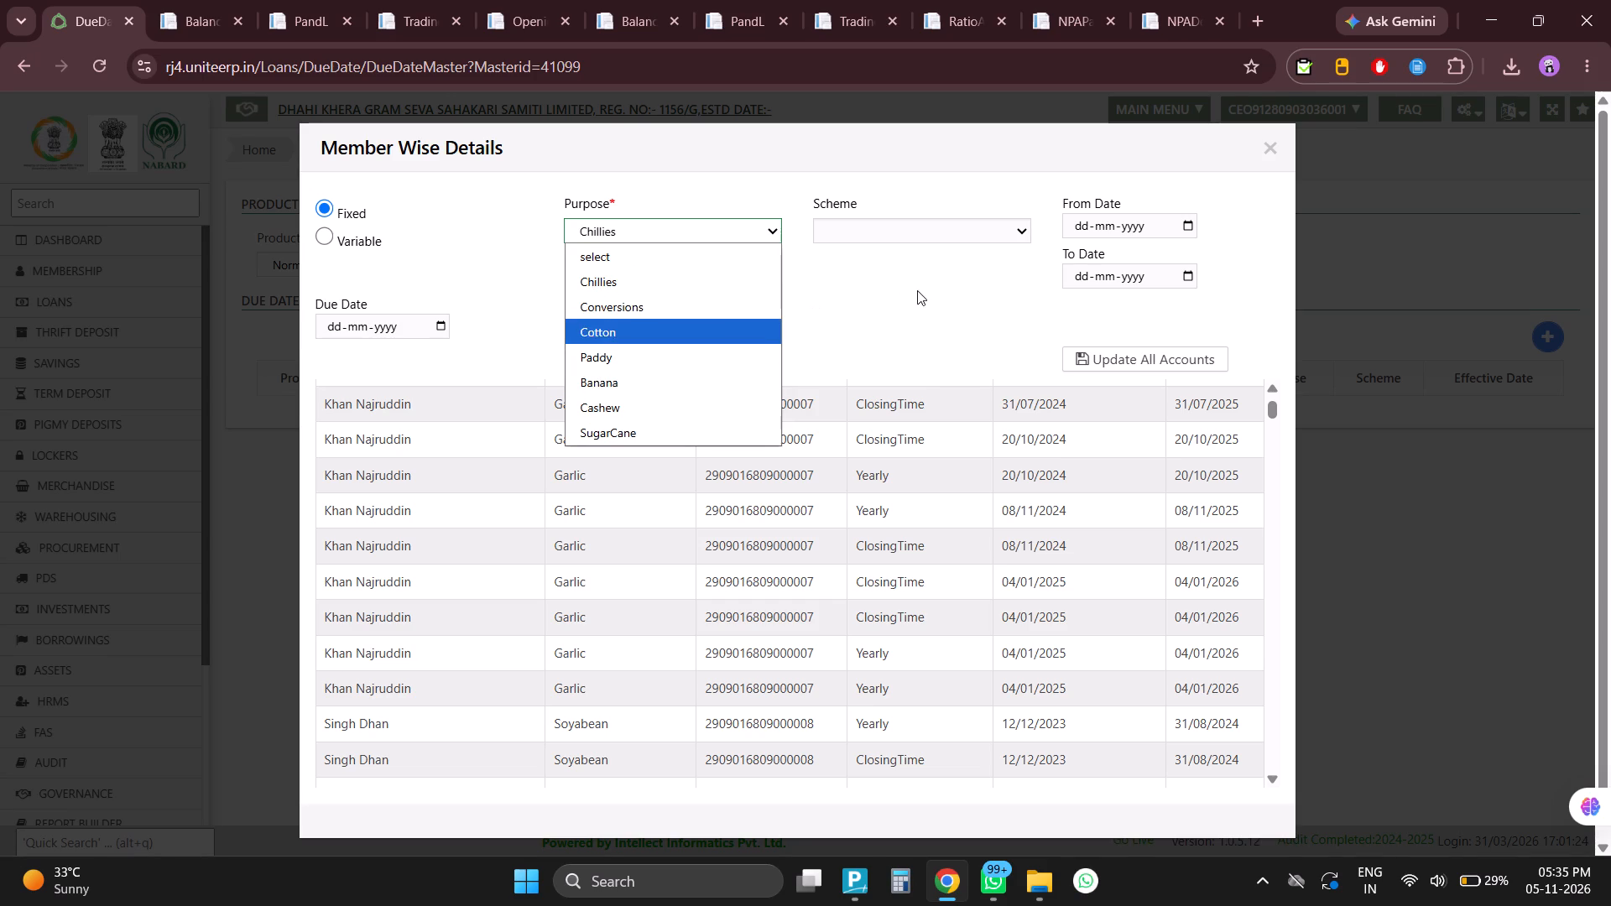
scroll(605, 659, "down", 16)
scroll(603, 659, "down", 15)
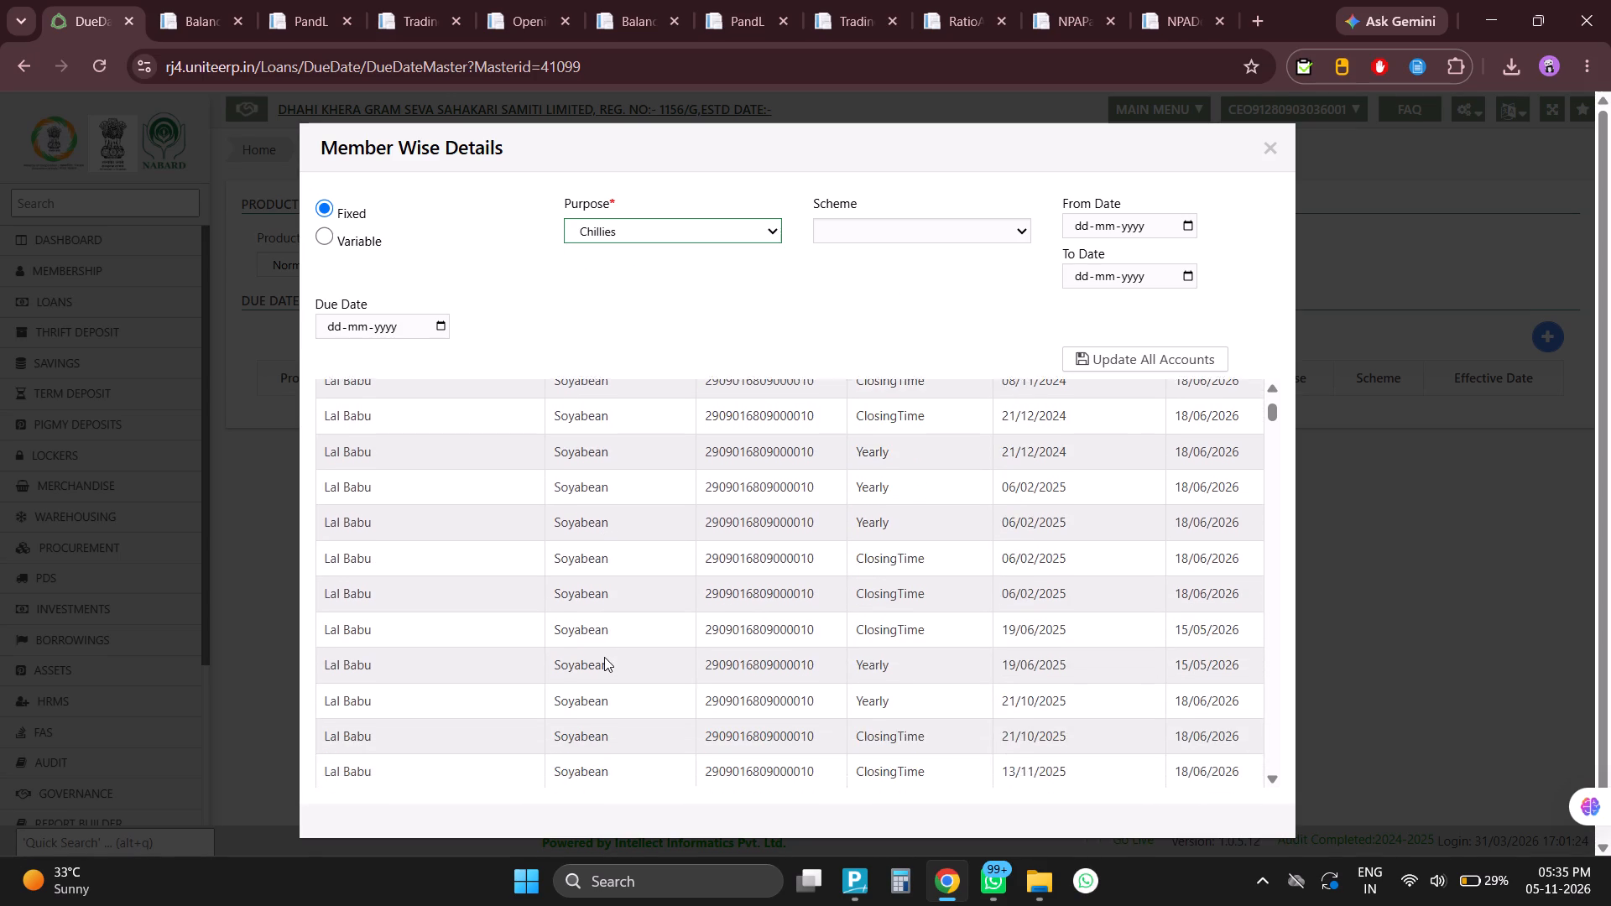
scroll(604, 657, "down", 20)
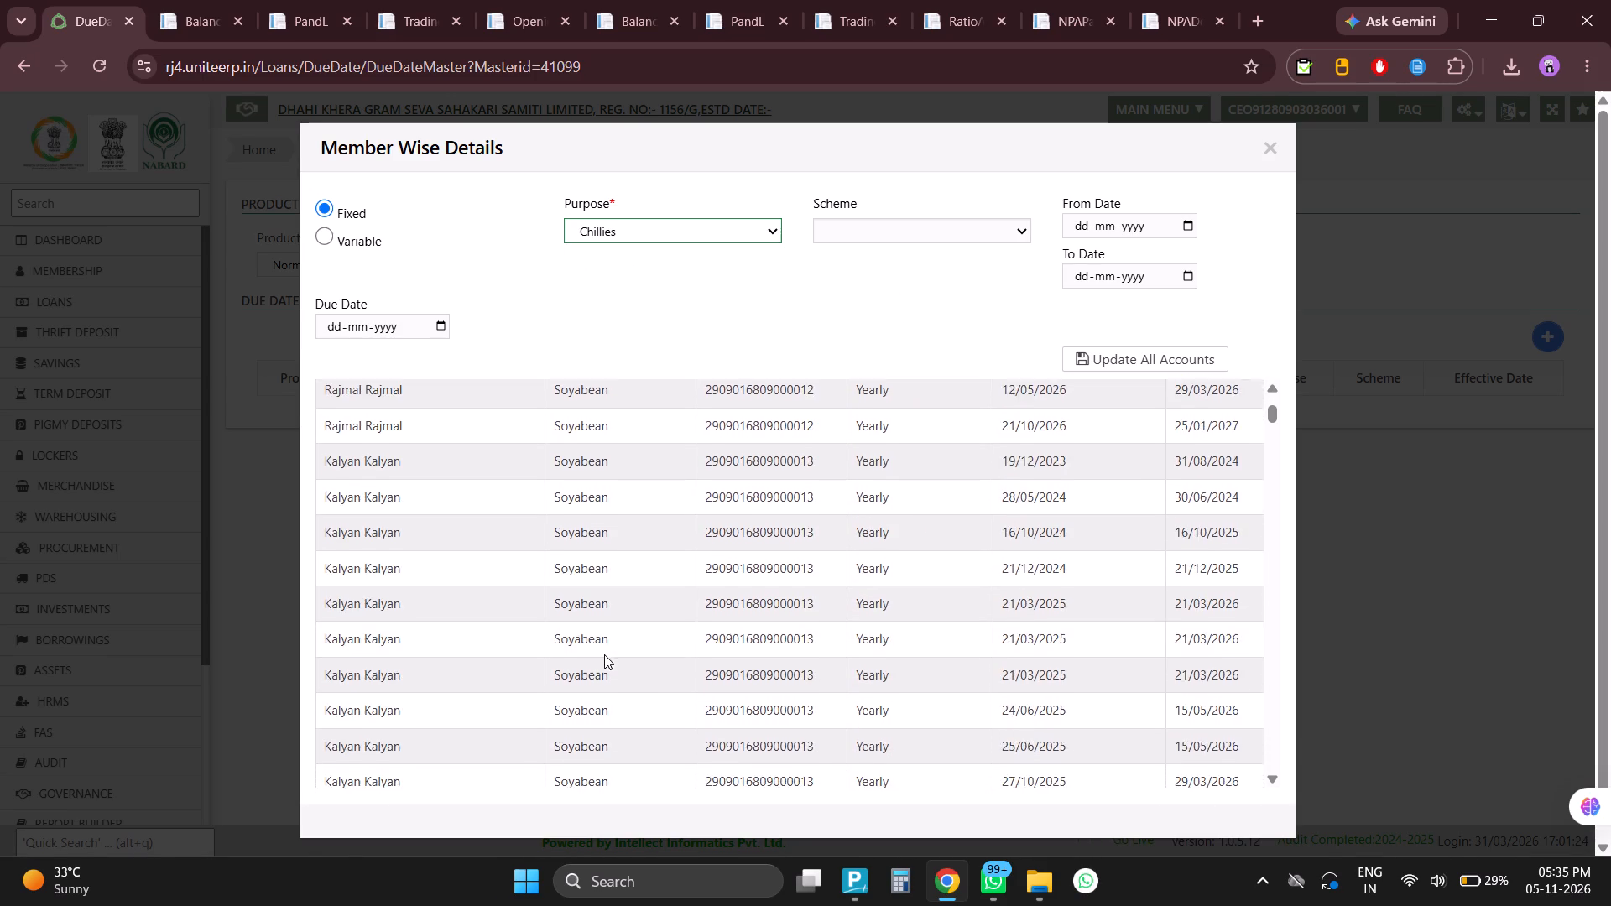
scroll(604, 654, "down", 6)
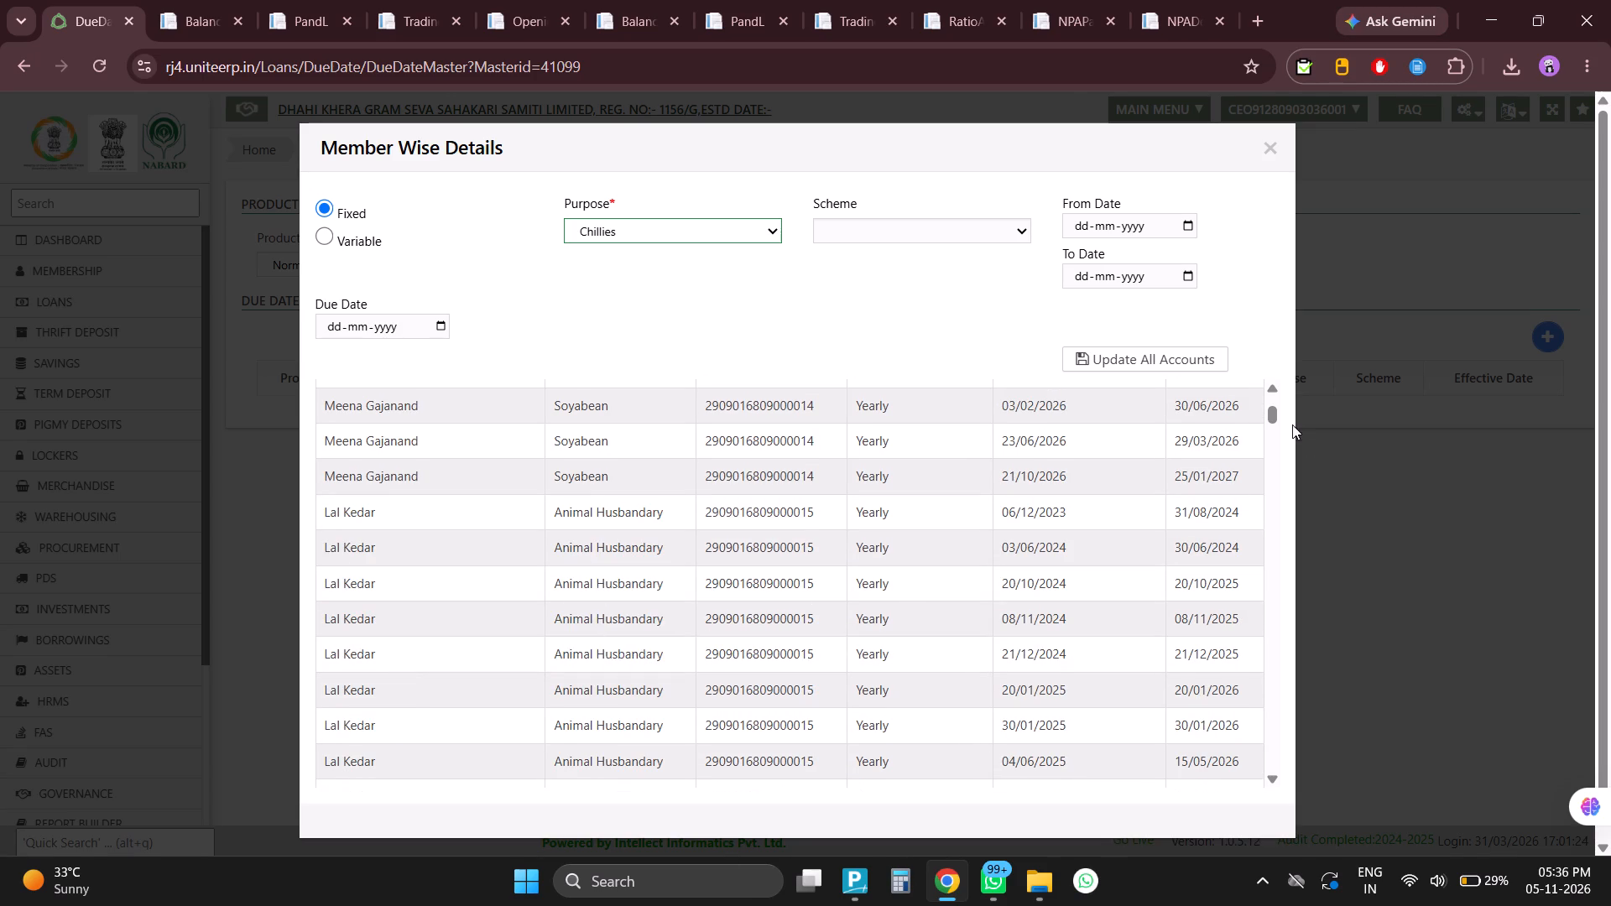
left_click_drag(1276, 419, 1273, 448)
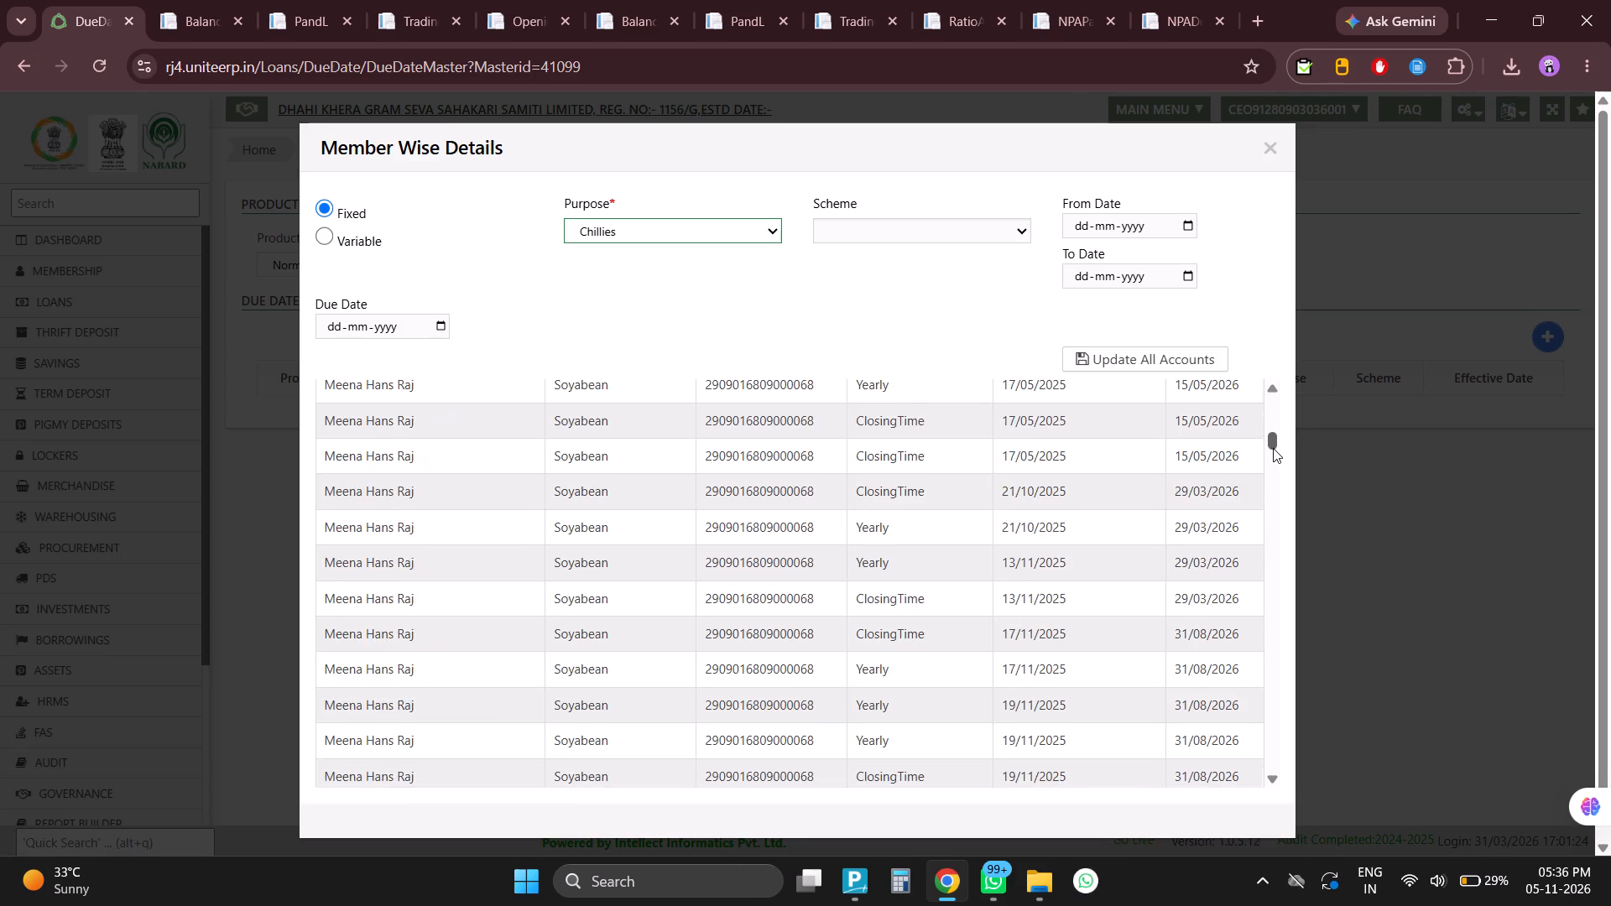
left_click_drag(1273, 448, 1264, 468)
scroll(748, 601, "down", 7)
scroll(748, 593, "up", 1)
scroll(748, 593, "down", 9)
scroll(750, 593, "up", 1)
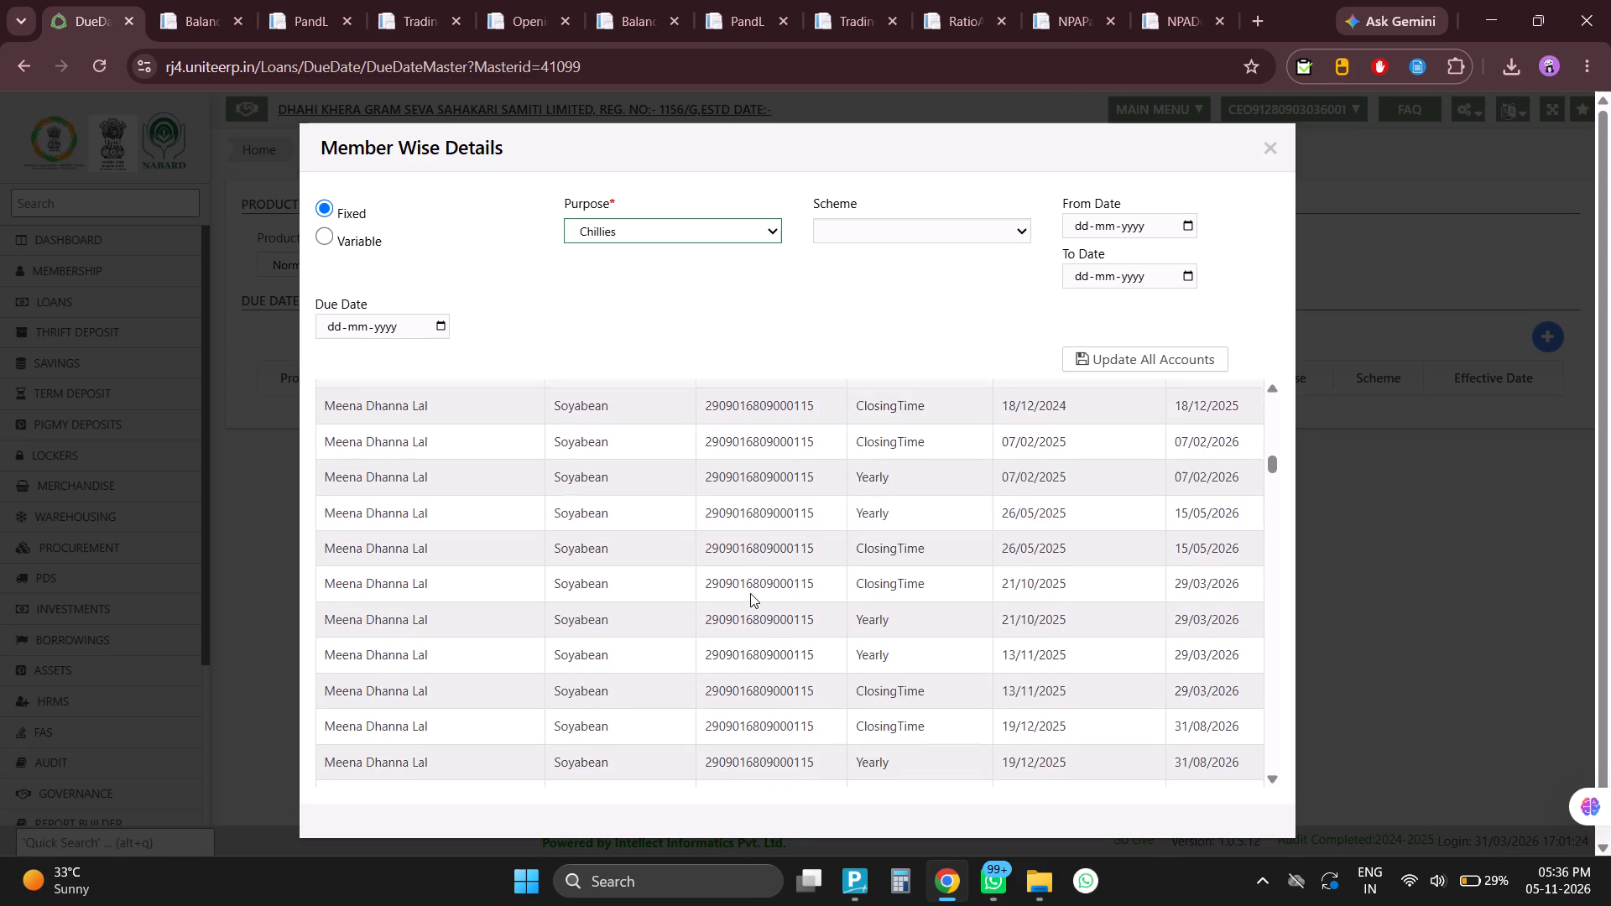
scroll(750, 593, "down", 20)
scroll(750, 593, "down", 2)
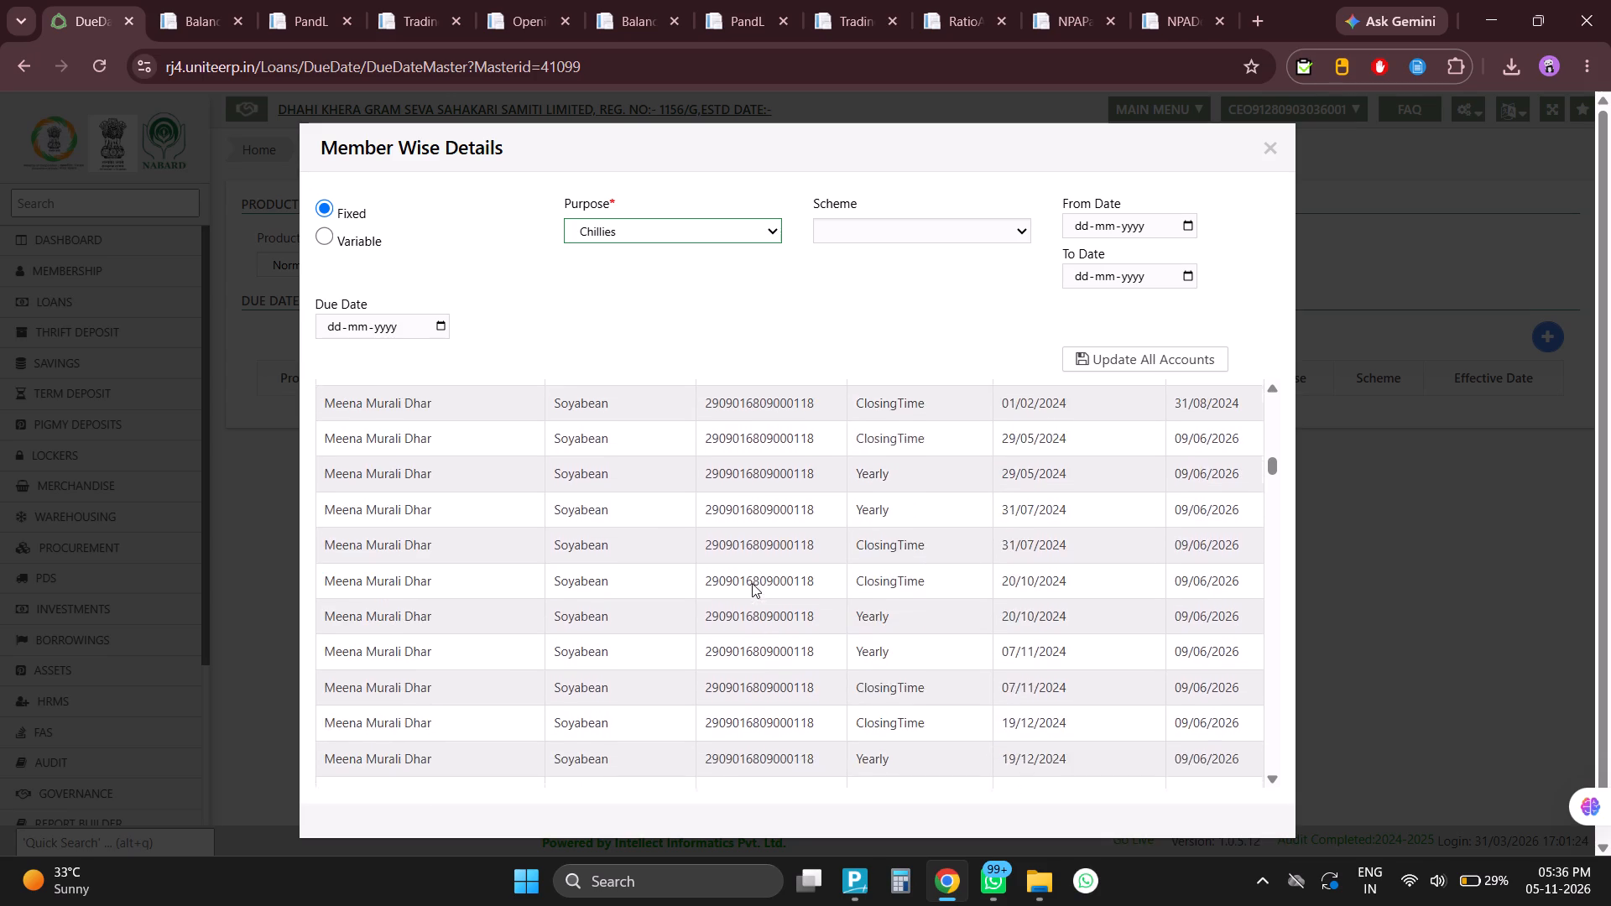
scroll(752, 583, "down", 9)
scroll(752, 581, "up", 1)
scroll(752, 572, "down", 11)
scroll(752, 572, "up", 1)
scroll(752, 572, "down", 9)
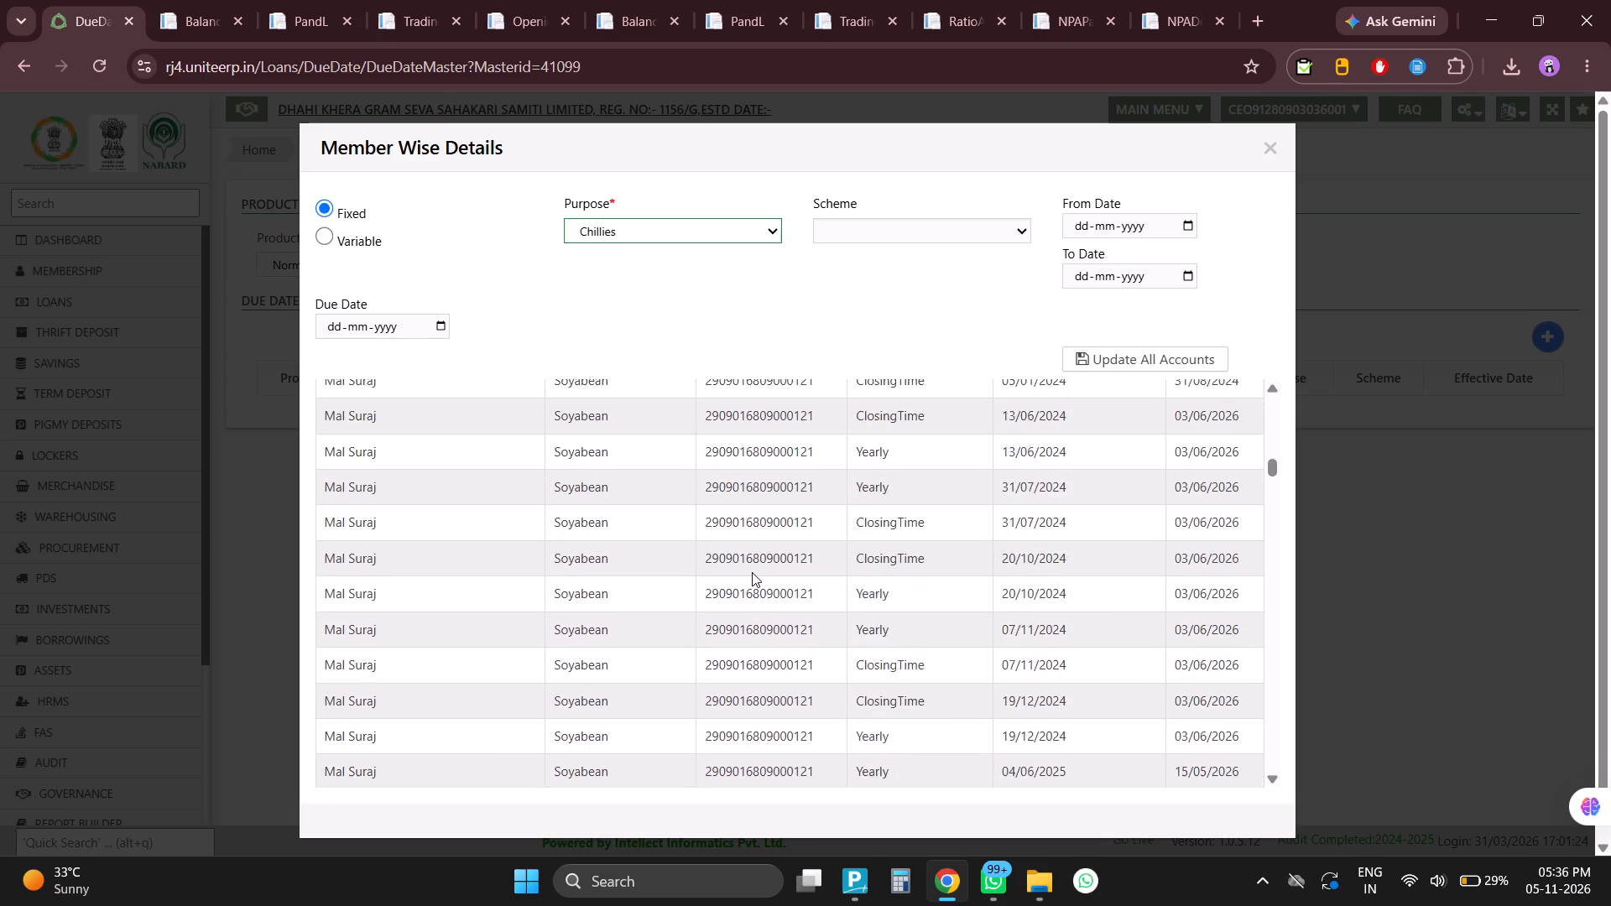
scroll(752, 572, "down", 14)
scroll(752, 572, "up", 1)
scroll(752, 572, "down", 7)
scroll(752, 572, "up", 1)
scroll(752, 572, "down", 7)
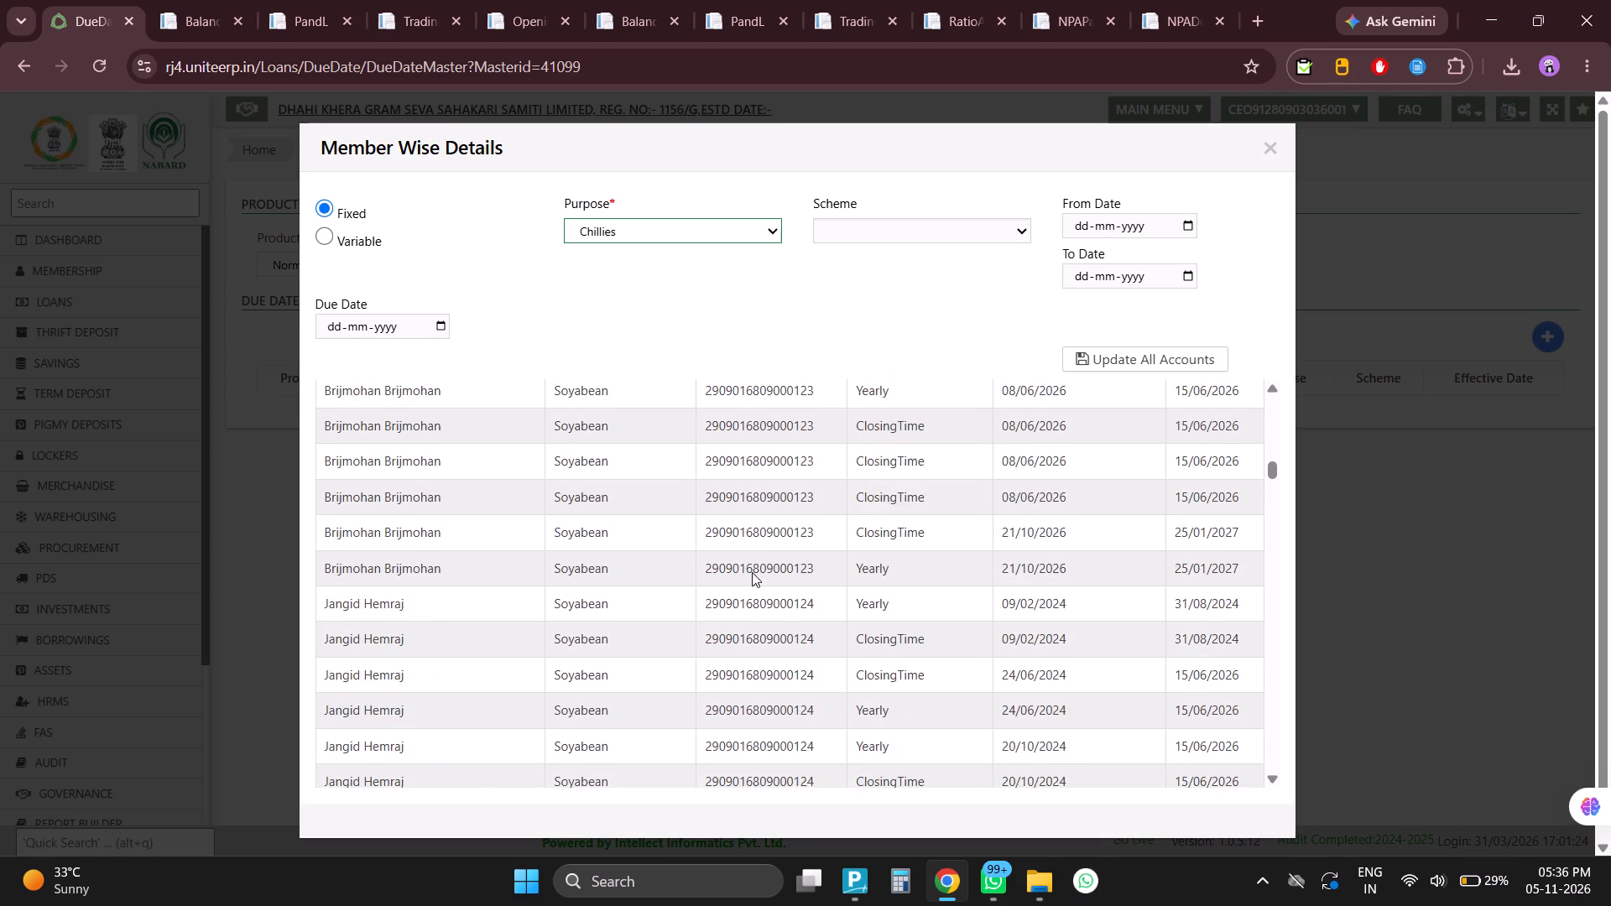
scroll(752, 572, "down", 18)
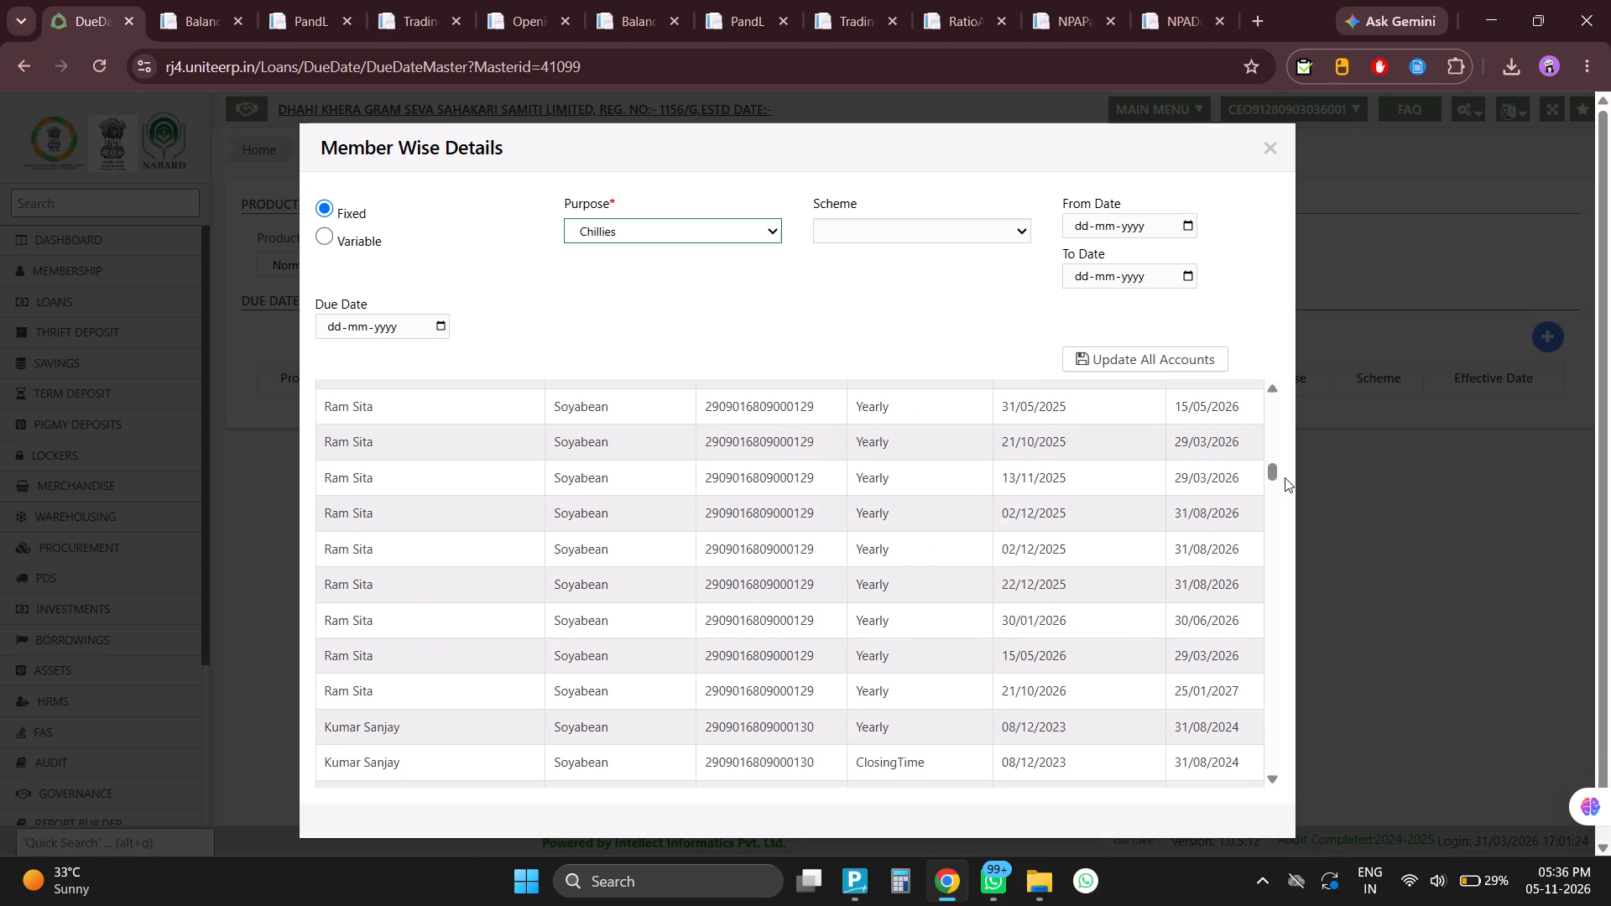
left_click(1275, 471)
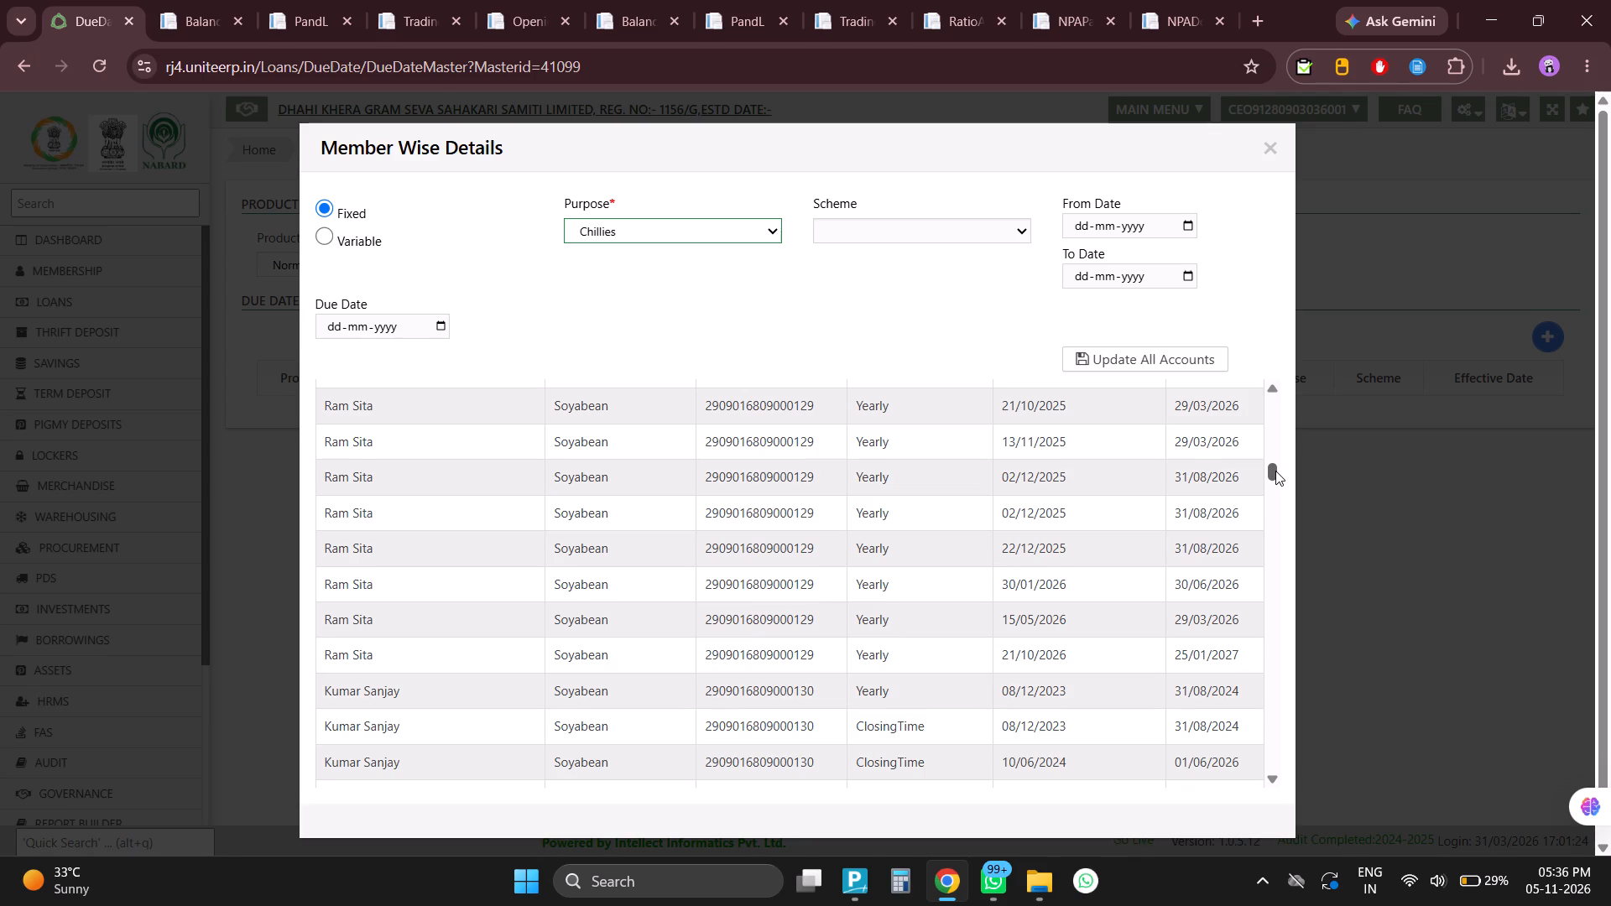
left_click_drag(1272, 470, 1276, 477)
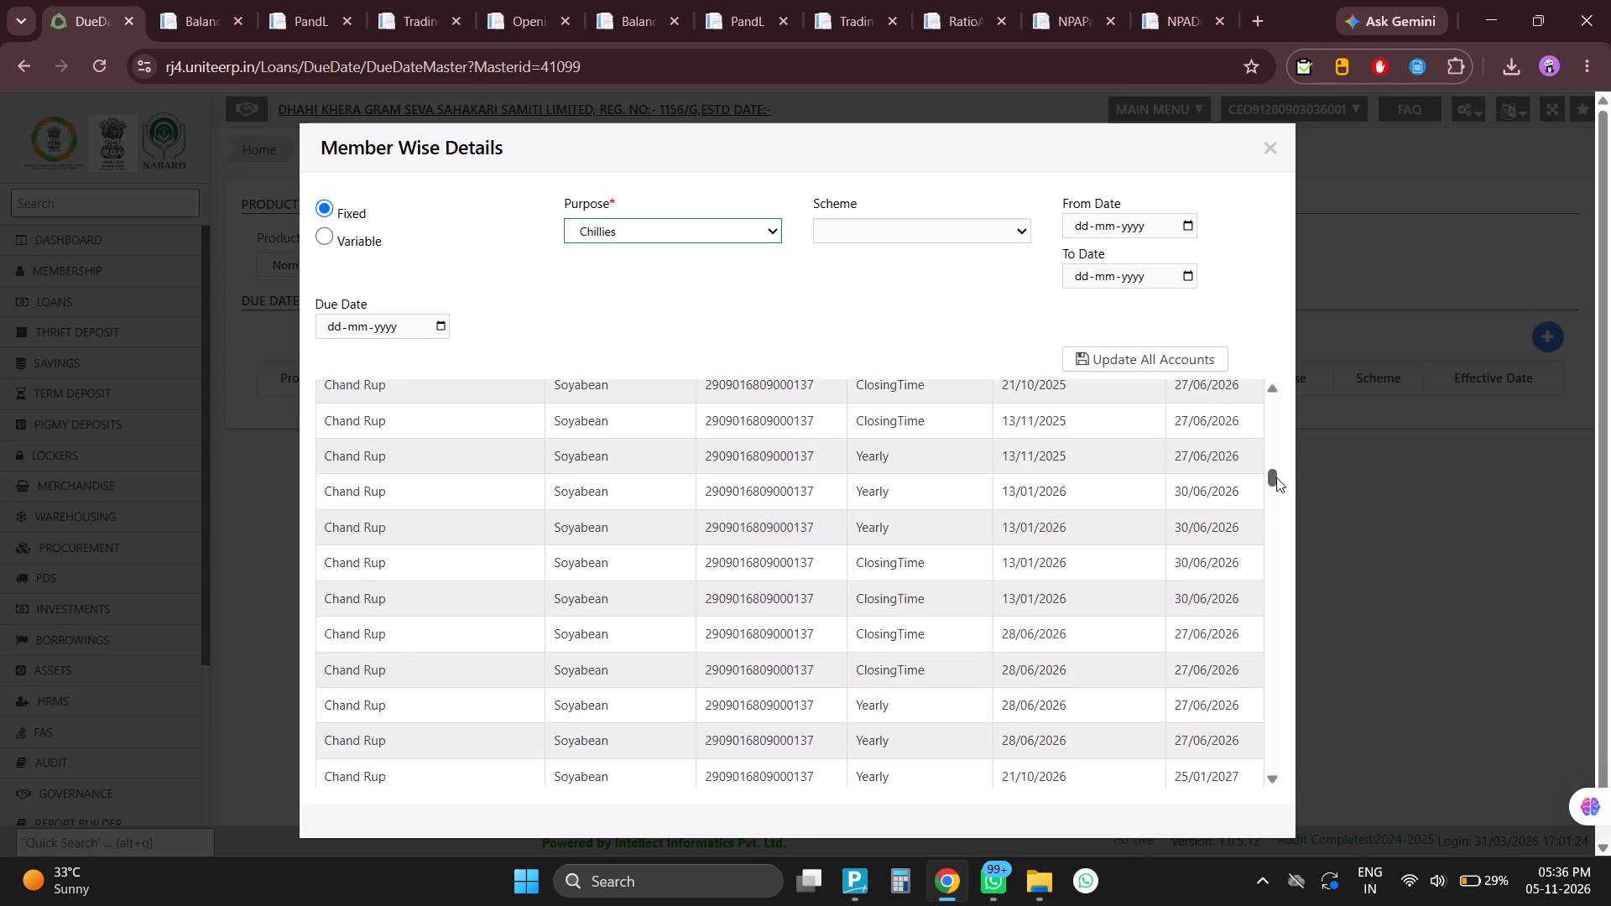
left_click_drag(1276, 477, 1280, 497)
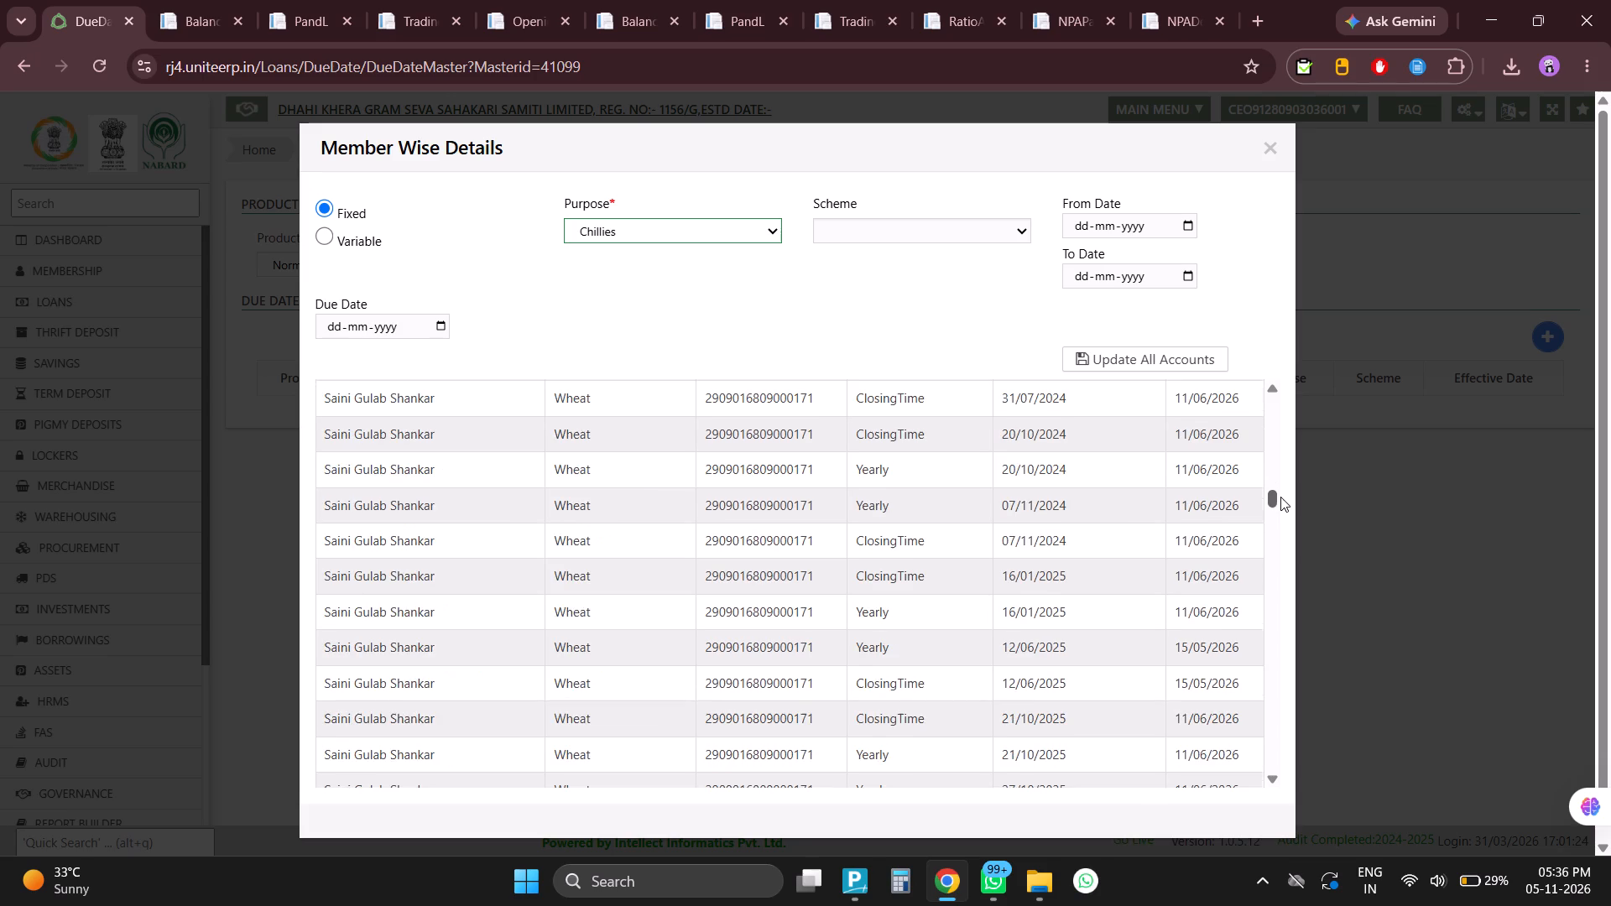
left_click_drag(1280, 497, 1279, 524)
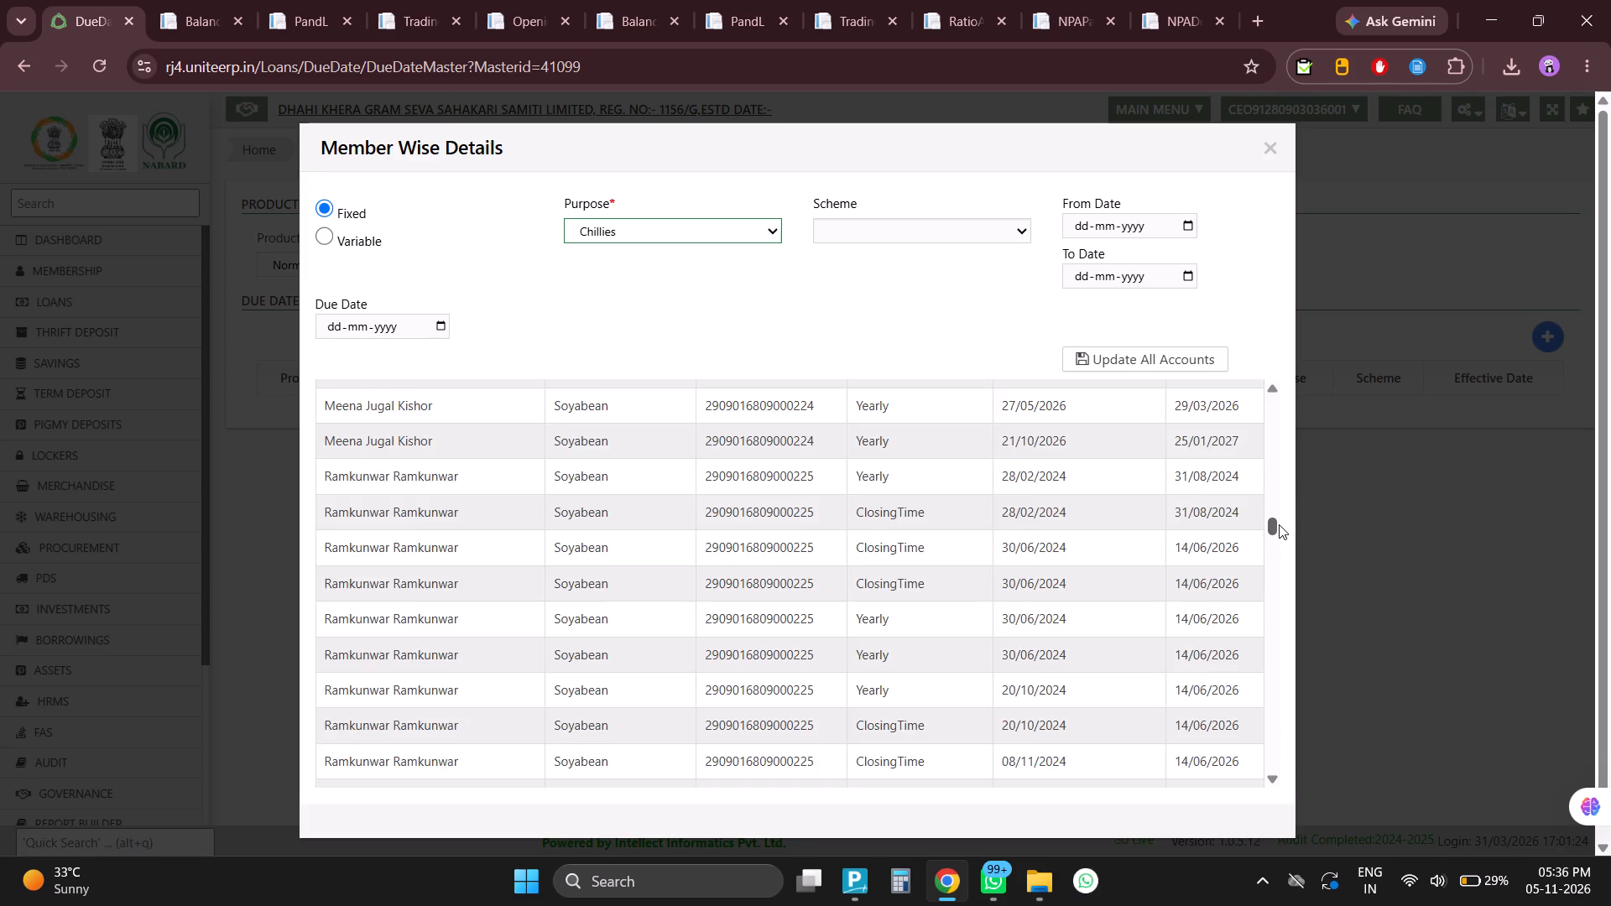
left_click_drag(1279, 524, 1275, 559)
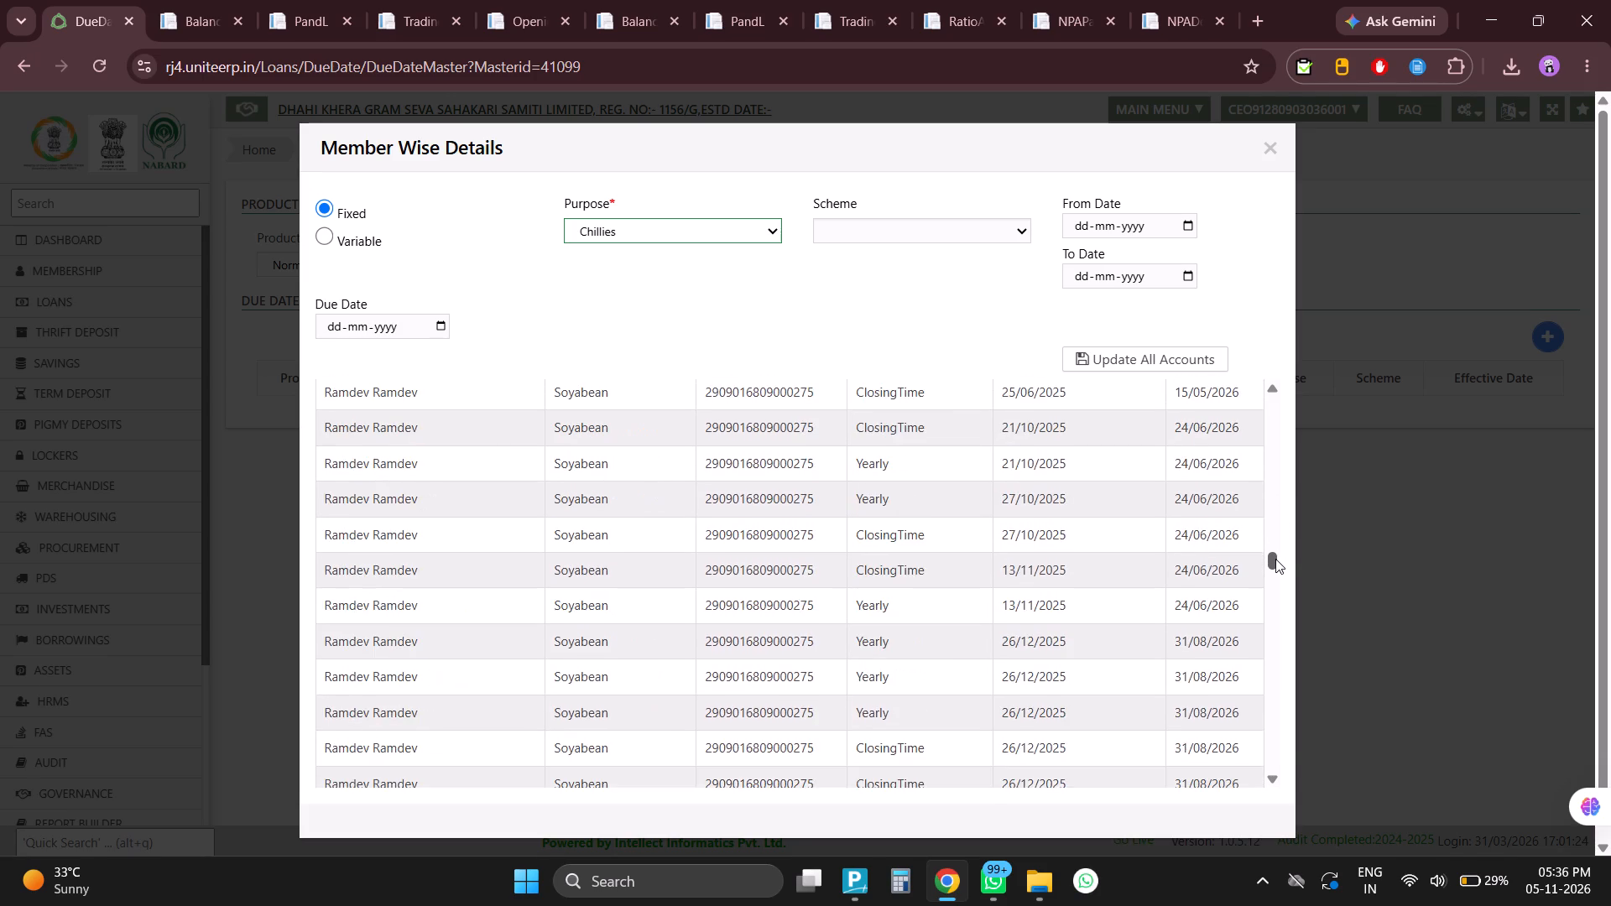
left_click_drag(1275, 559, 1263, 599)
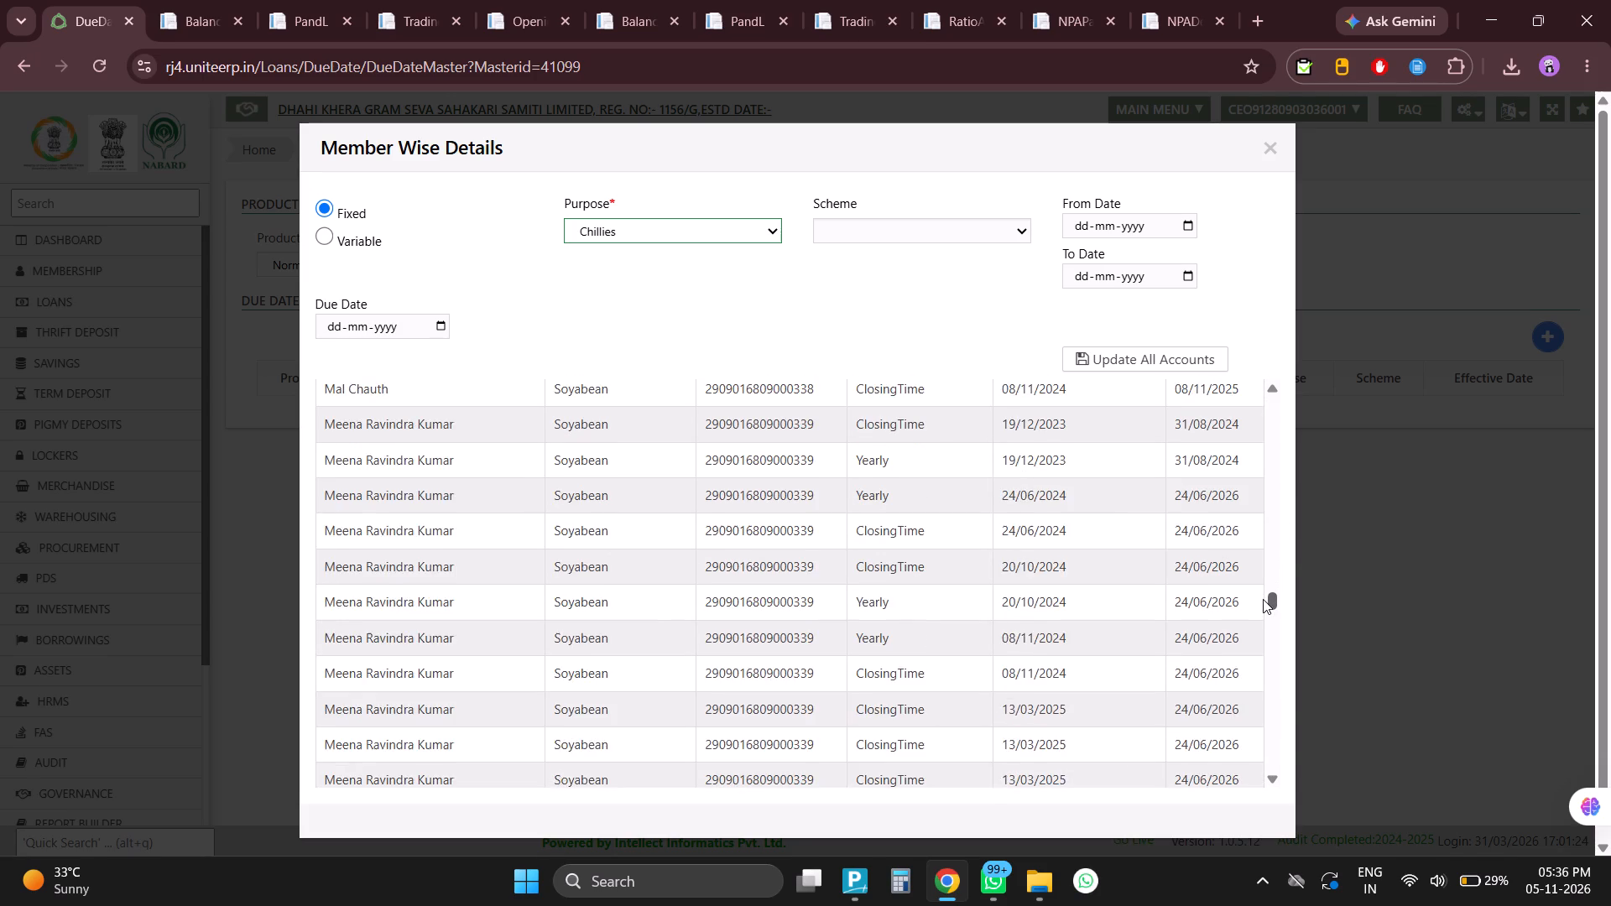
left_click_drag(1263, 599, 1264, 608)
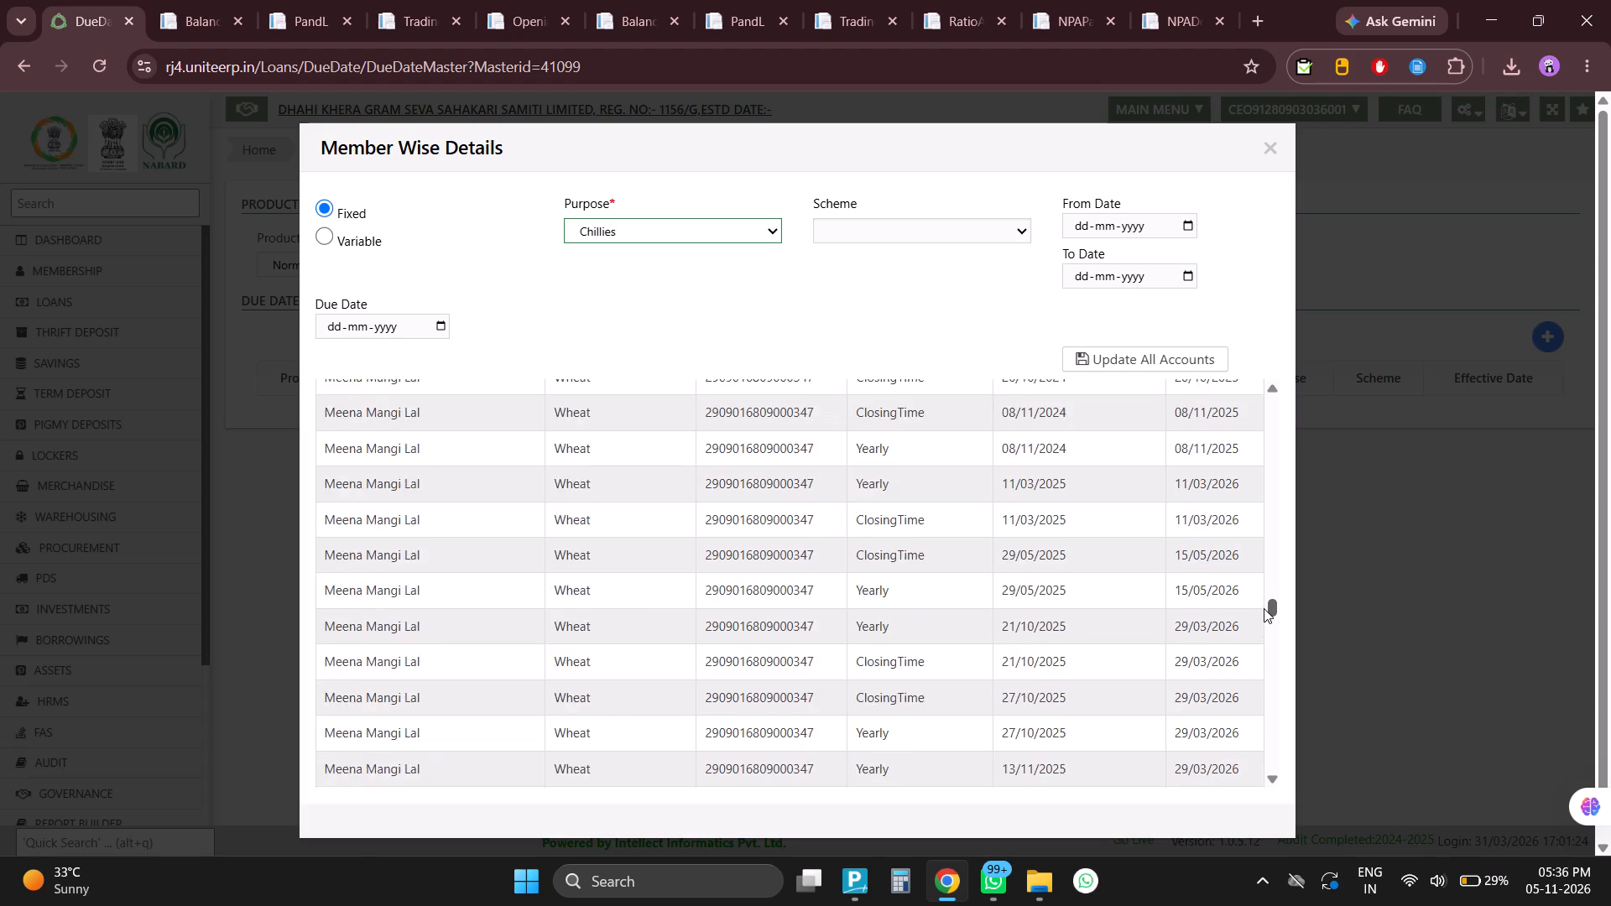
left_click_drag(1264, 608, 1261, 619)
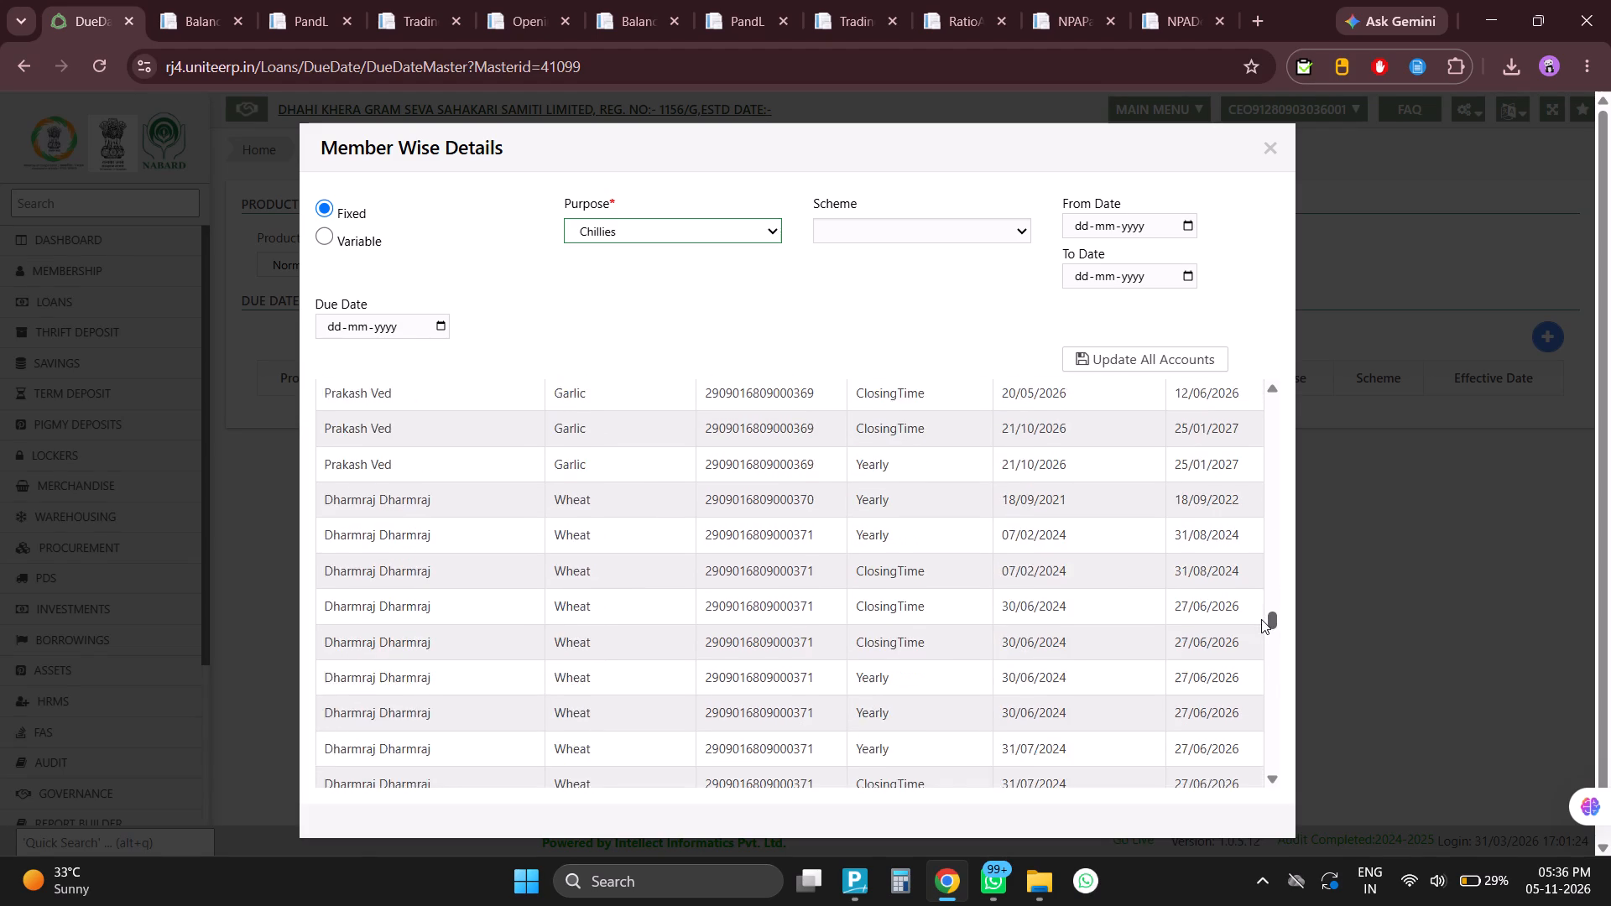
left_click_drag(1261, 619, 1249, 643)
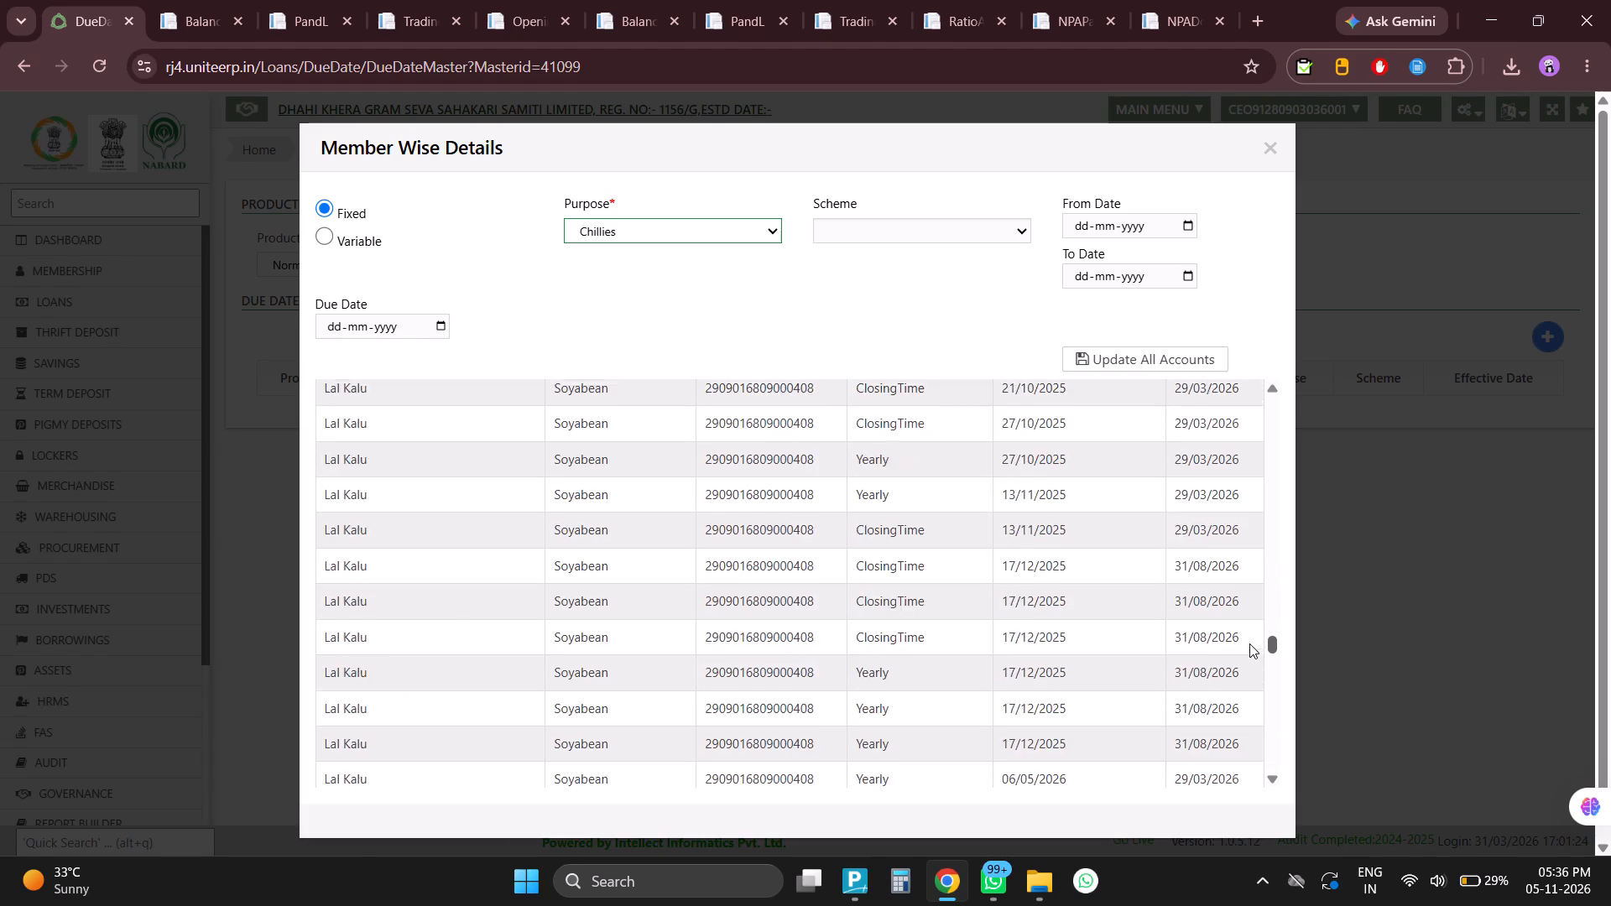
left_click_drag(1249, 643, 1224, 675)
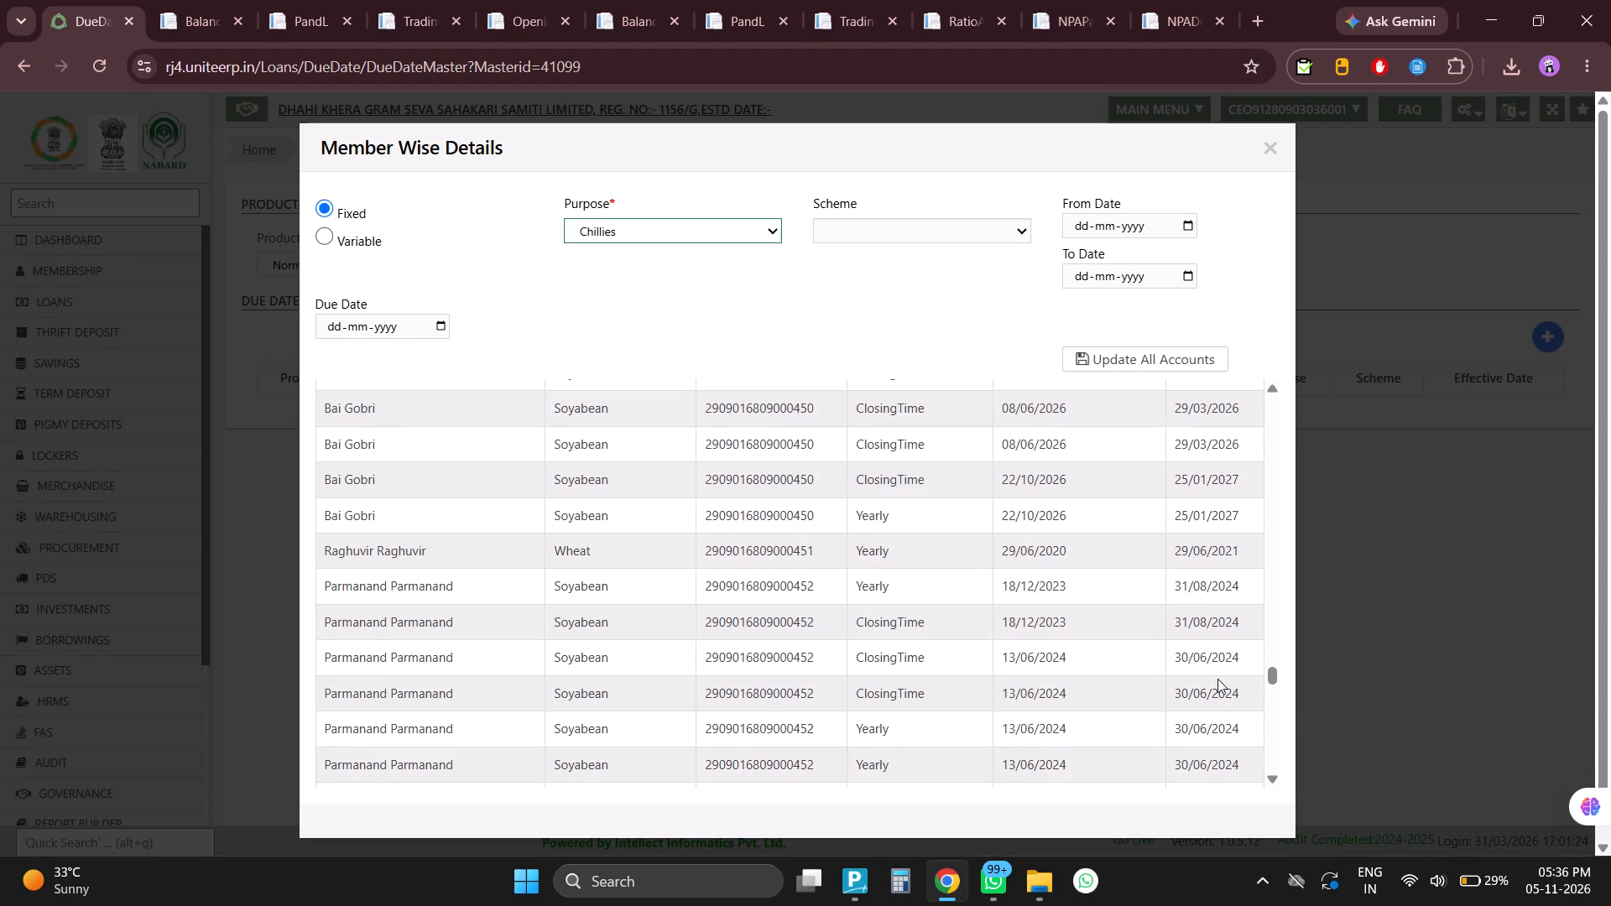
Review the Purpose options for fixed due dates and the Scheme options for variable due dates without choosing any.
left_click(601, 231)
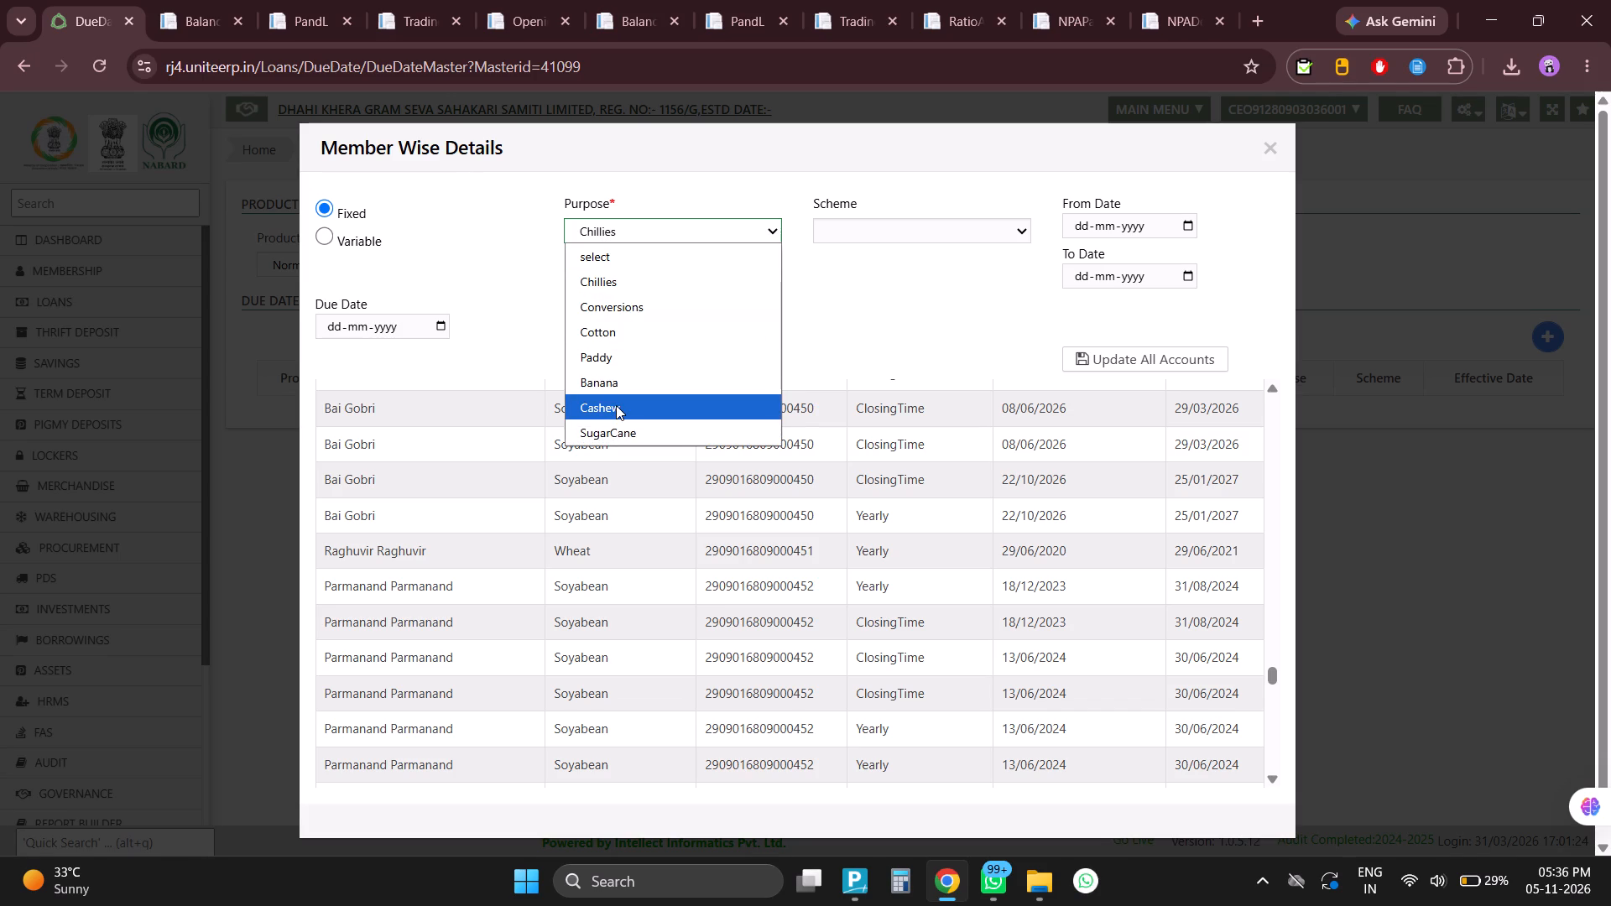
left_click(530, 271)
left_click(321, 238)
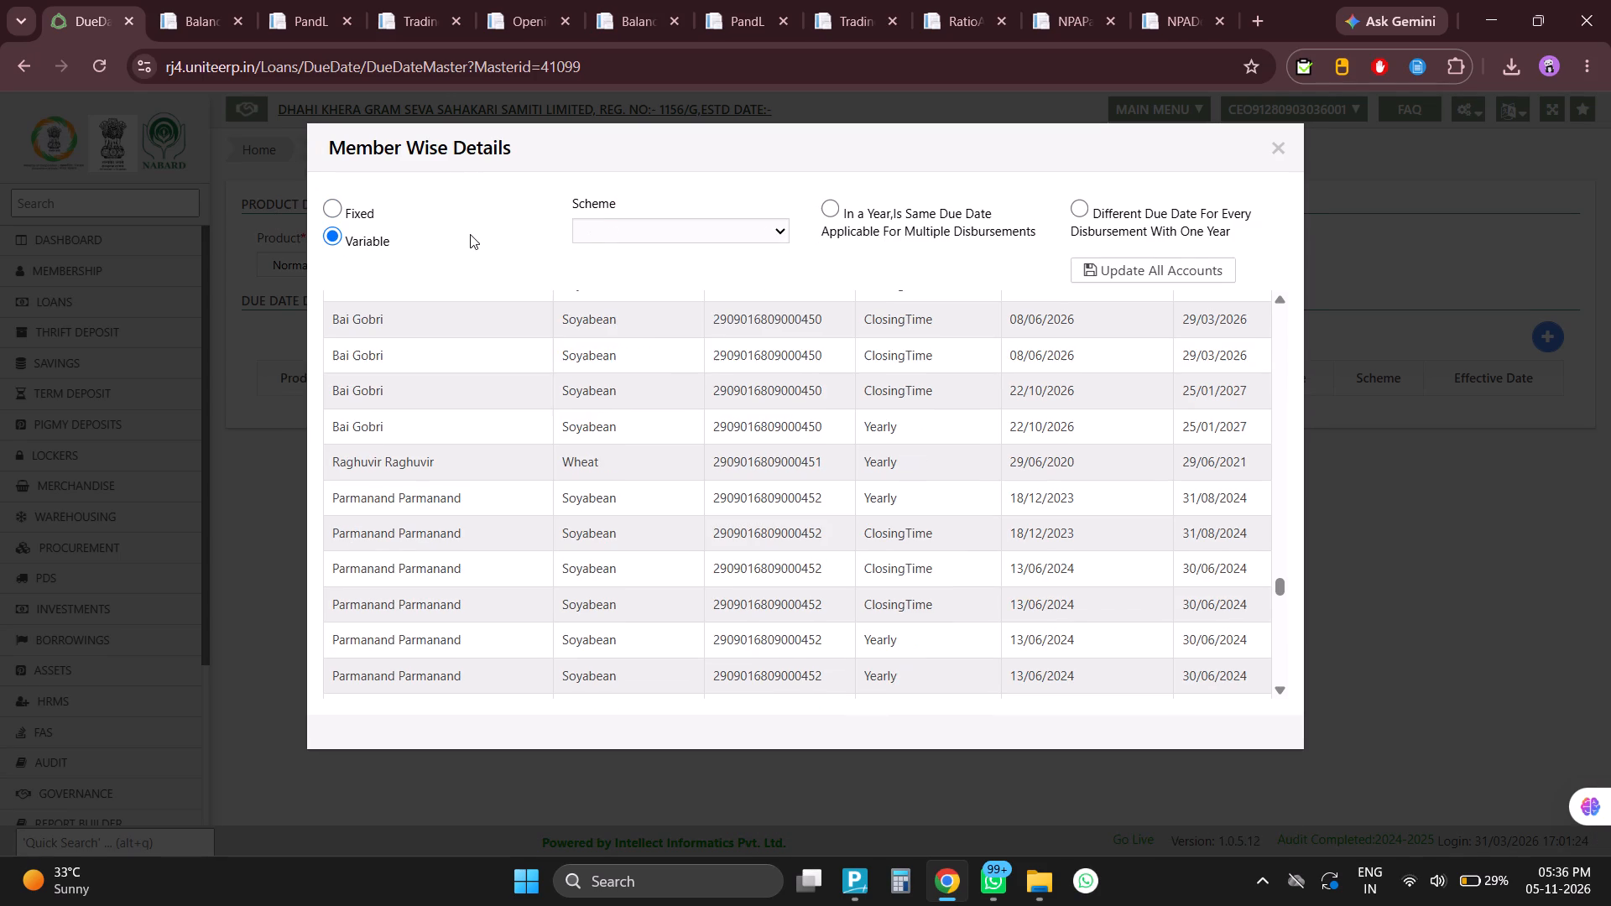
left_click(606, 236)
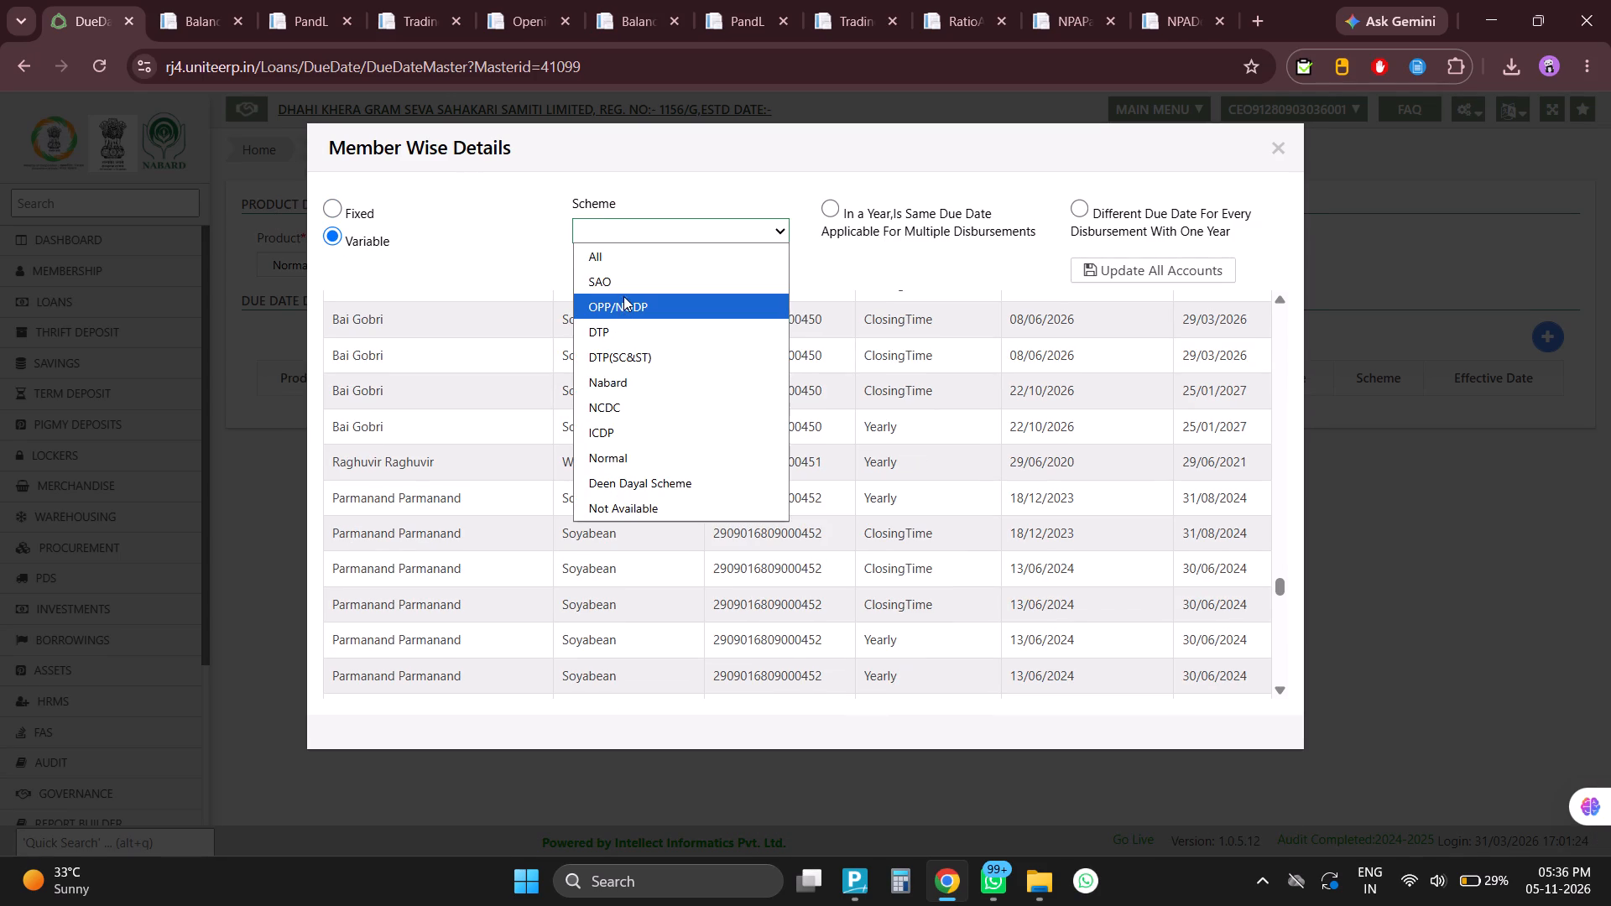
left_click(882, 256)
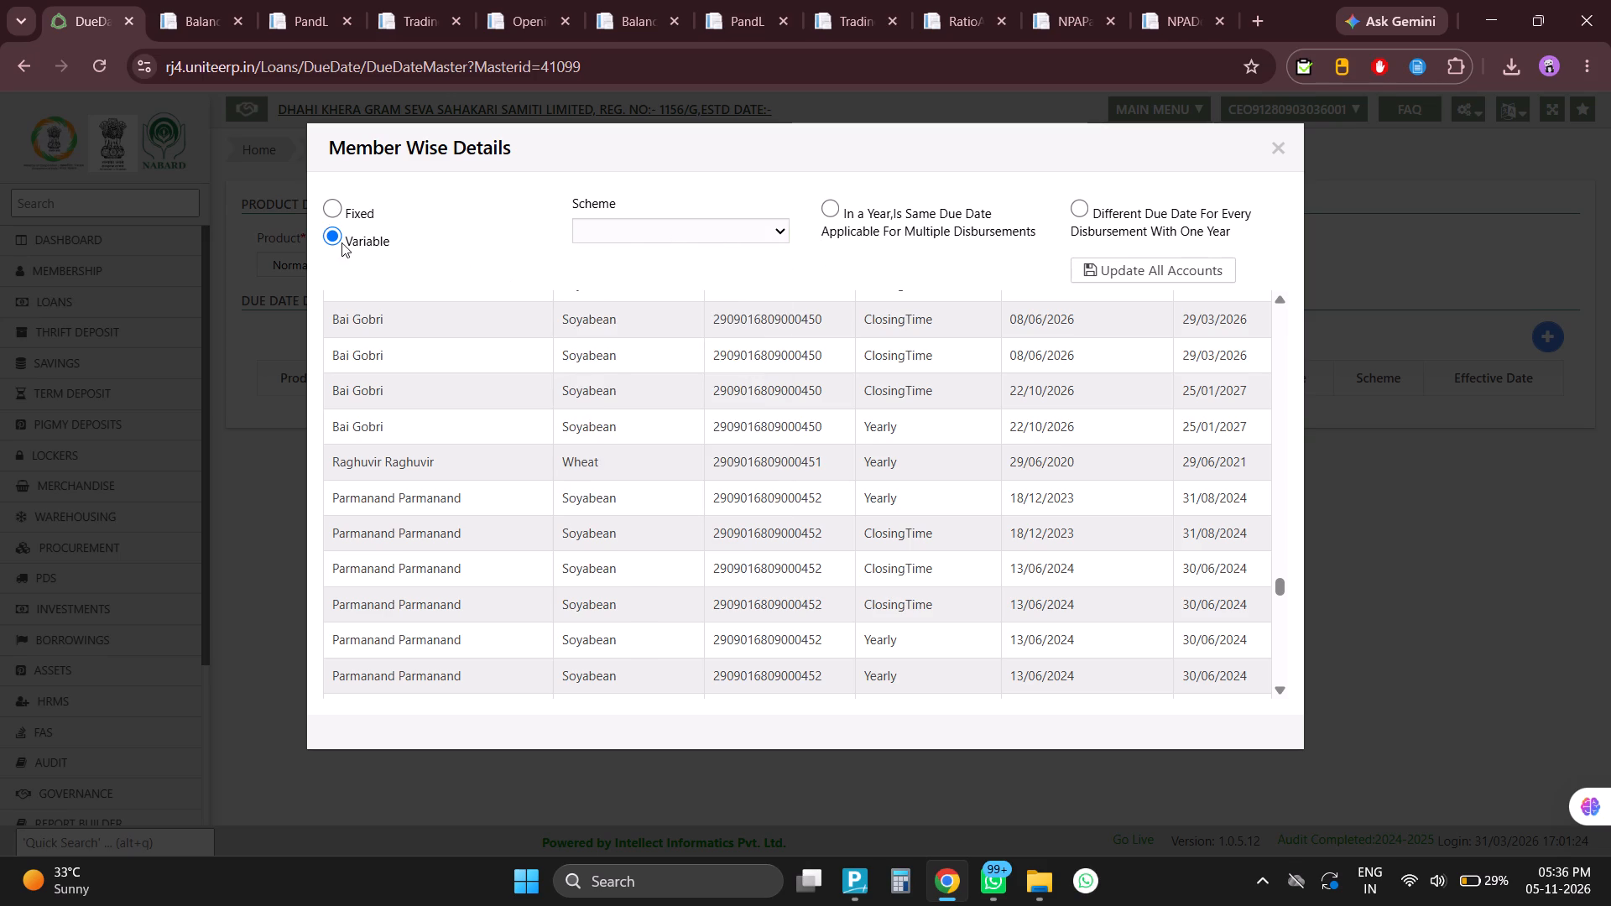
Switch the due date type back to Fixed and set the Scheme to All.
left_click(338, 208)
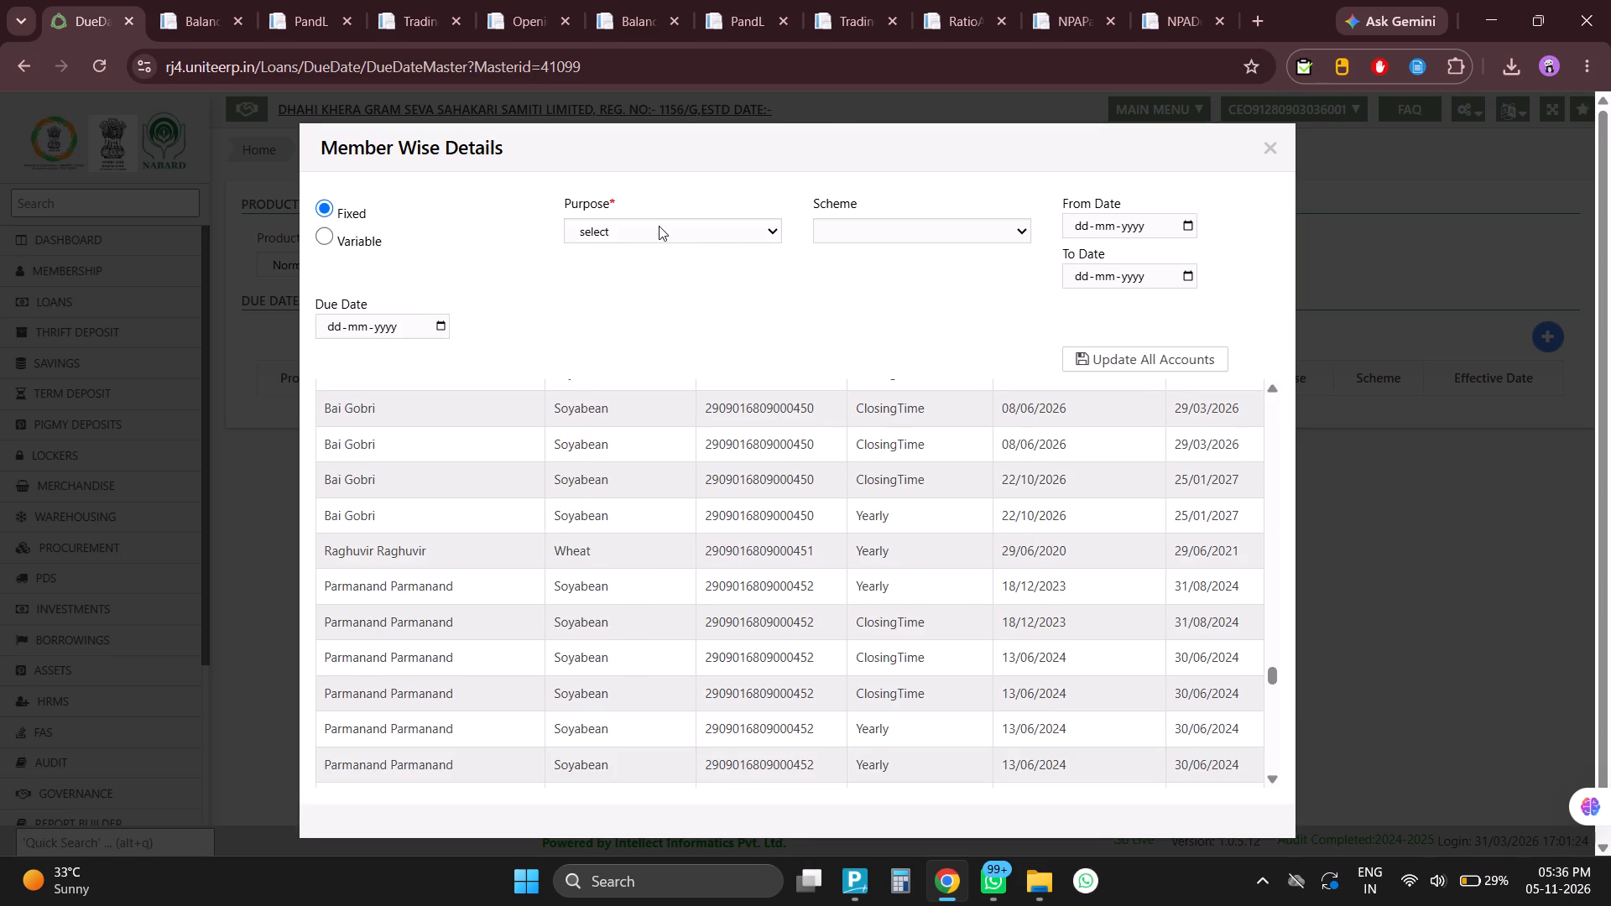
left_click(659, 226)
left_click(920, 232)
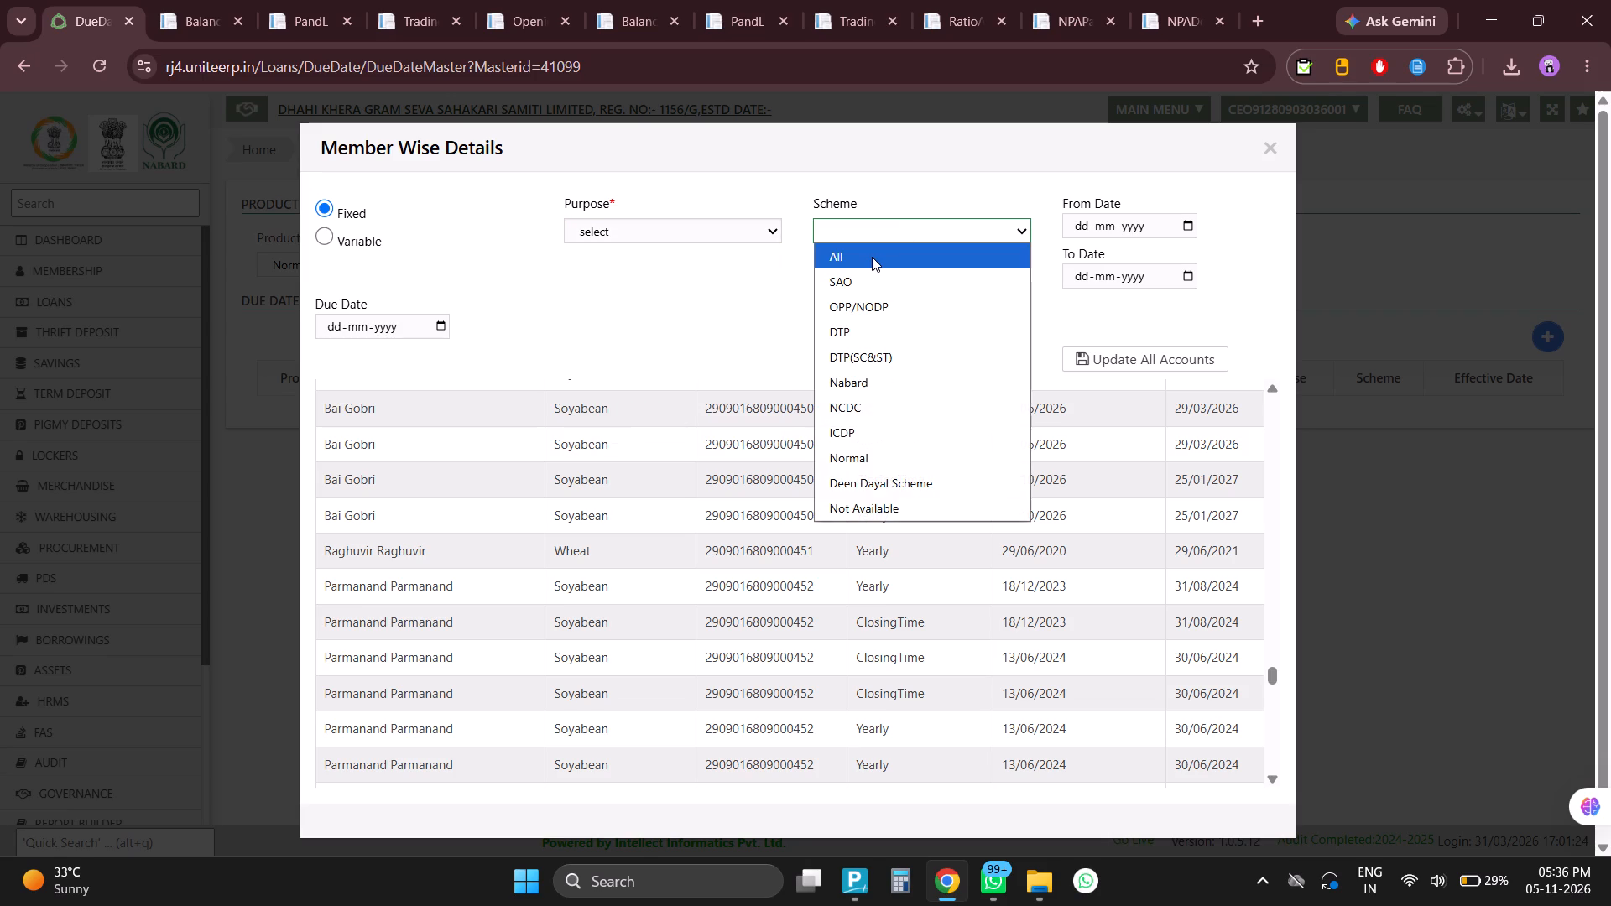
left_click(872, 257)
Examine which Purpose options are offered for fixed due dates with the Scheme set to All.
left_click(643, 230)
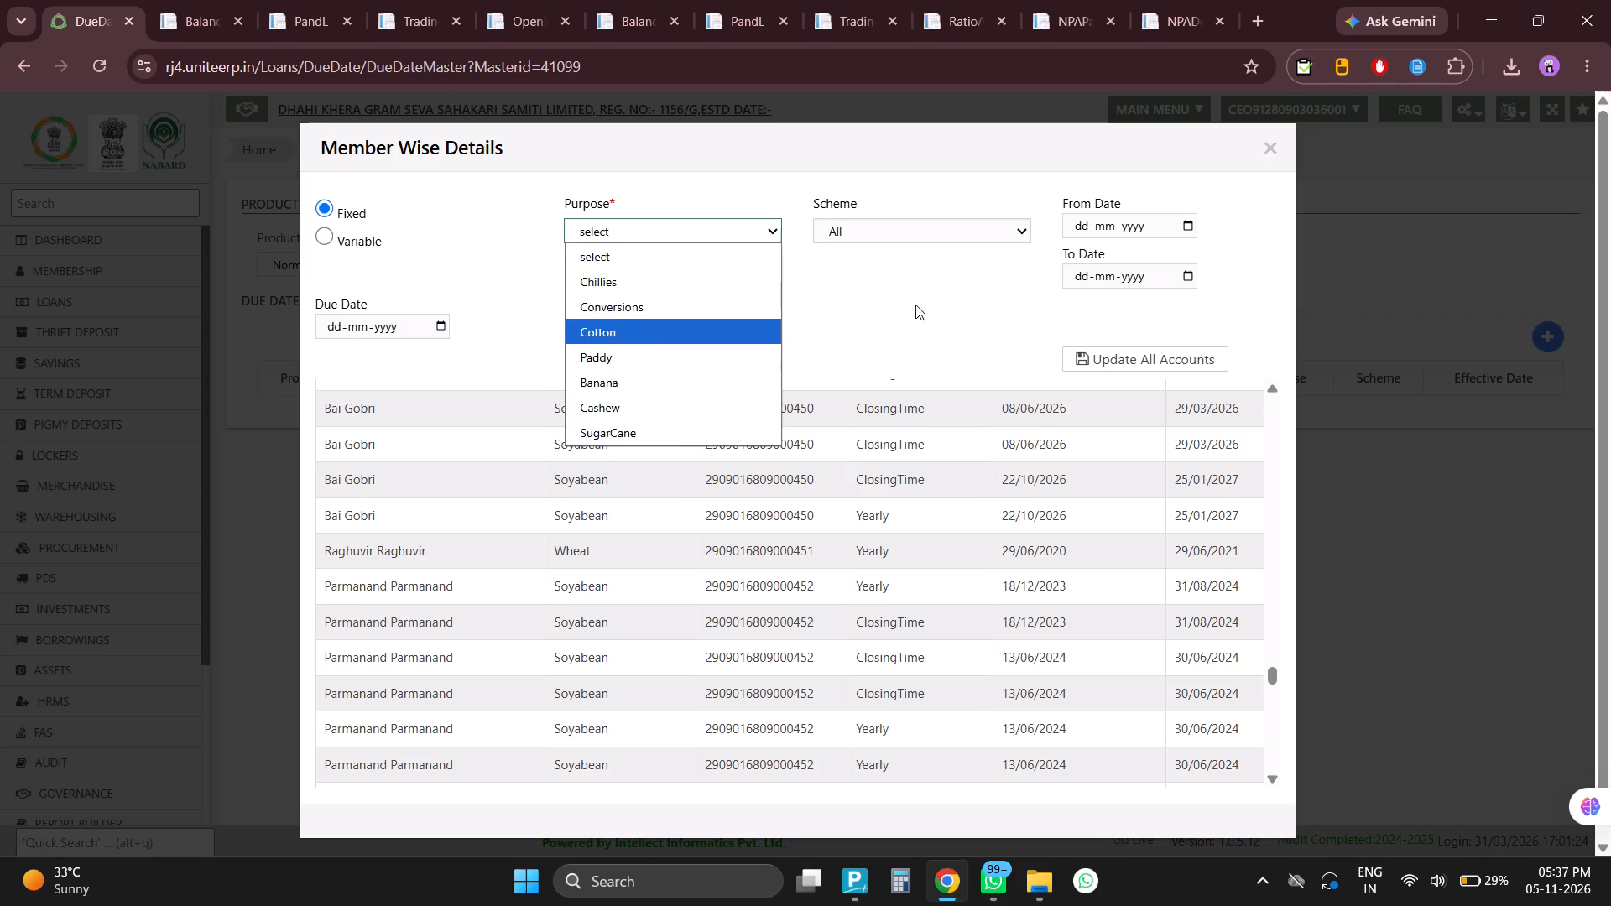
left_click(967, 285)
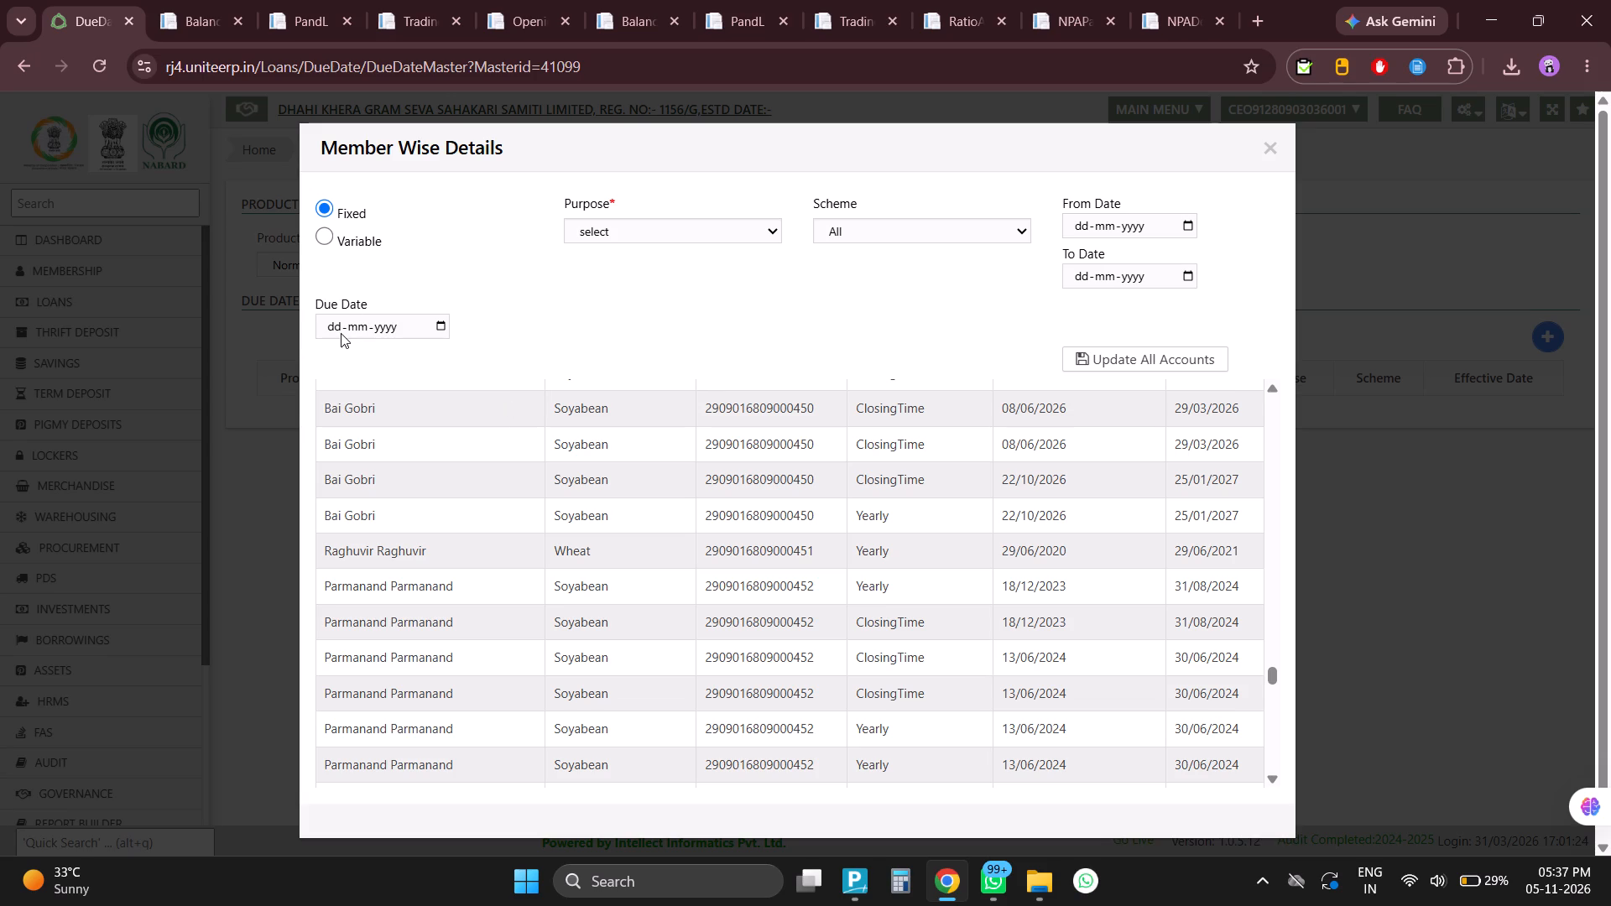
left_click(675, 219)
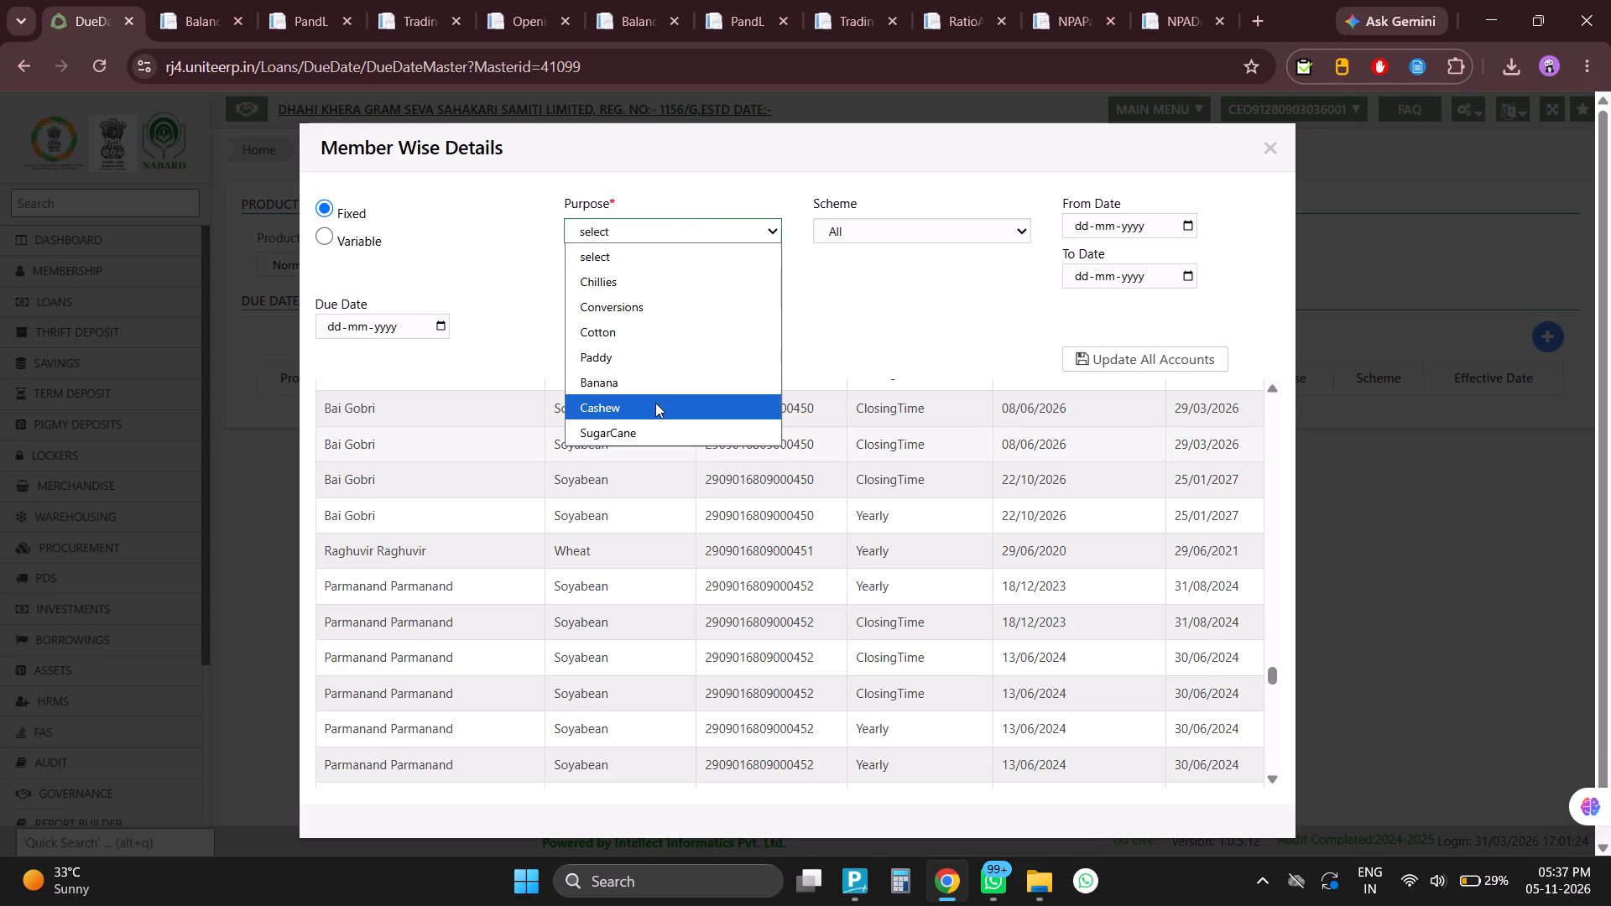
left_click(1005, 284)
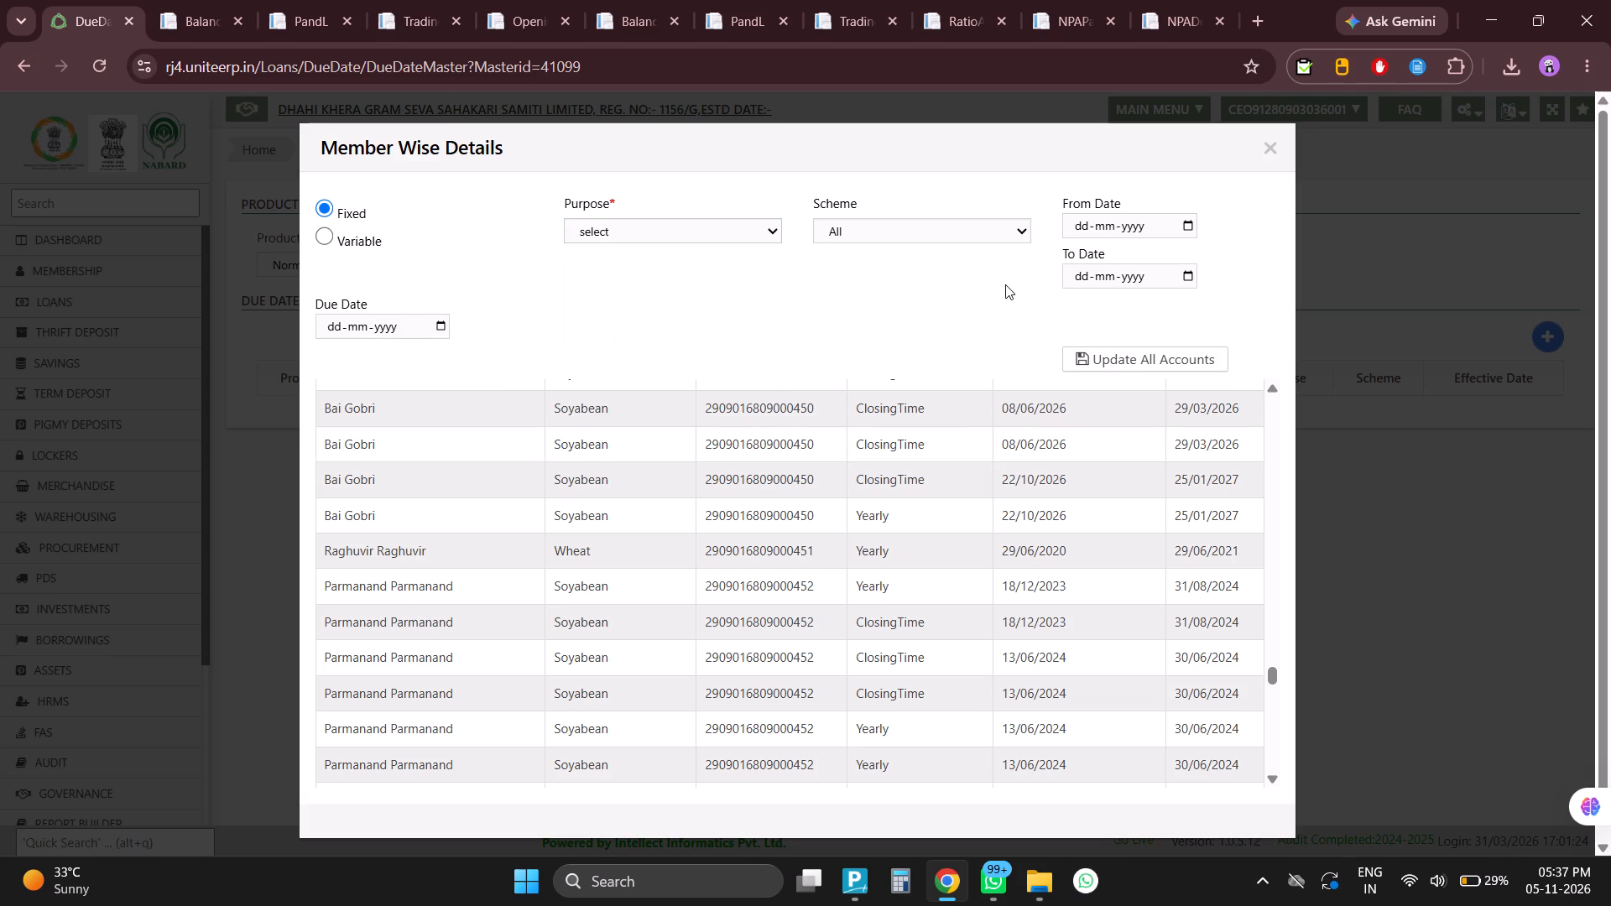
left_click(597, 231)
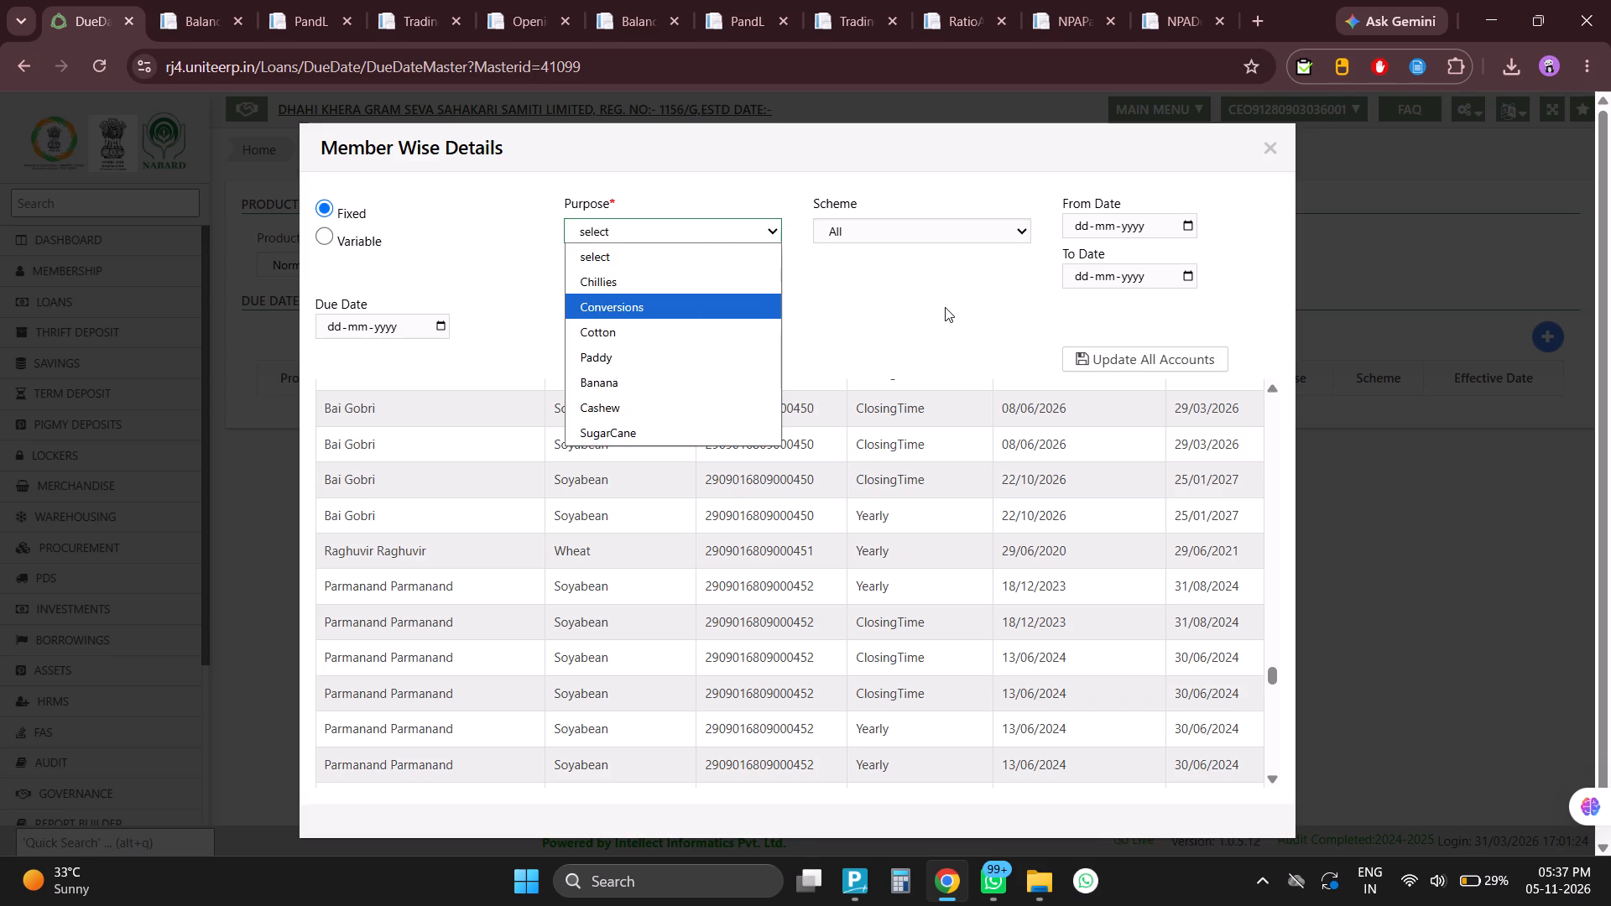
left_click(864, 313)
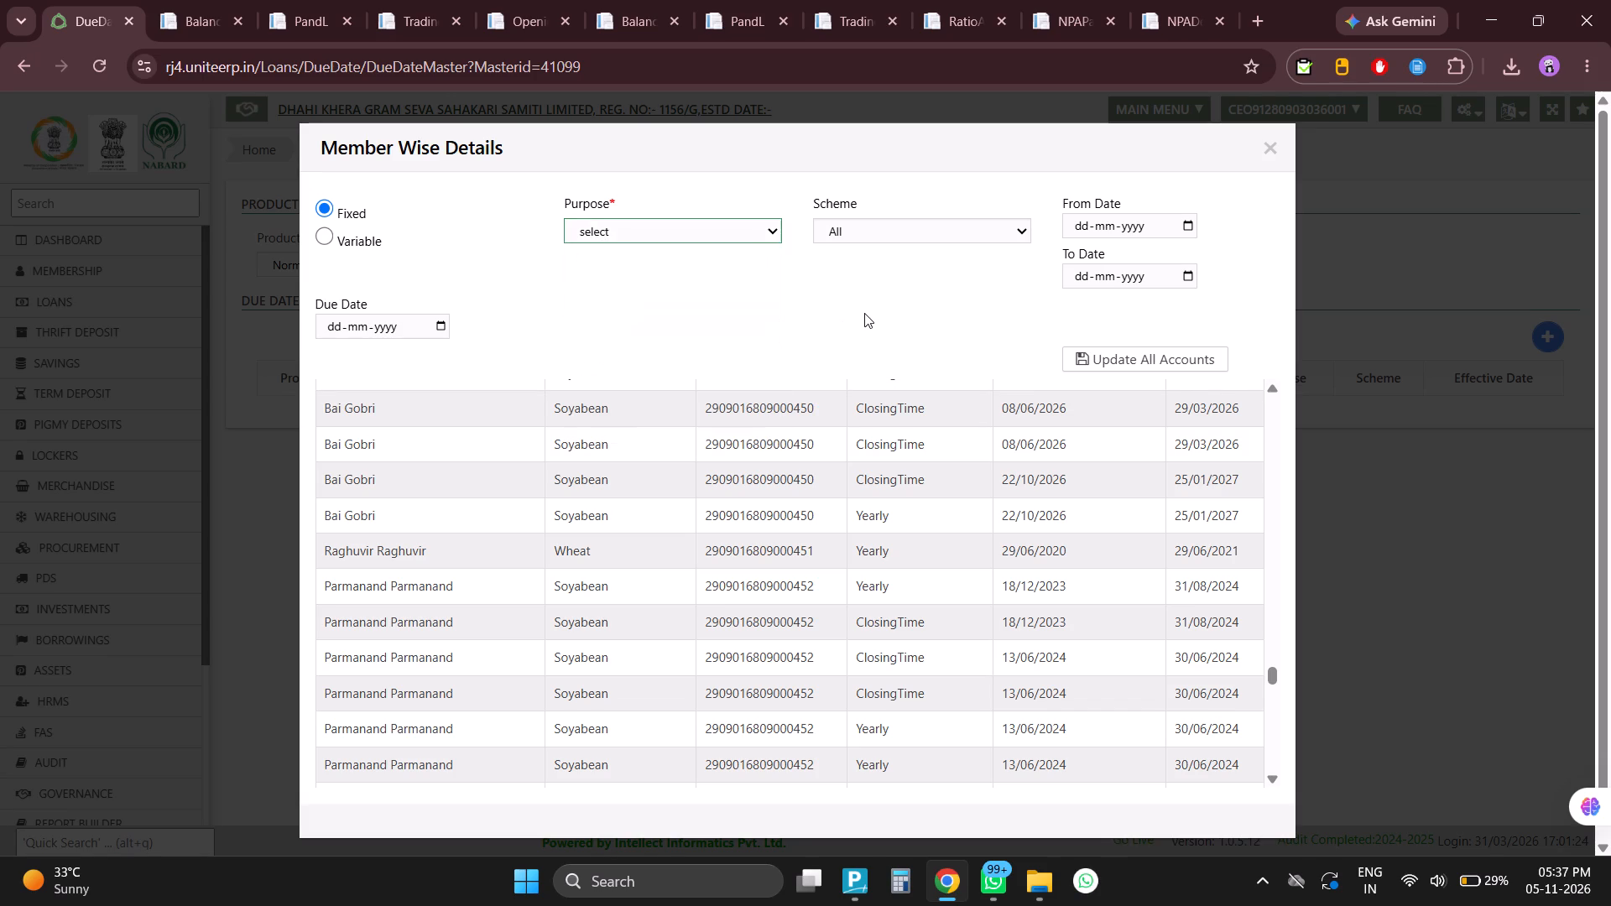
left_click(733, 232)
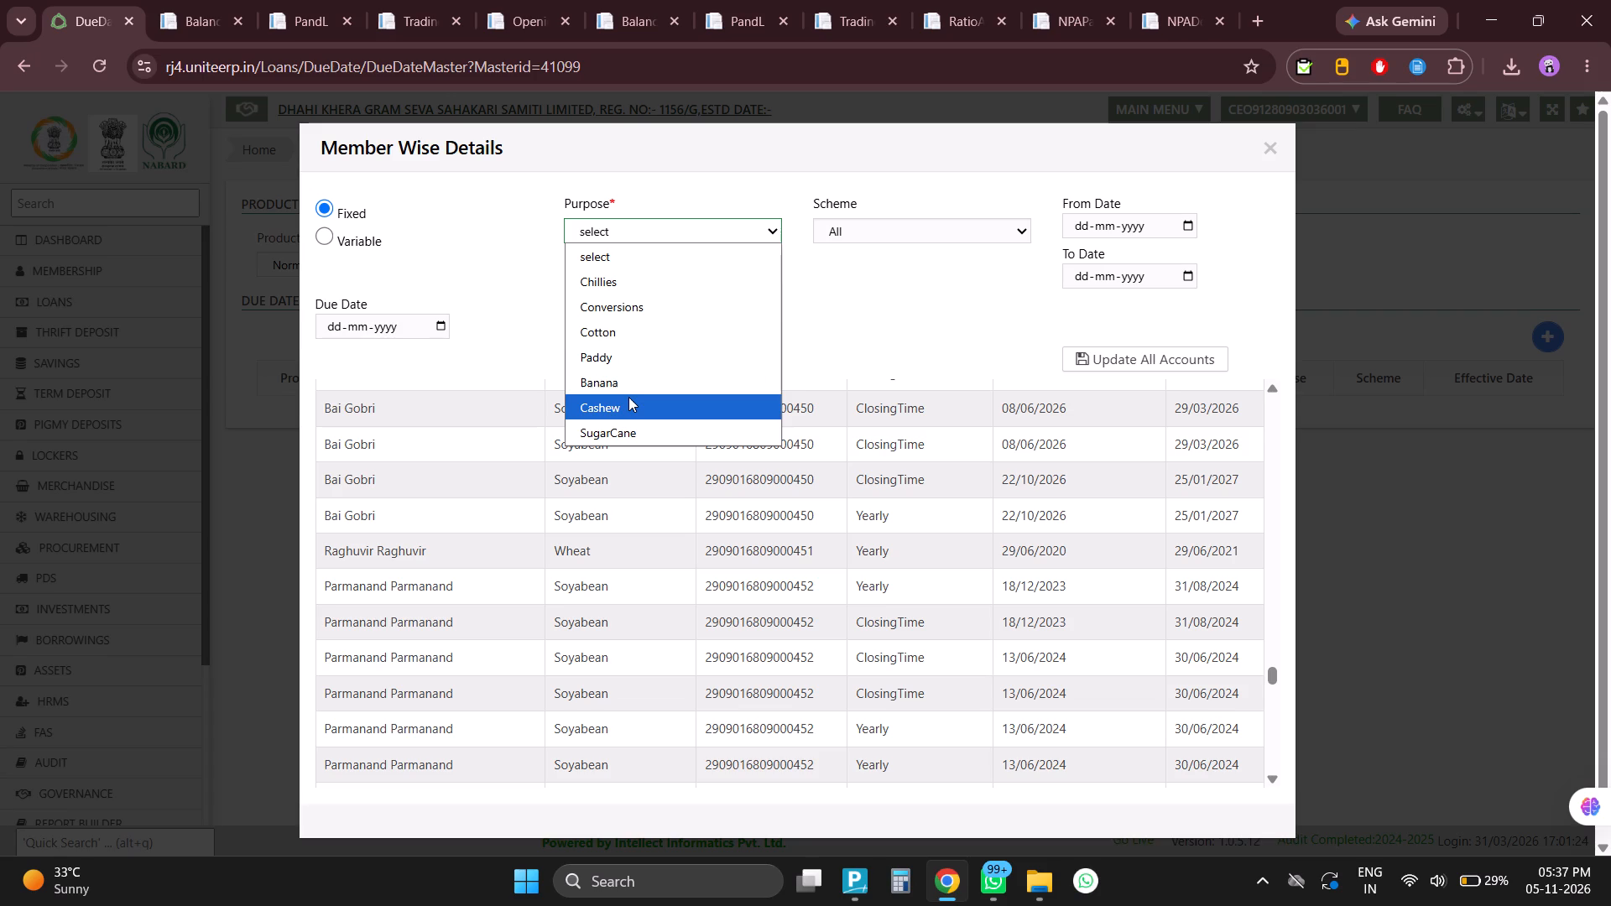
left_click(929, 290)
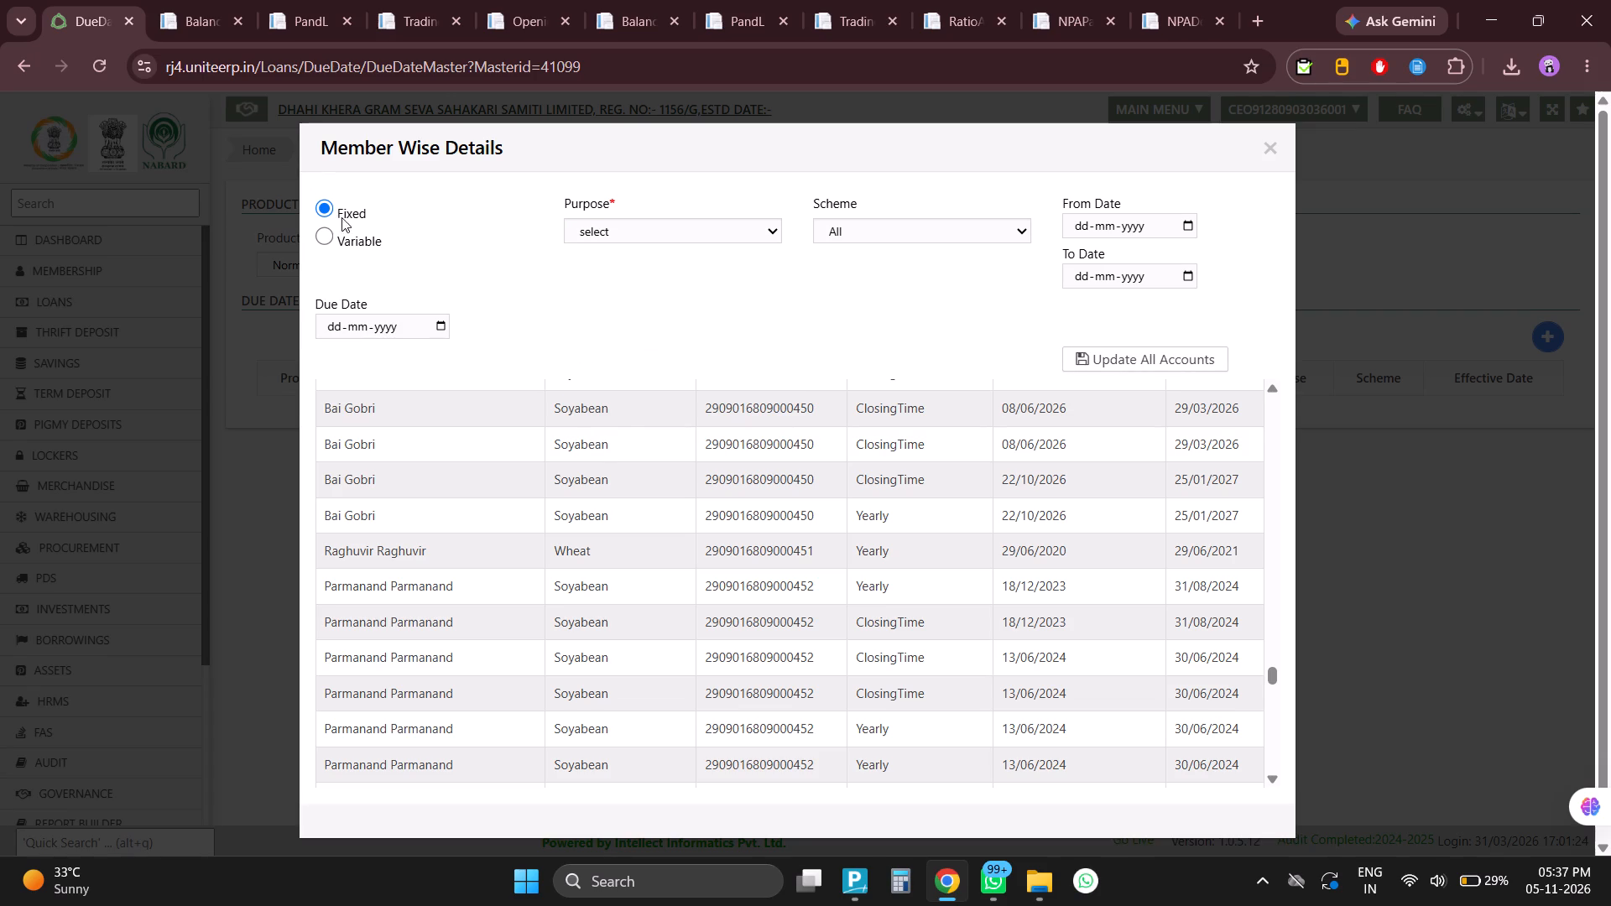
Recheck the Purpose options after toggling the due date type to Variable and back to Fixed, and close the member-wise details.
left_click(328, 234)
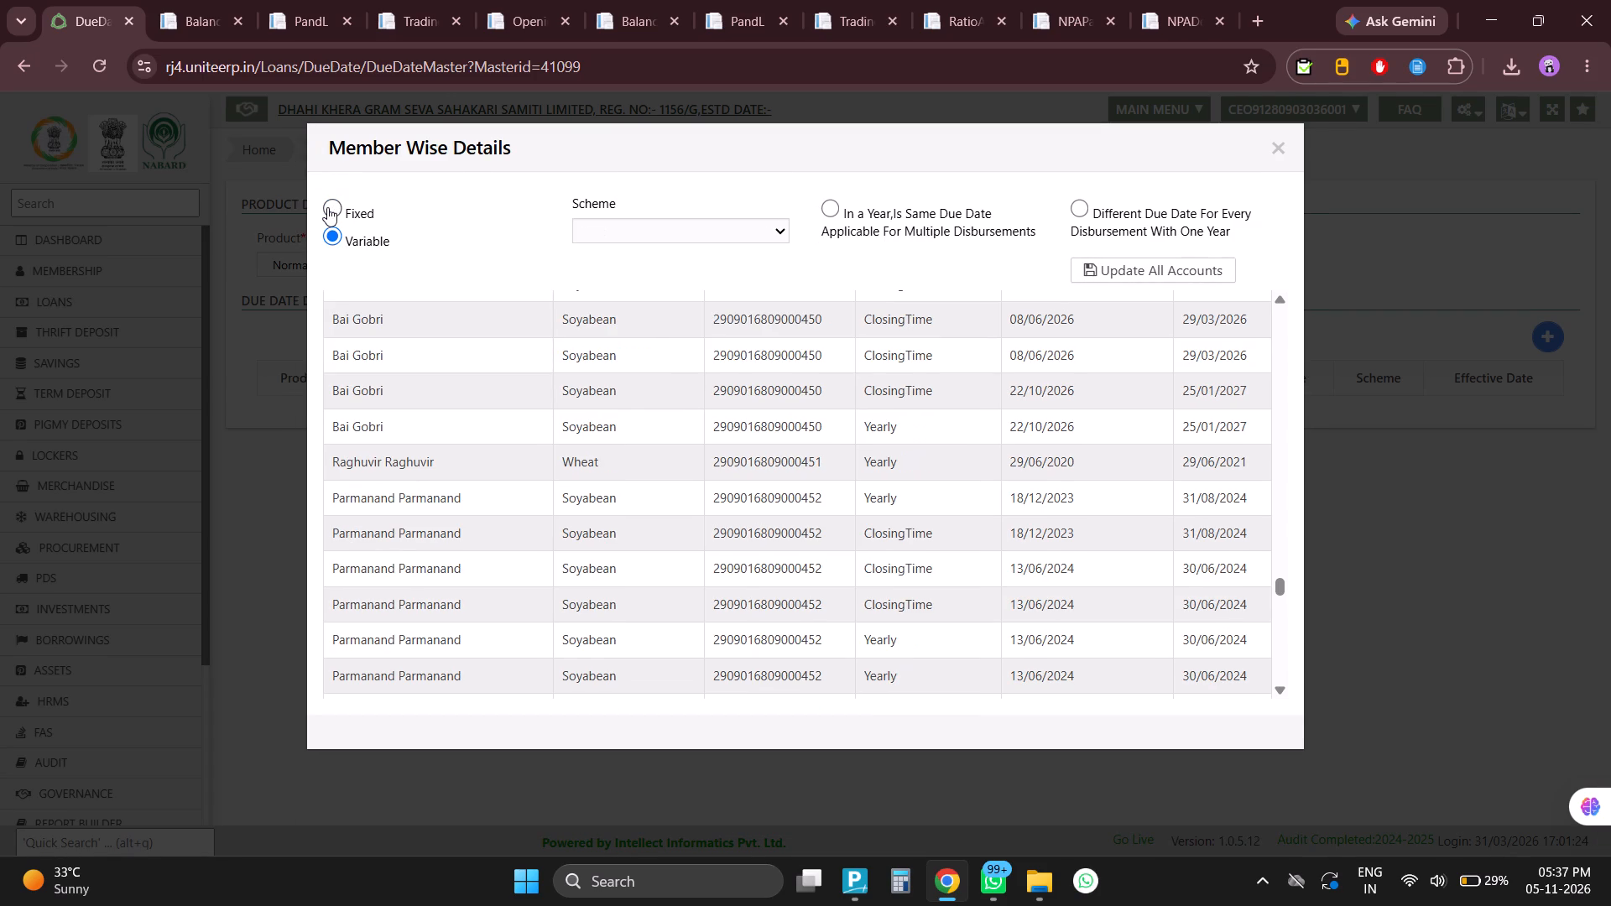
left_click(327, 207)
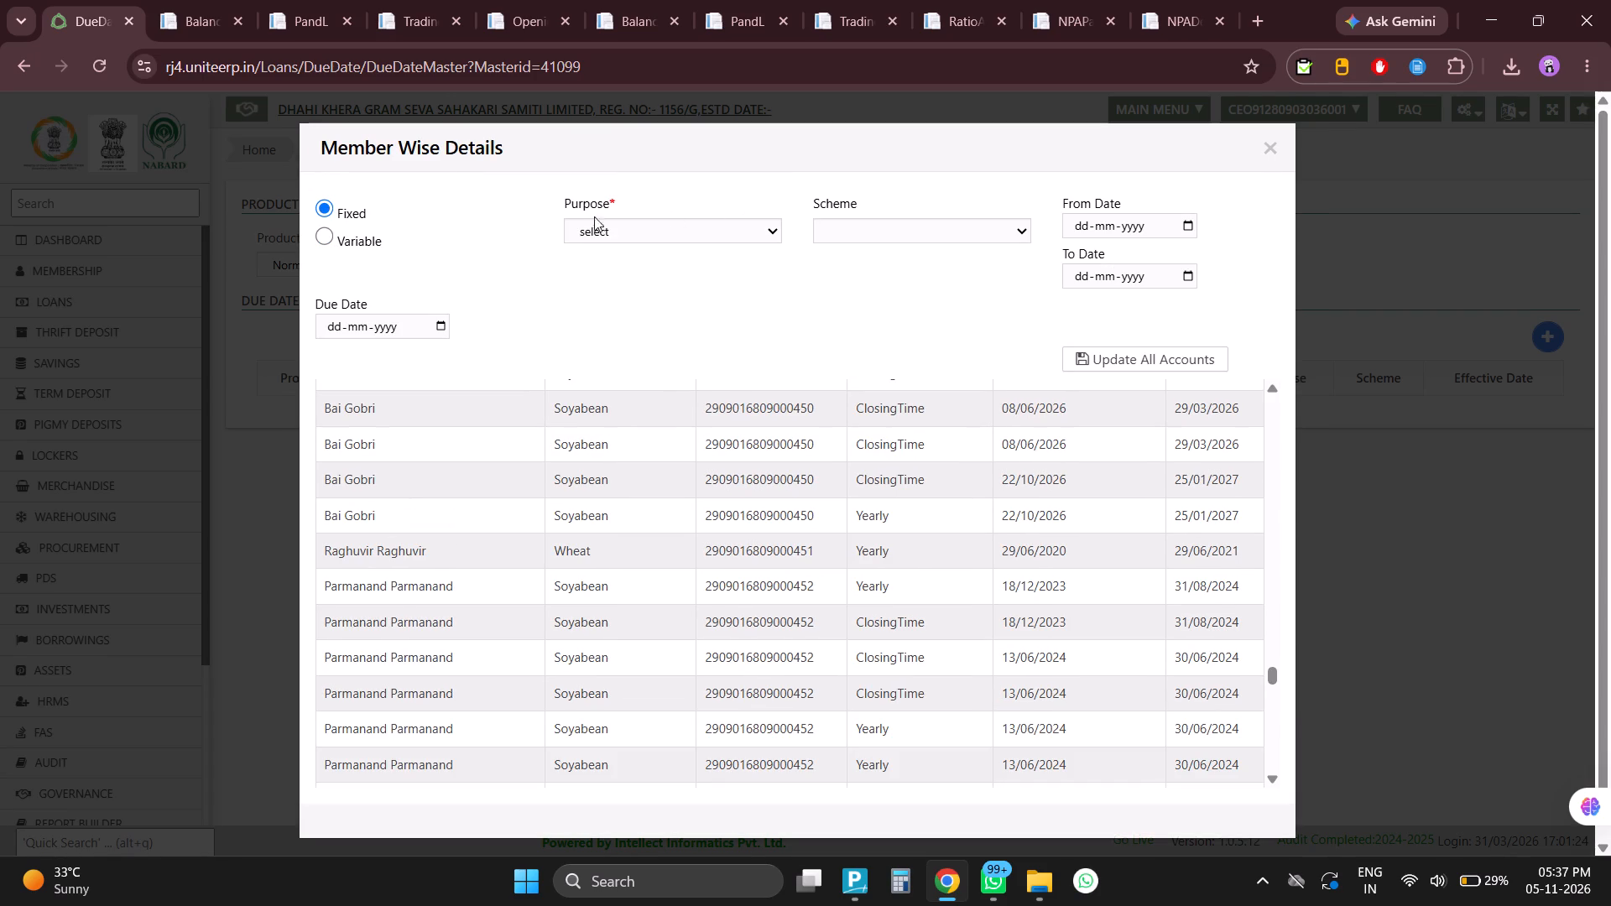
left_click(581, 218)
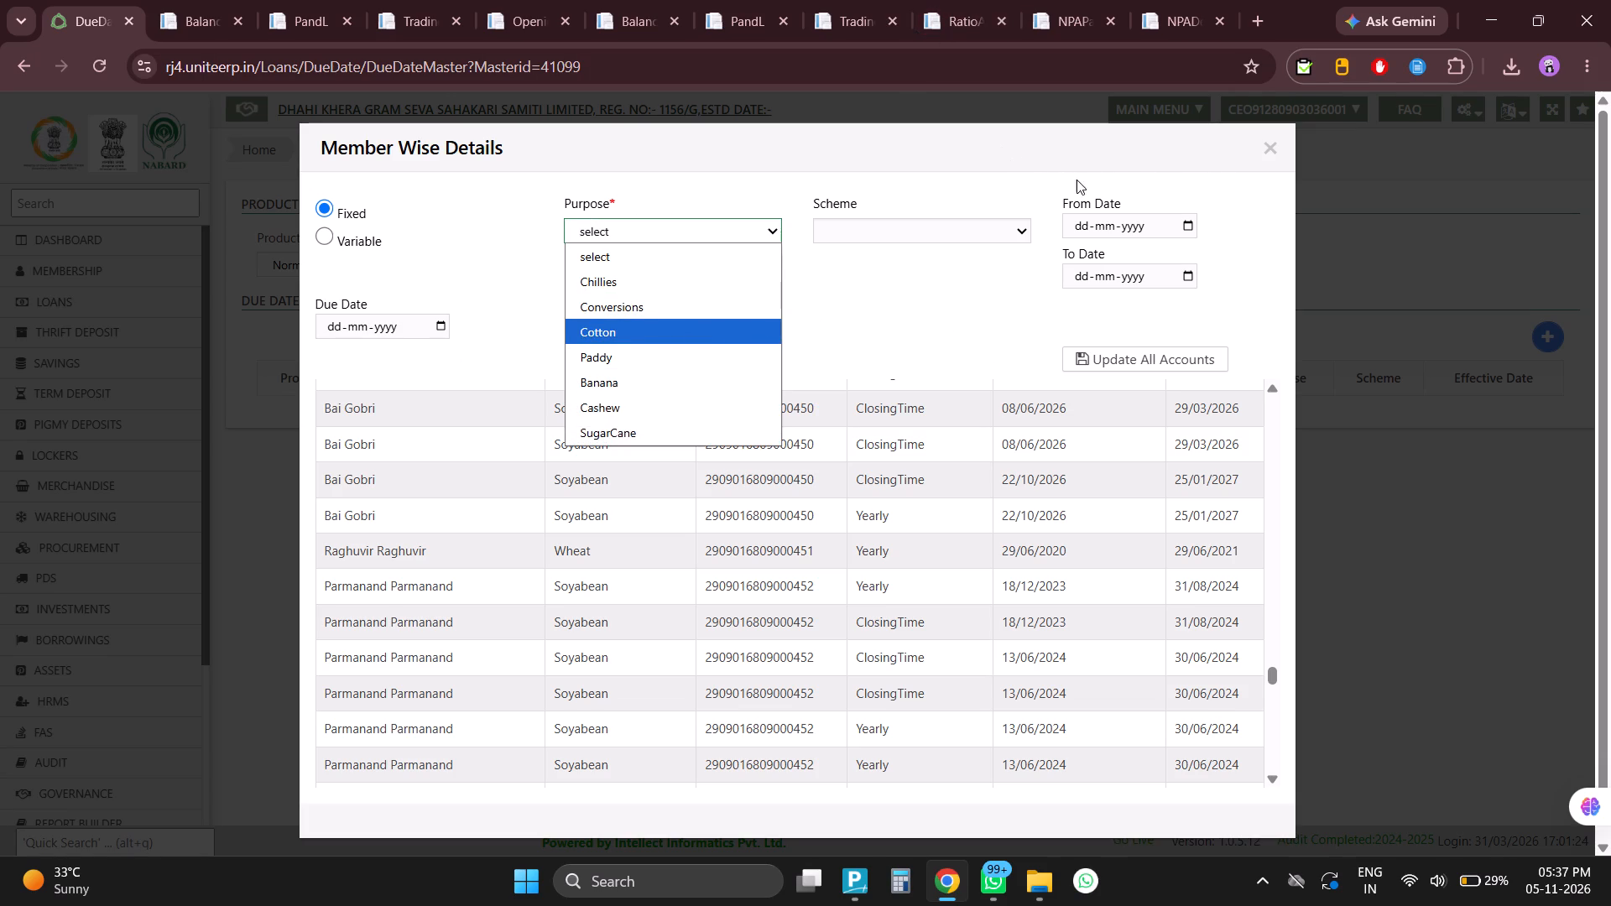
left_click(1273, 149)
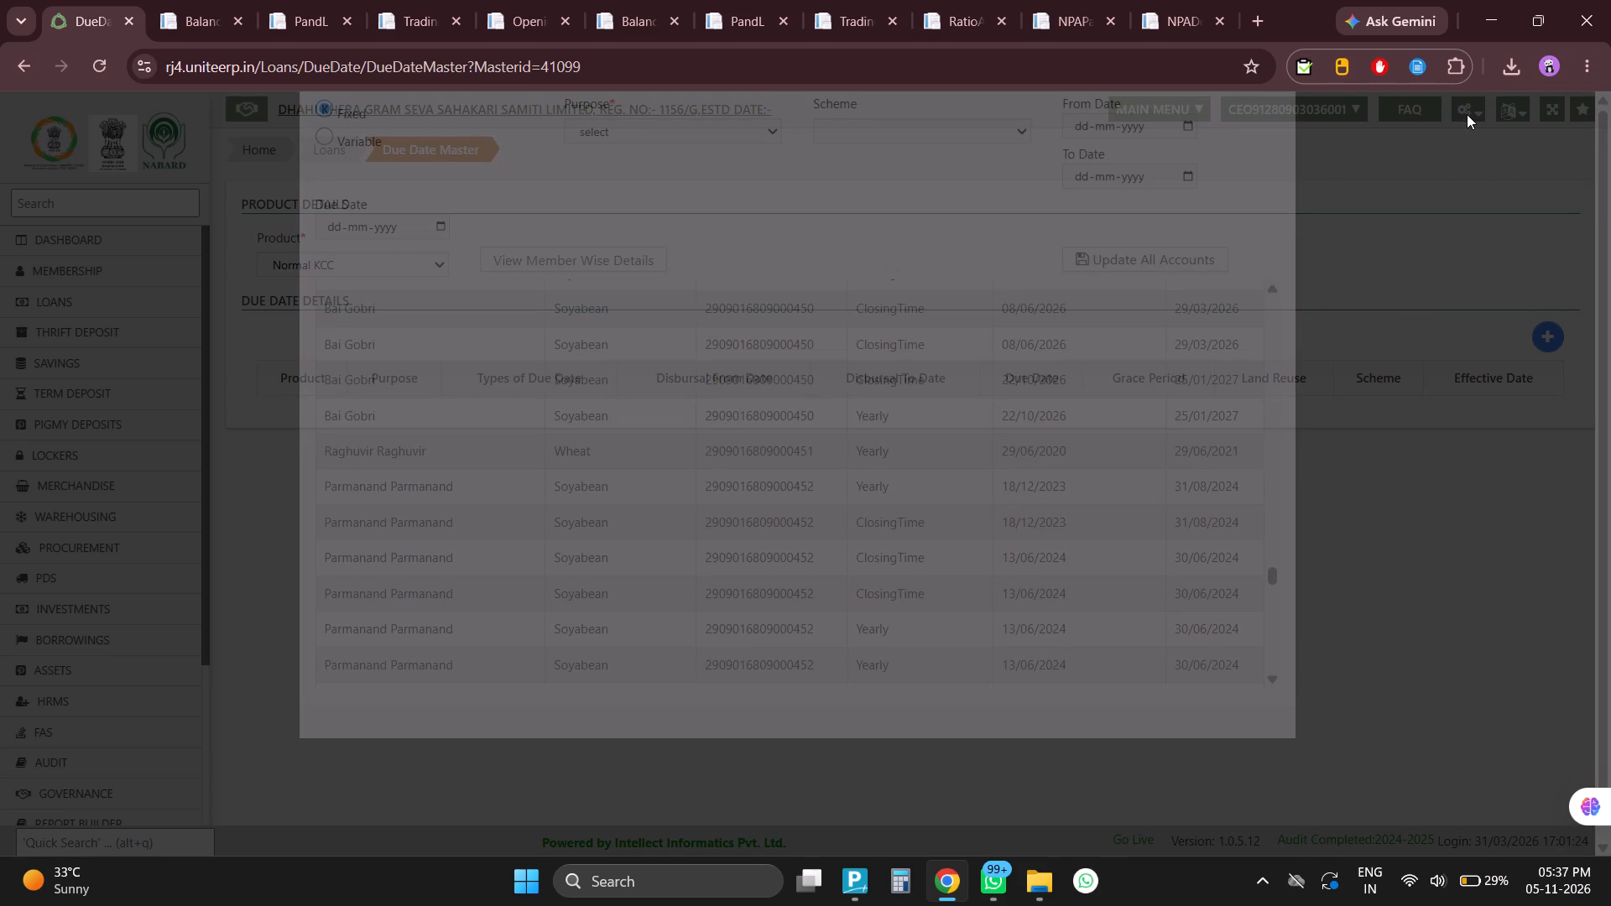
Open the Product Purpose Mapping page from the Loans configuration.
left_click(1467, 114)
left_click(1384, 206)
scroll(1353, 251, "down", 5)
scroll(1353, 251, "up", 4)
scroll(1341, 290, "down", 3)
scroll(1339, 292, "up", 1)
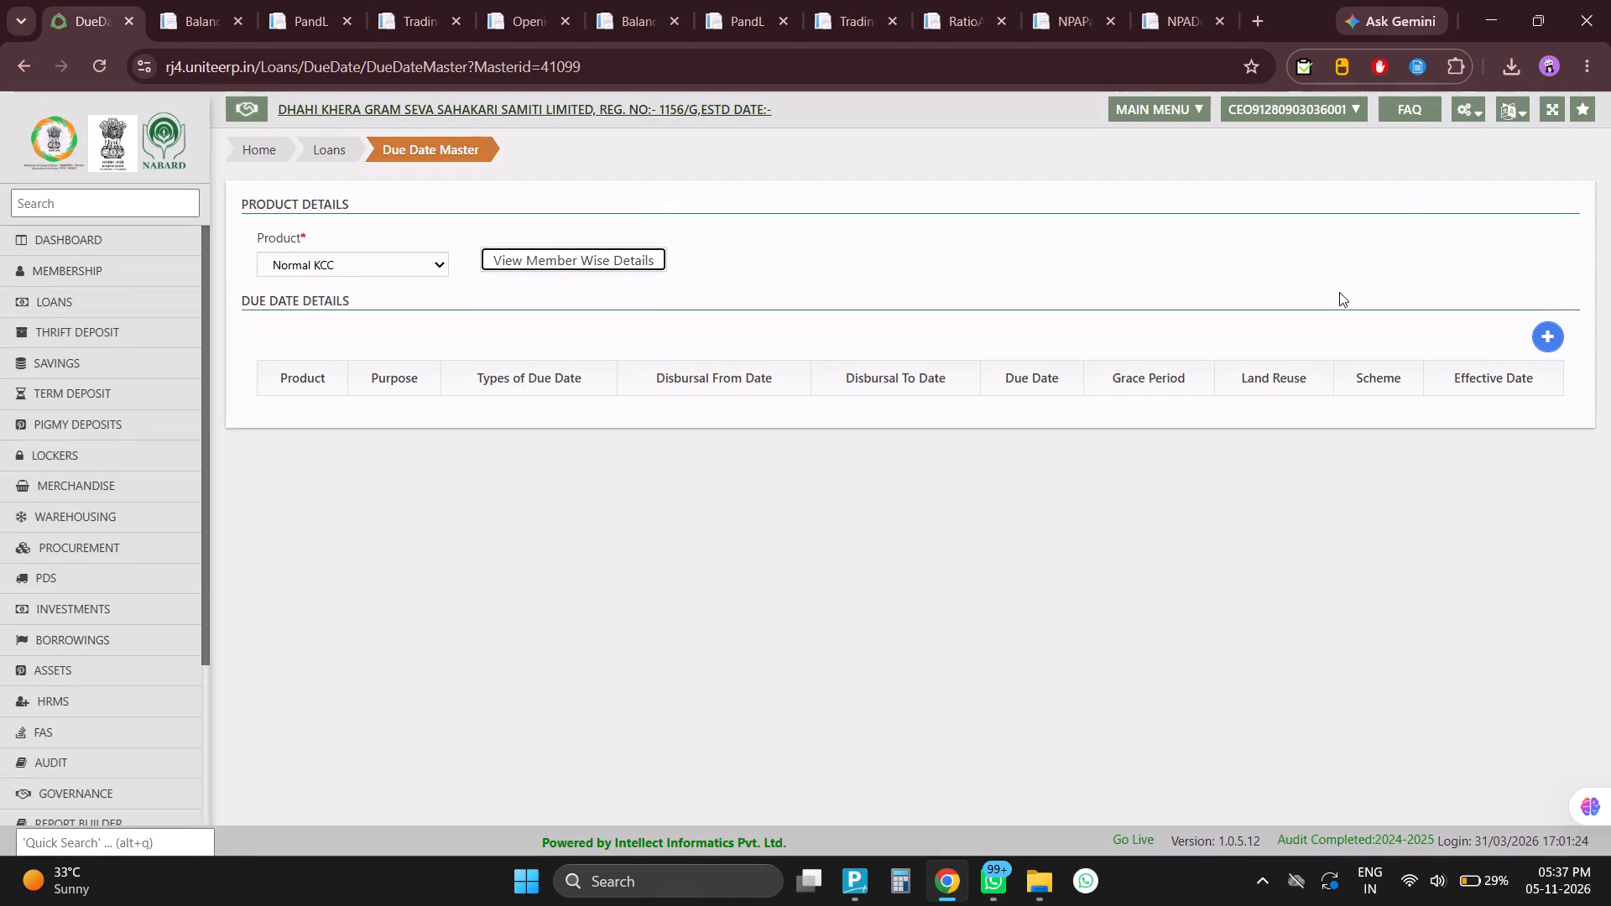
left_click(1459, 102)
left_click(1462, 111)
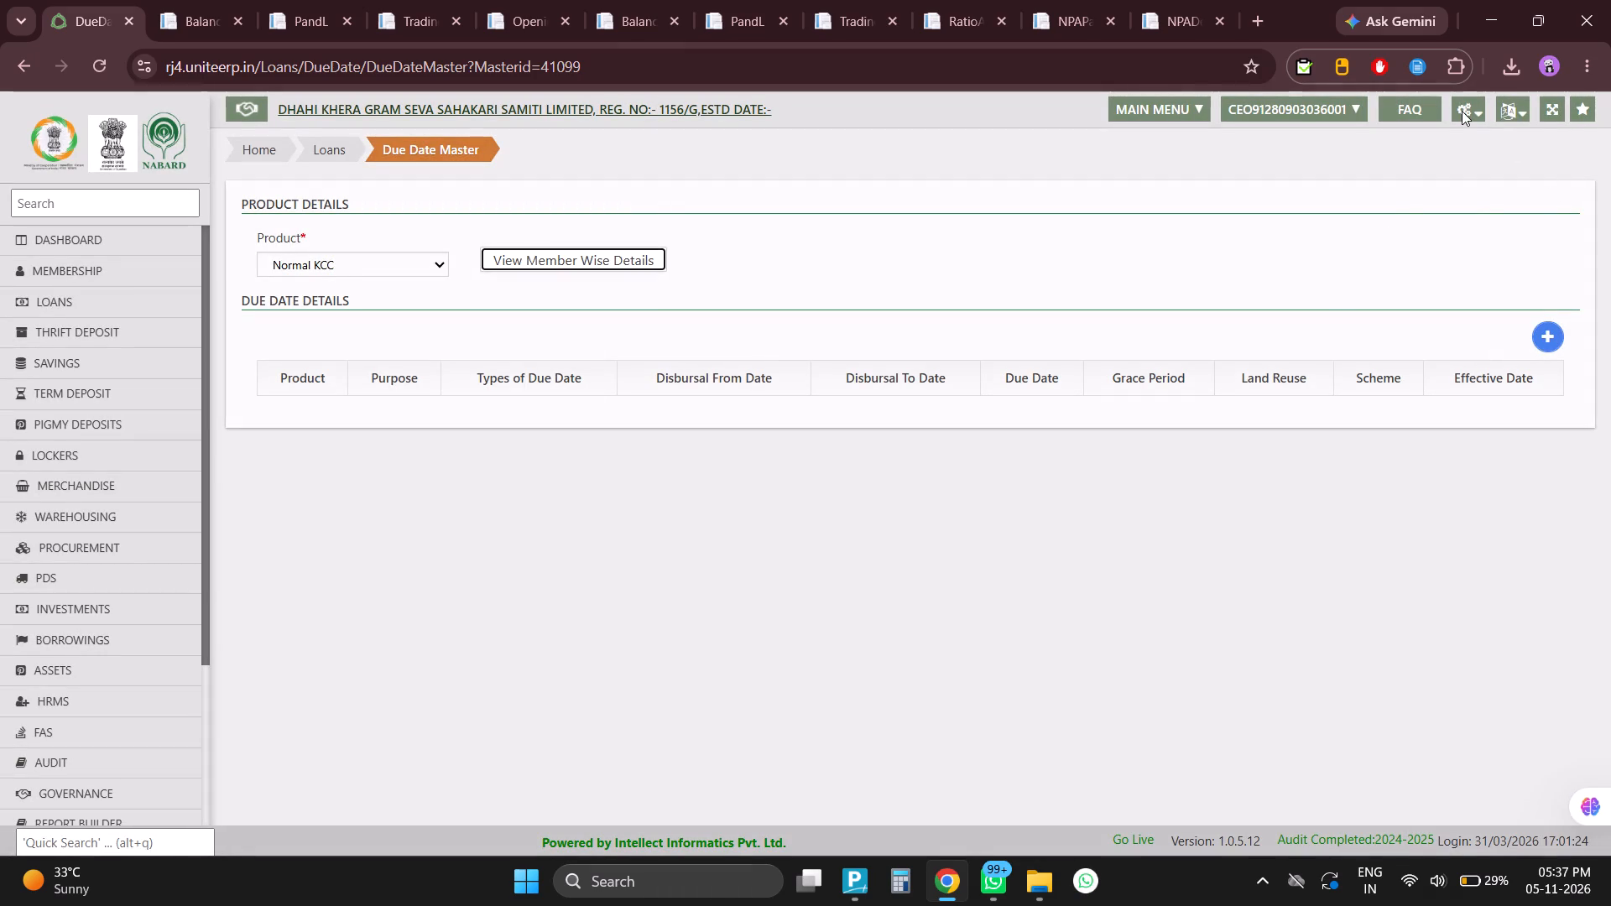
triple_click(1468, 114)
scroll(1468, 114, "down", 3)
scroll(1465, 135, "up", 2)
scroll(1460, 138, "down", 1)
scroll(1460, 139, "up", 1)
left_click(1461, 106)
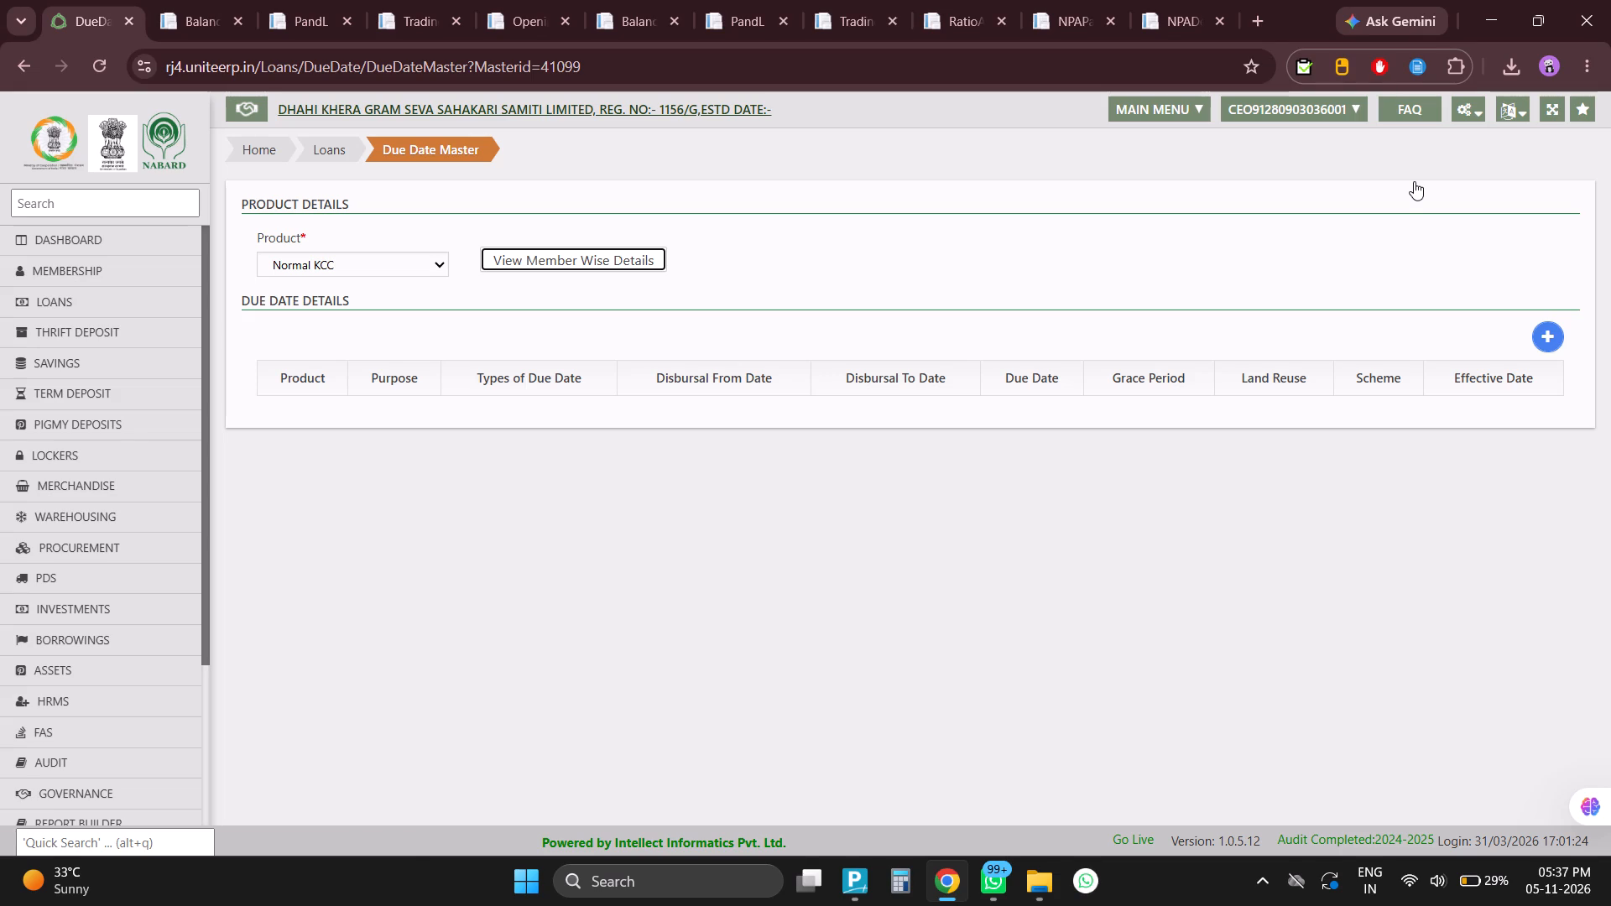
left_click(1468, 116)
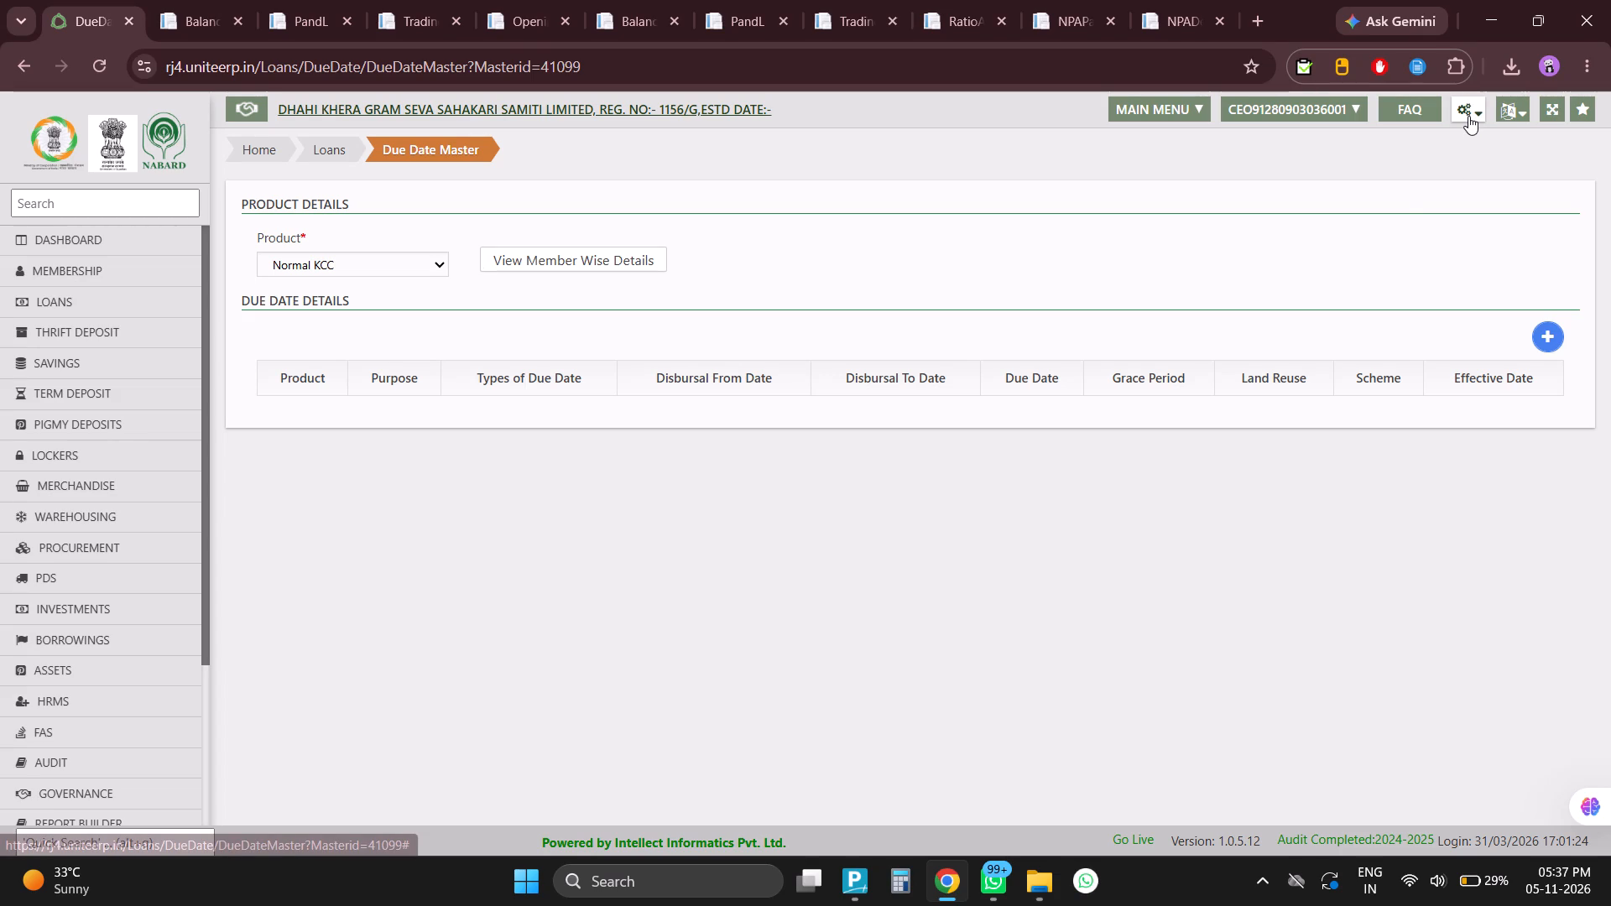
left_click(1468, 116)
left_click(1468, 116)
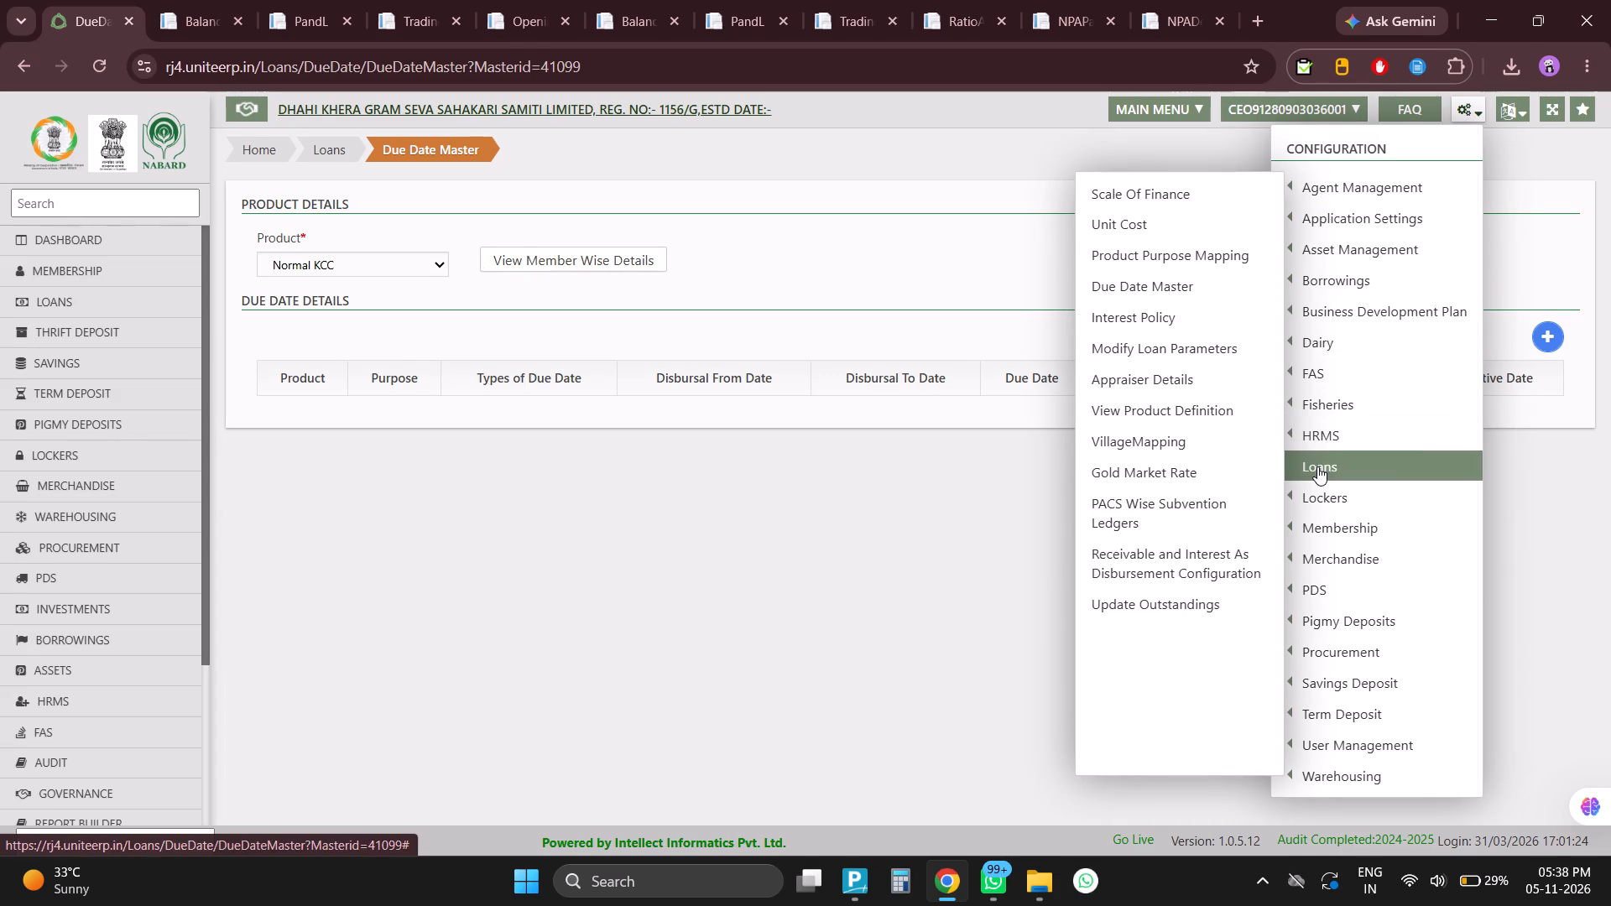
left_click(1138, 258)
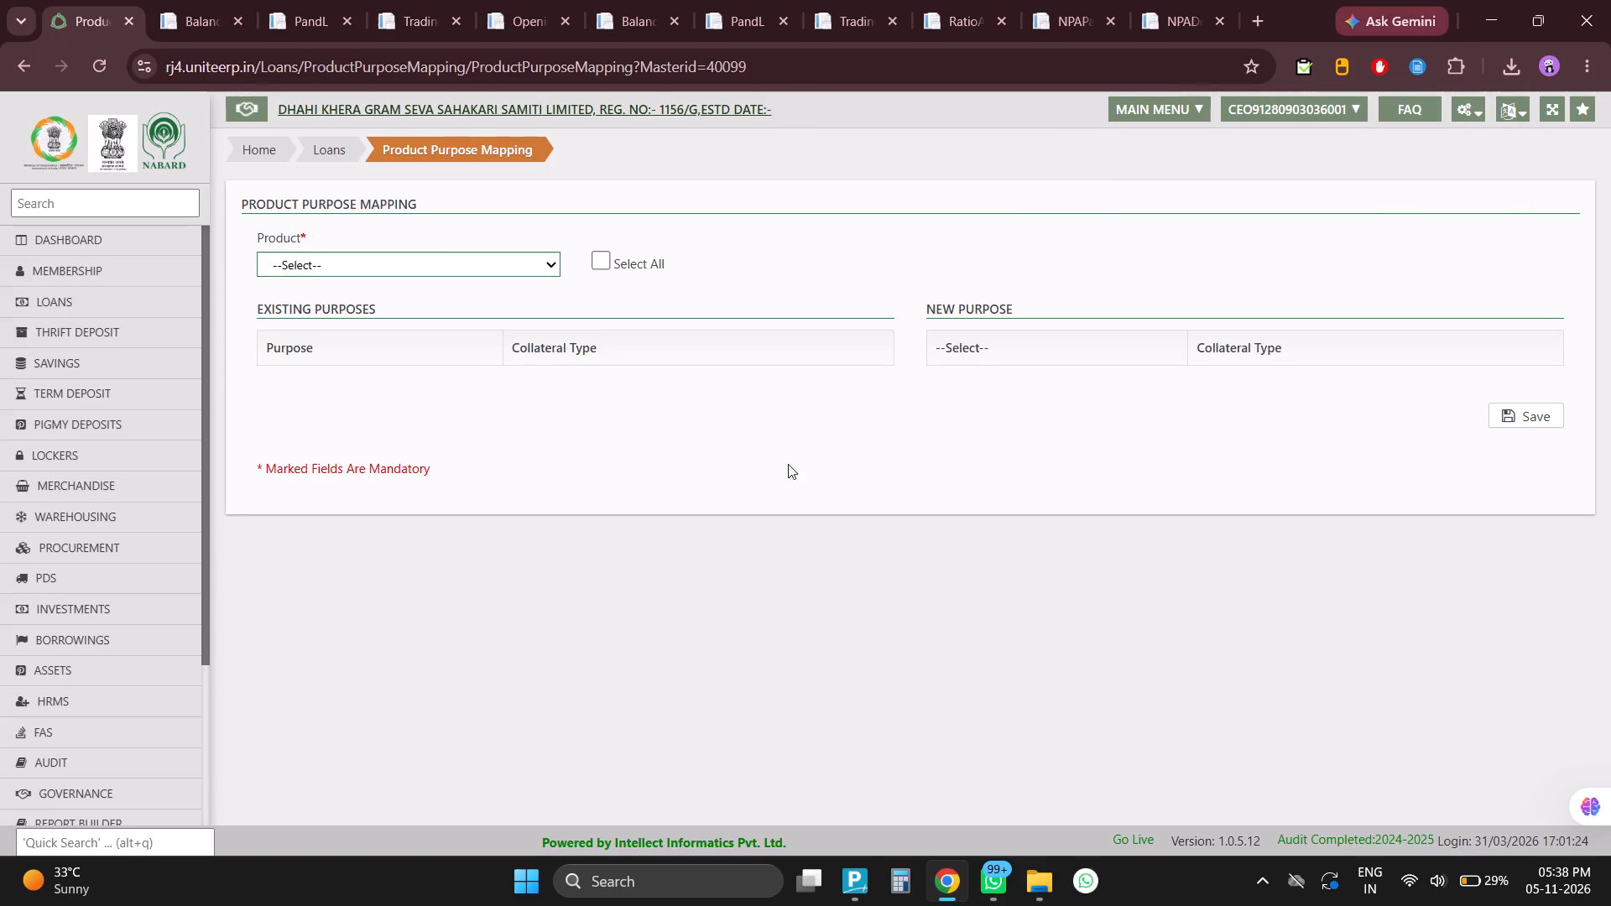
Choose Normal KCC as the product for purpose mapping.
left_click(435, 262)
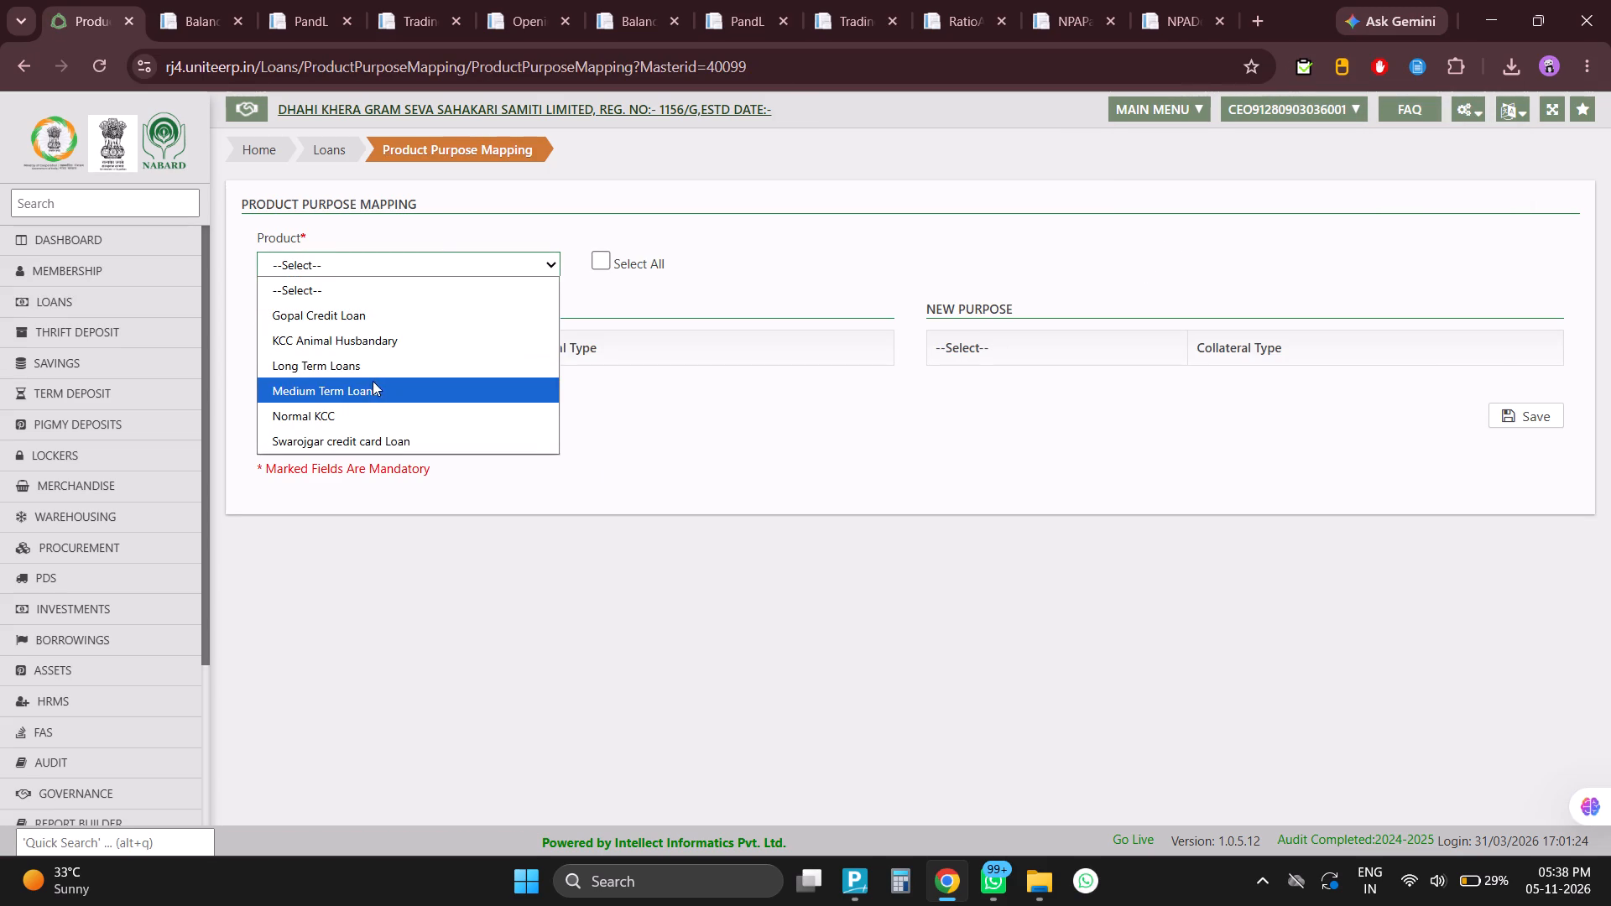
left_click(321, 414)
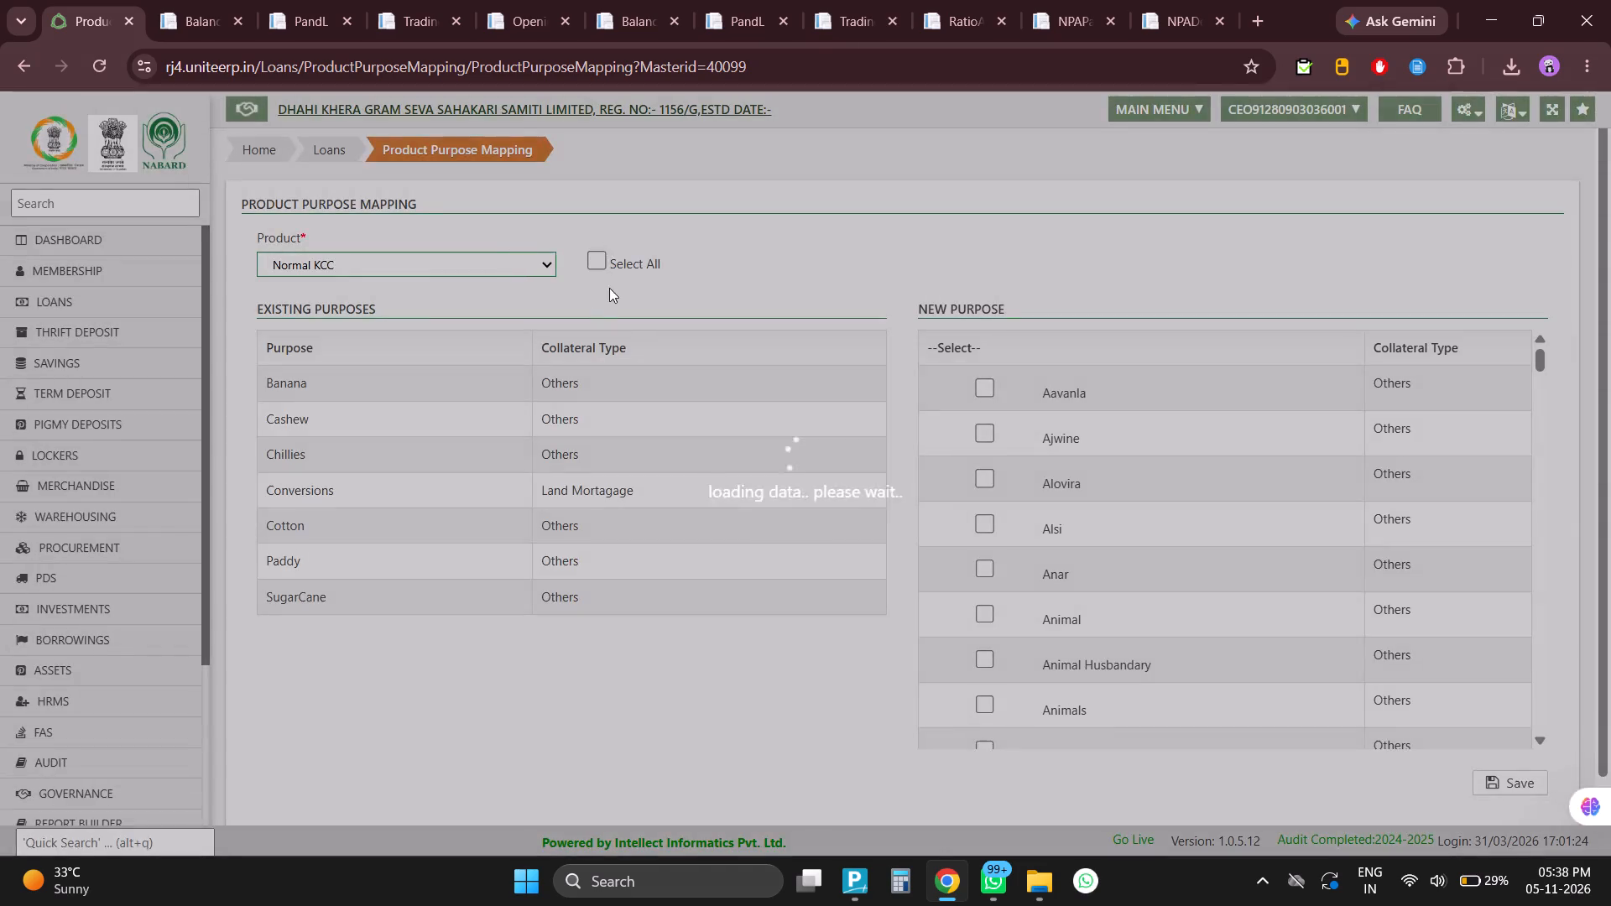
Select Animal Husbandary as a new purpose for Normal KCC.
scroll(1060, 557, "down", 2)
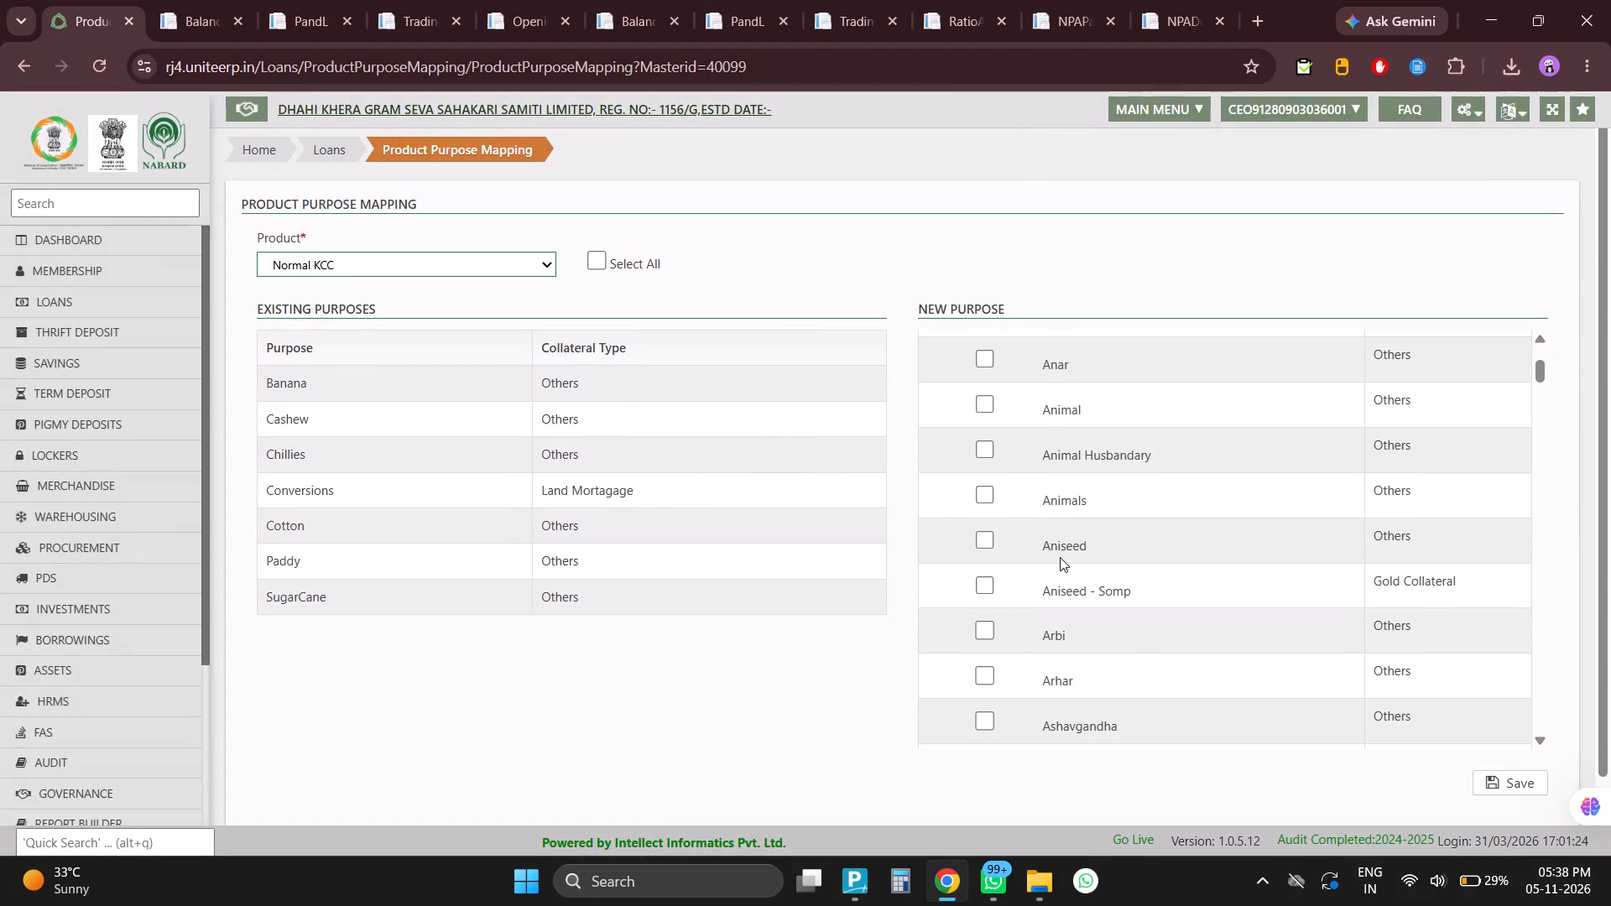
left_click(982, 456)
Select Garlic as a new purpose for Normal KCC.
scroll(1012, 523, "down", 3)
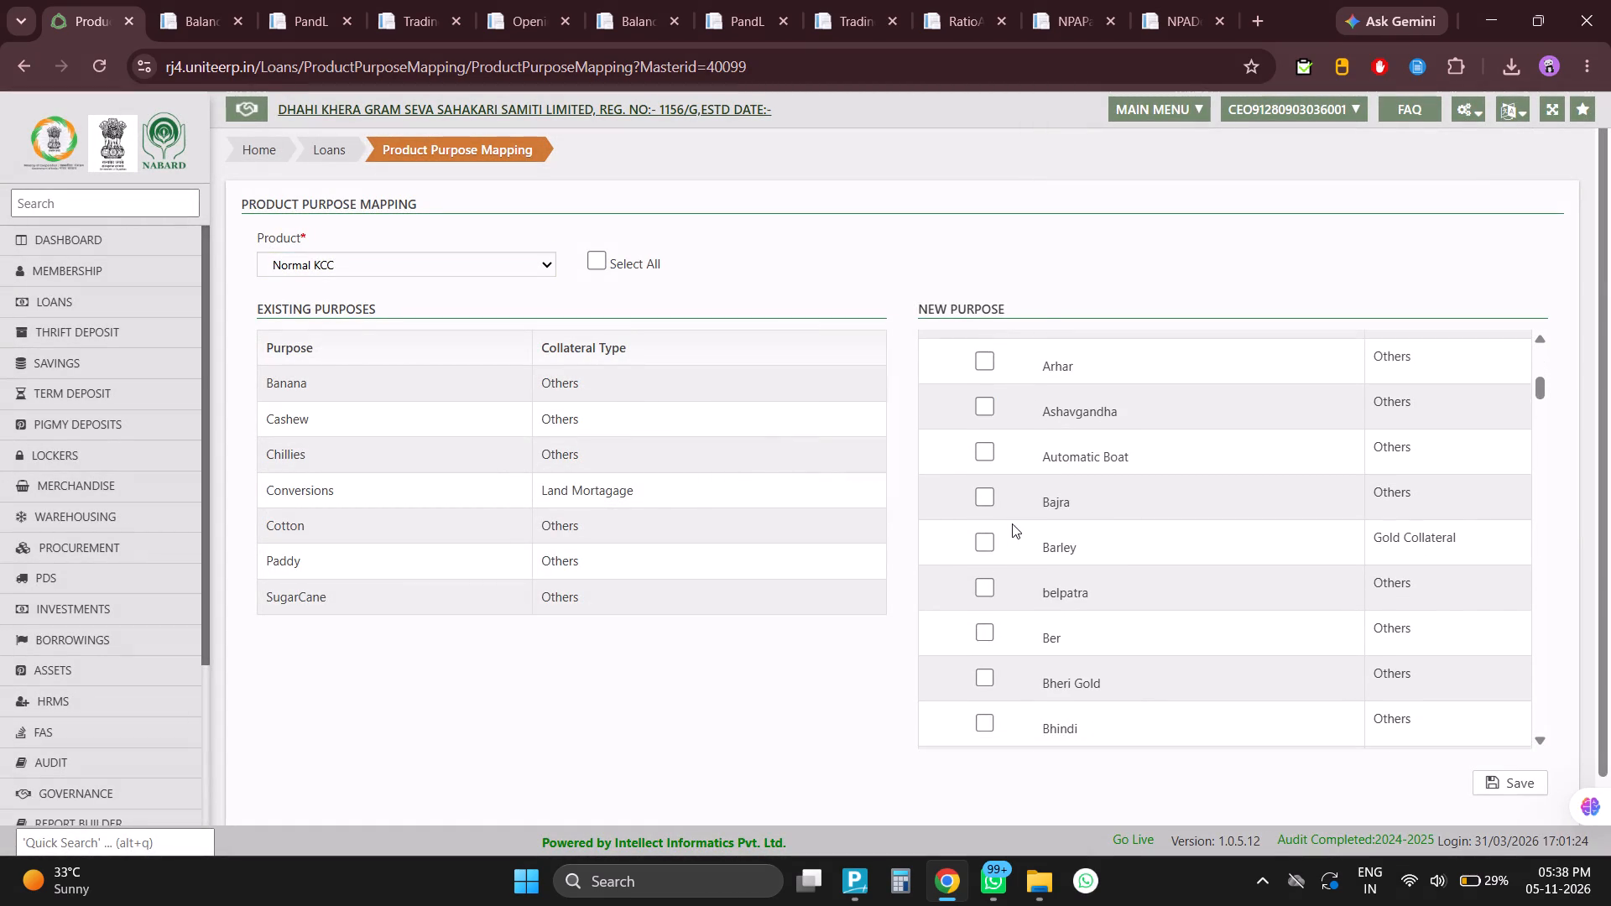
scroll(1012, 523, "down", 5)
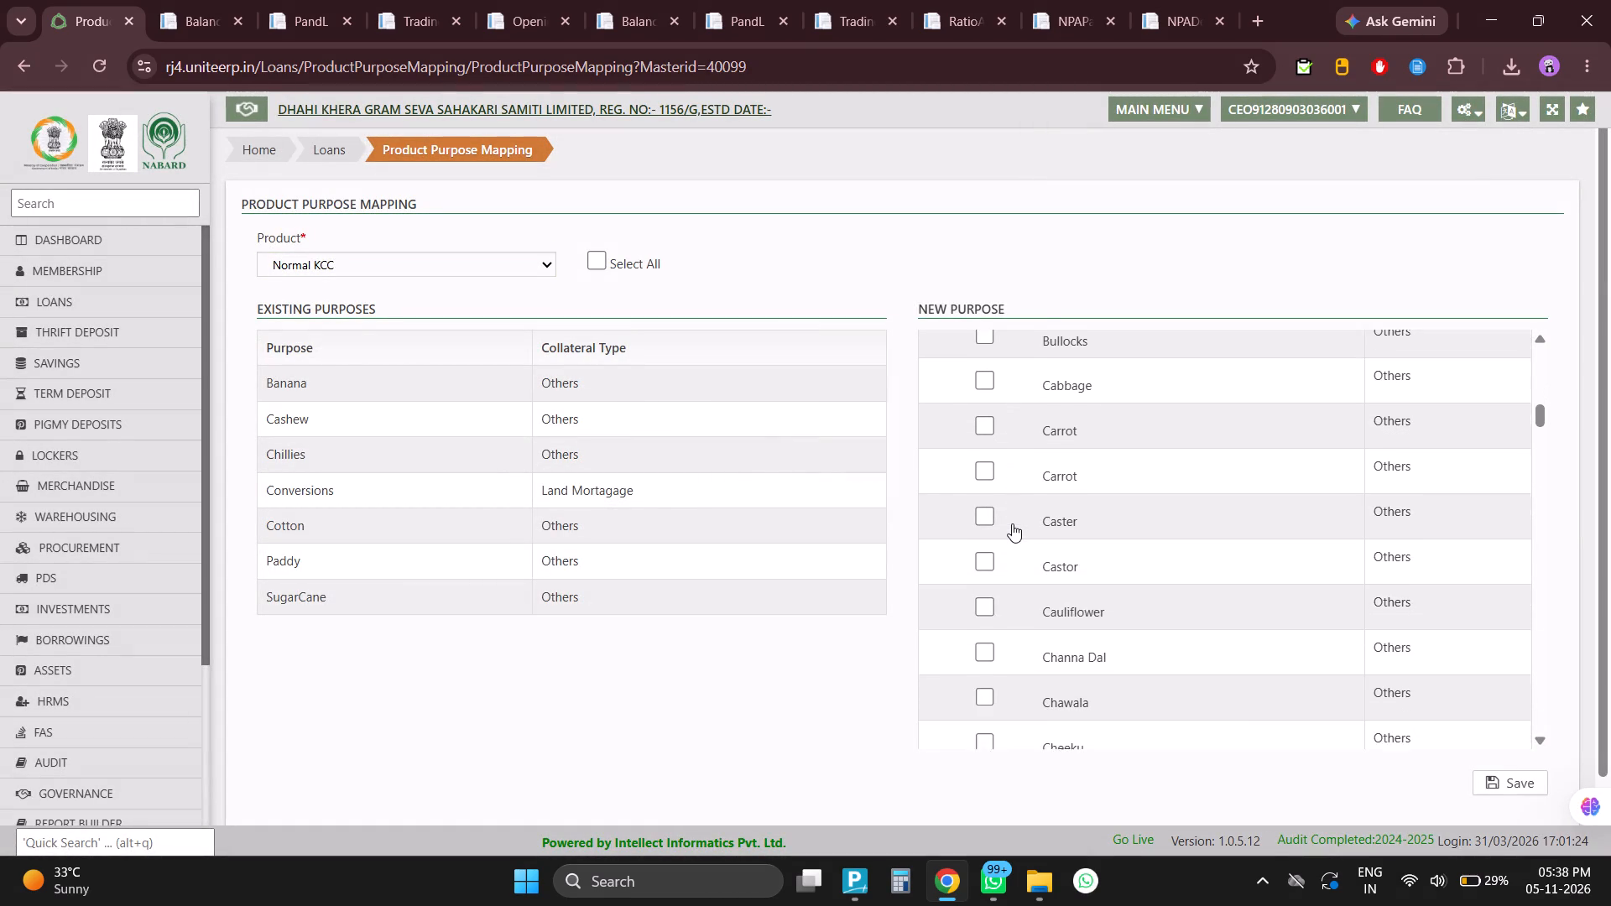
scroll(1012, 523, "down", 5)
scroll(1012, 523, "up", 2)
scroll(1012, 523, "down", 3)
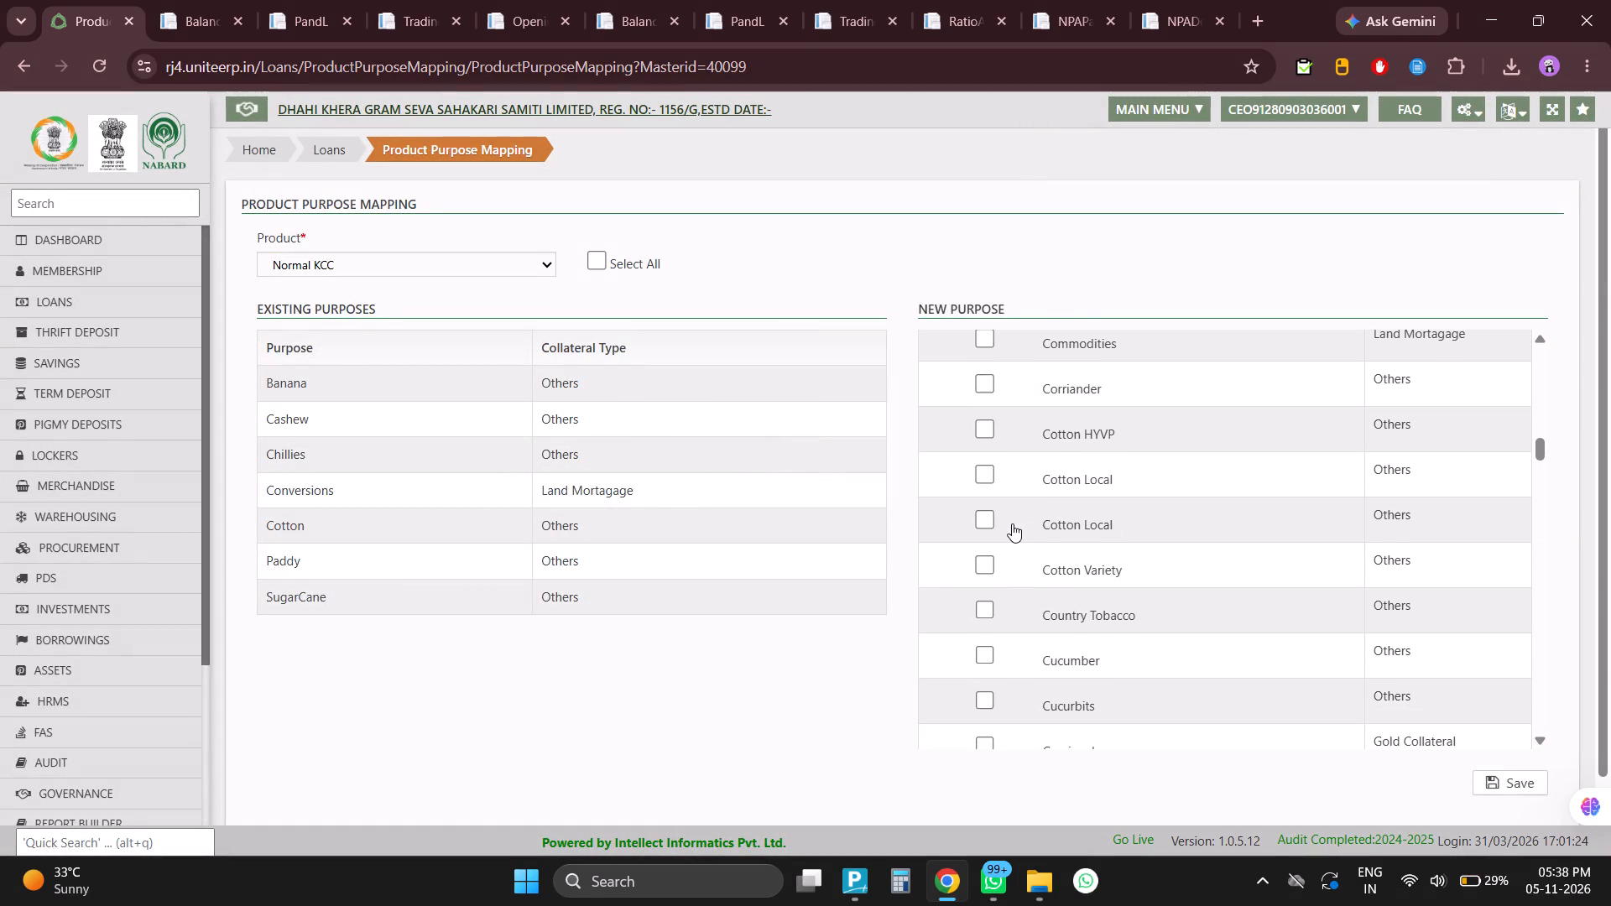
scroll(1012, 523, "down", 5)
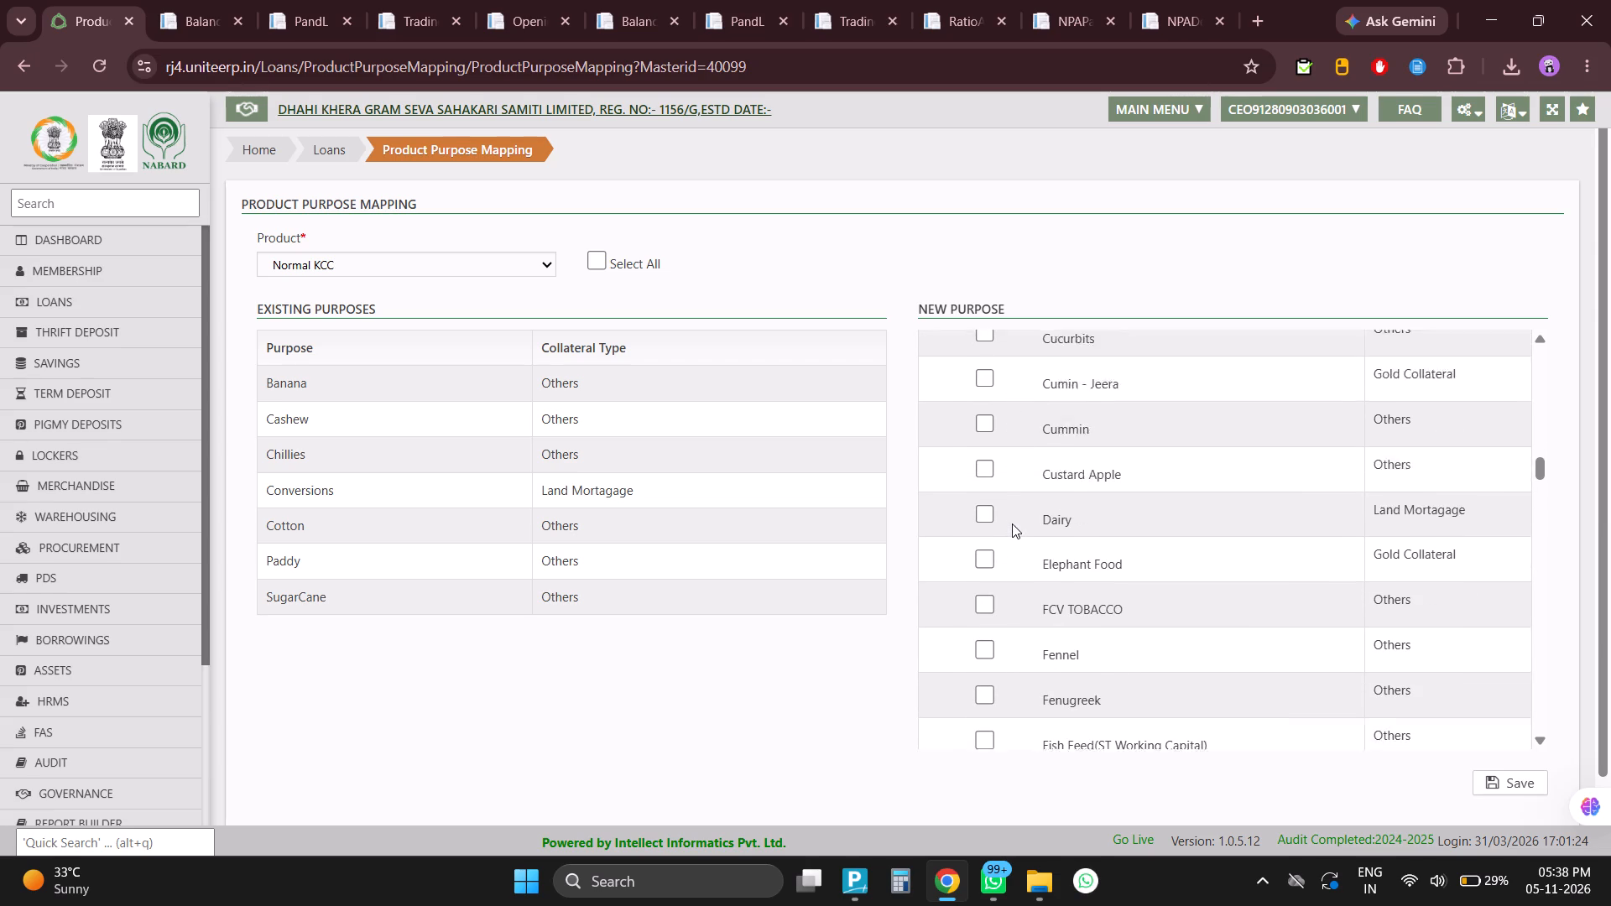
scroll(1012, 527, "down", 2)
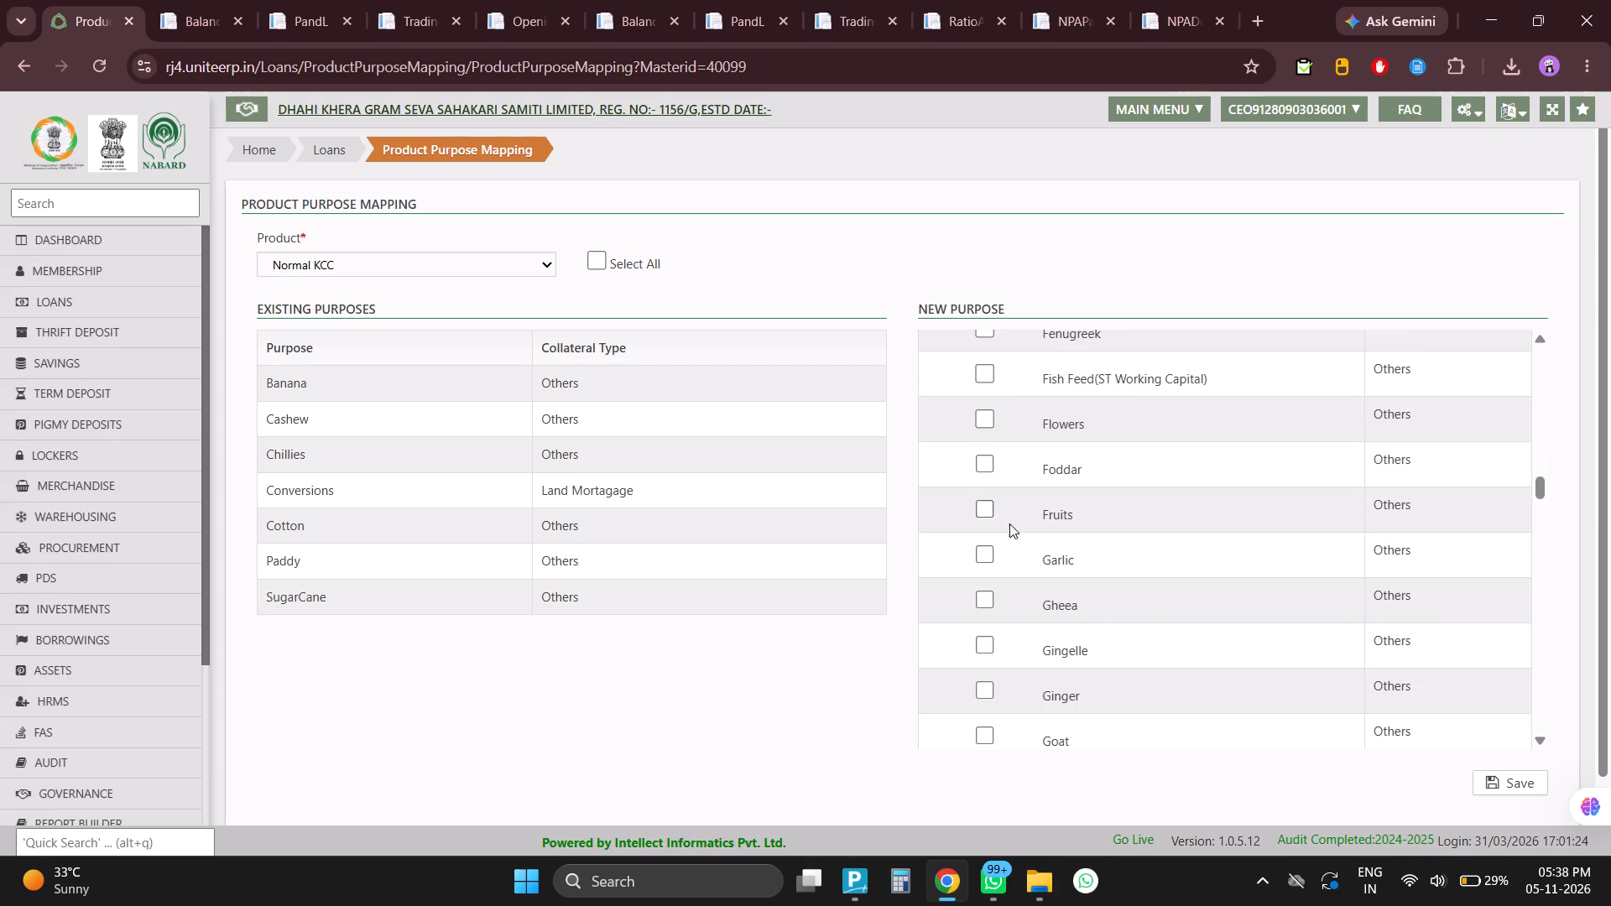
left_click(983, 555)
Select both Mustard entries as new purposes for Normal KCC.
scroll(1079, 632, "down", 3)
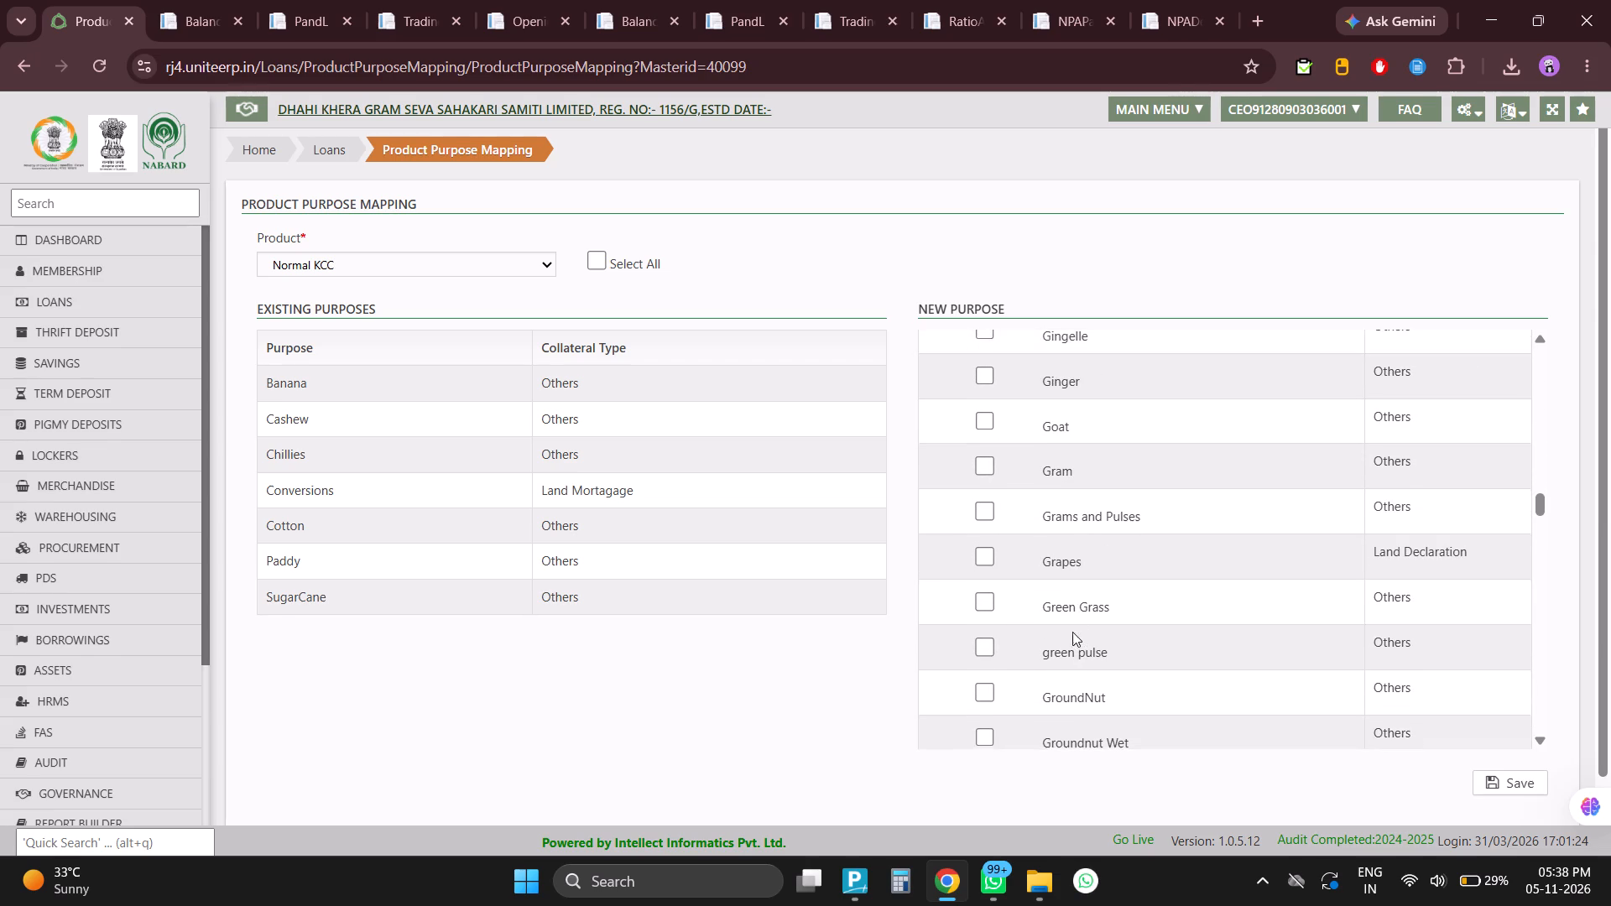
scroll(1068, 634, "down", 9)
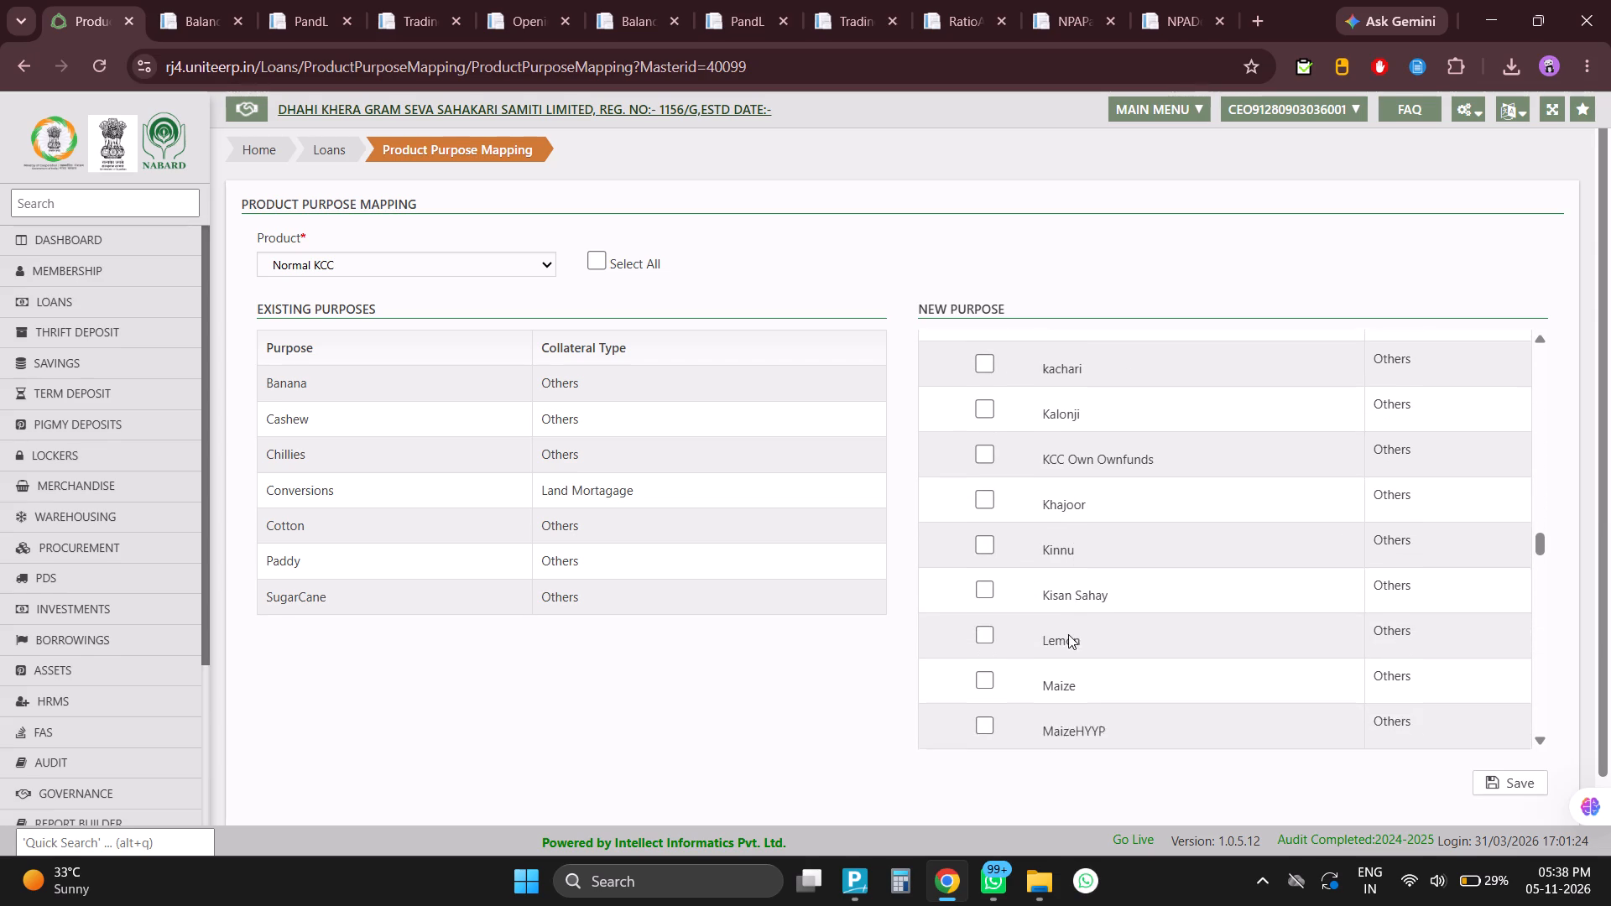
scroll(1068, 634, "down", 4)
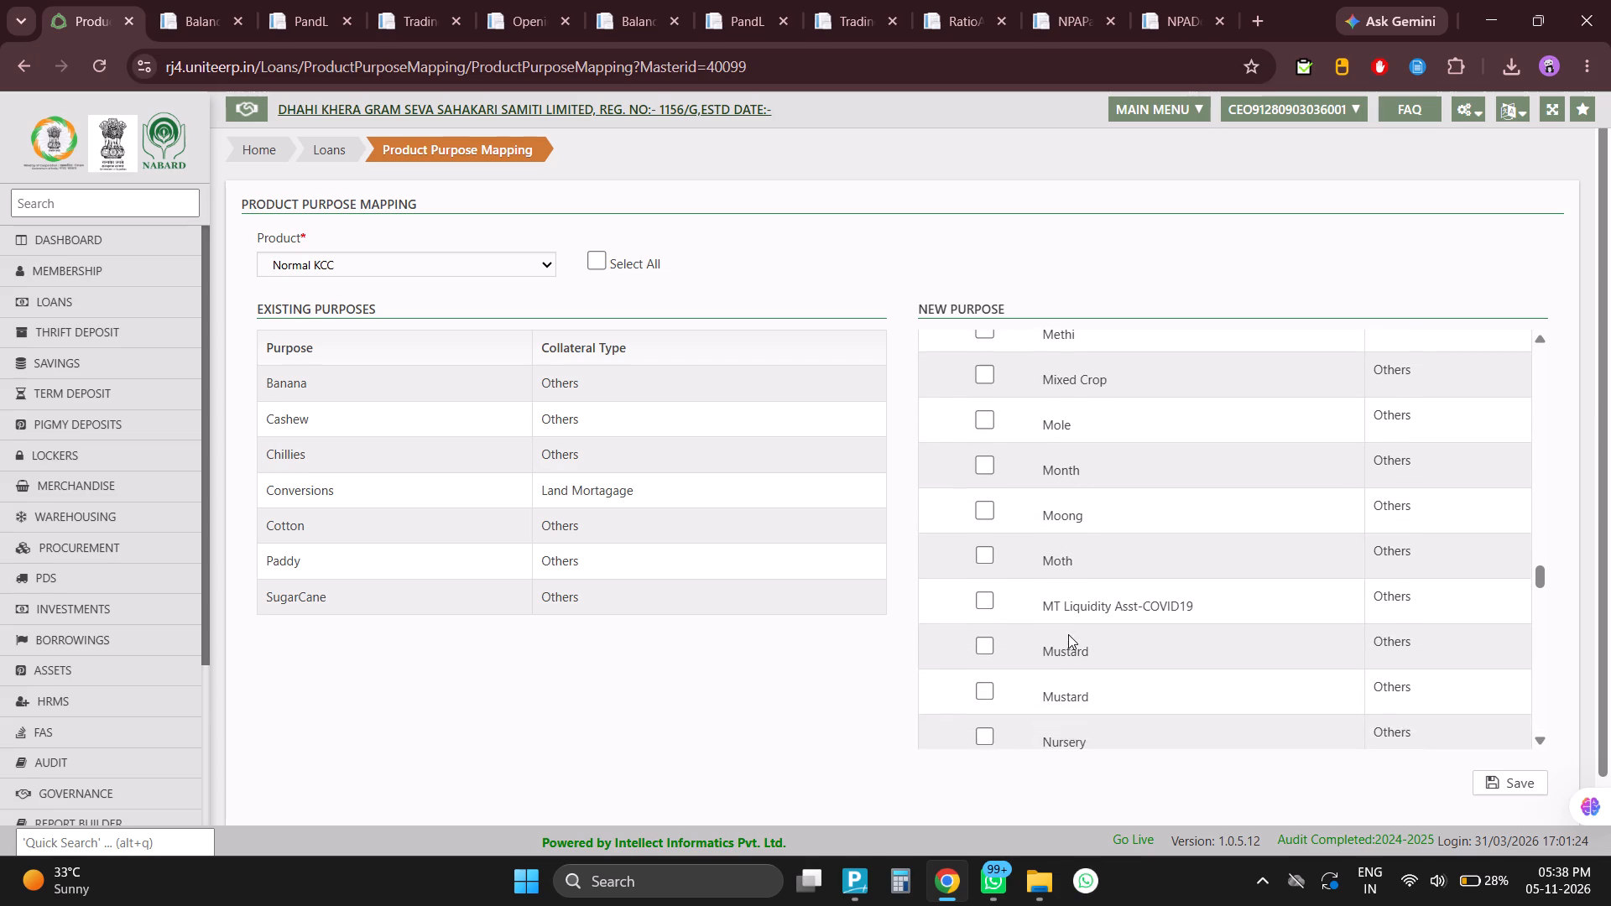
scroll(1068, 634, "down", 1)
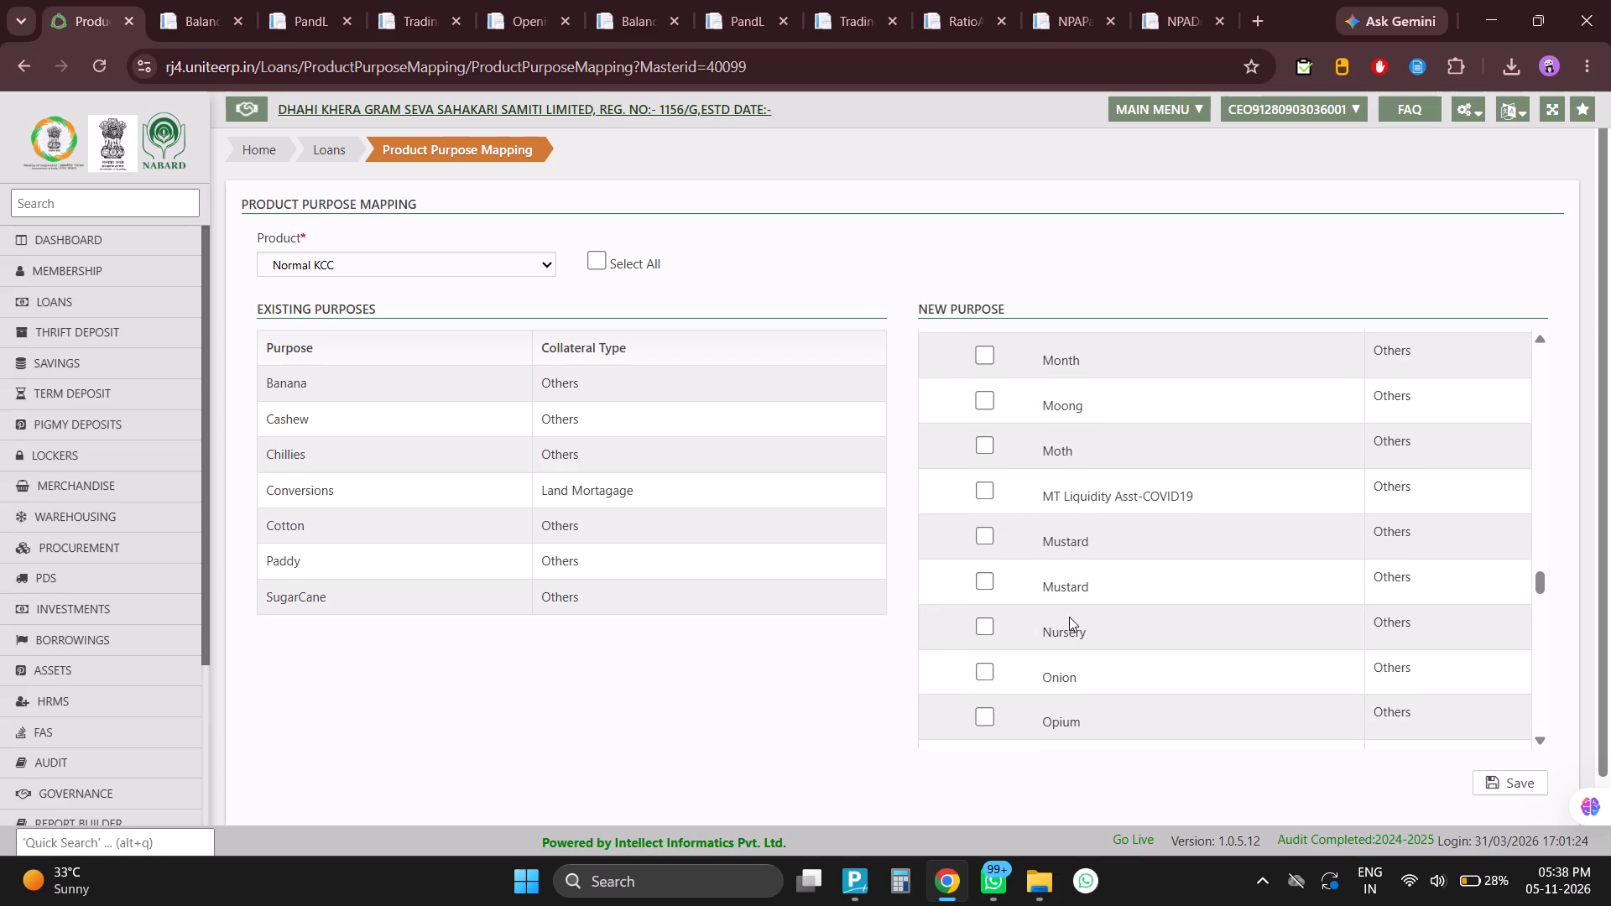
left_click(973, 539)
left_click(987, 580)
Select Soyabean as a new purpose for Normal KCC.
scroll(1011, 573, "down", 5)
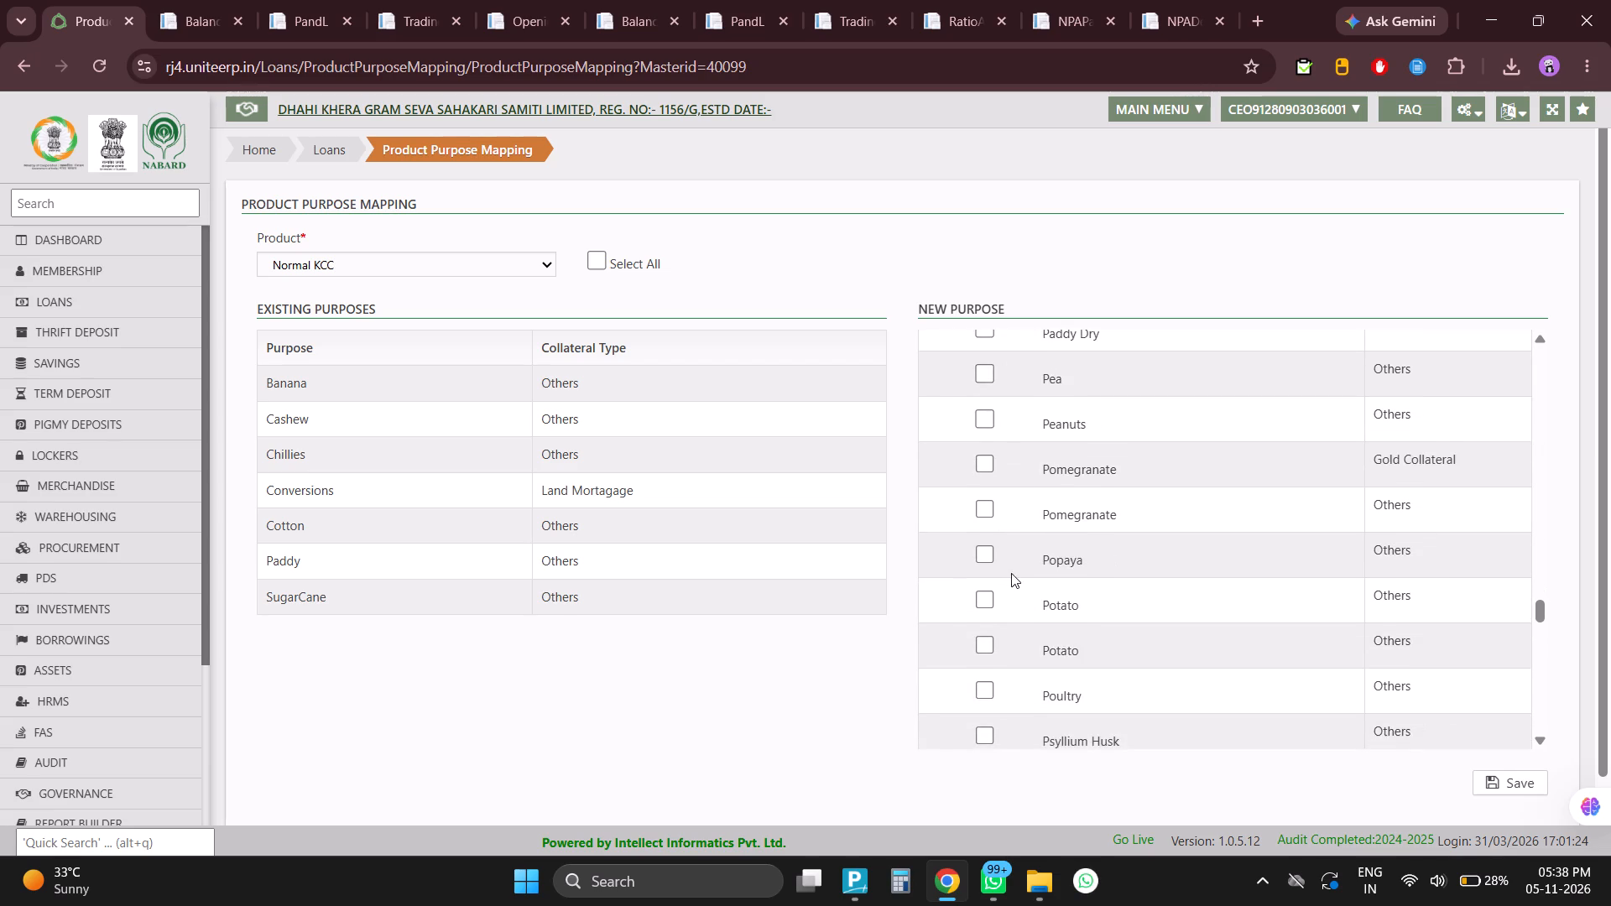
scroll(1011, 573, "down", 6)
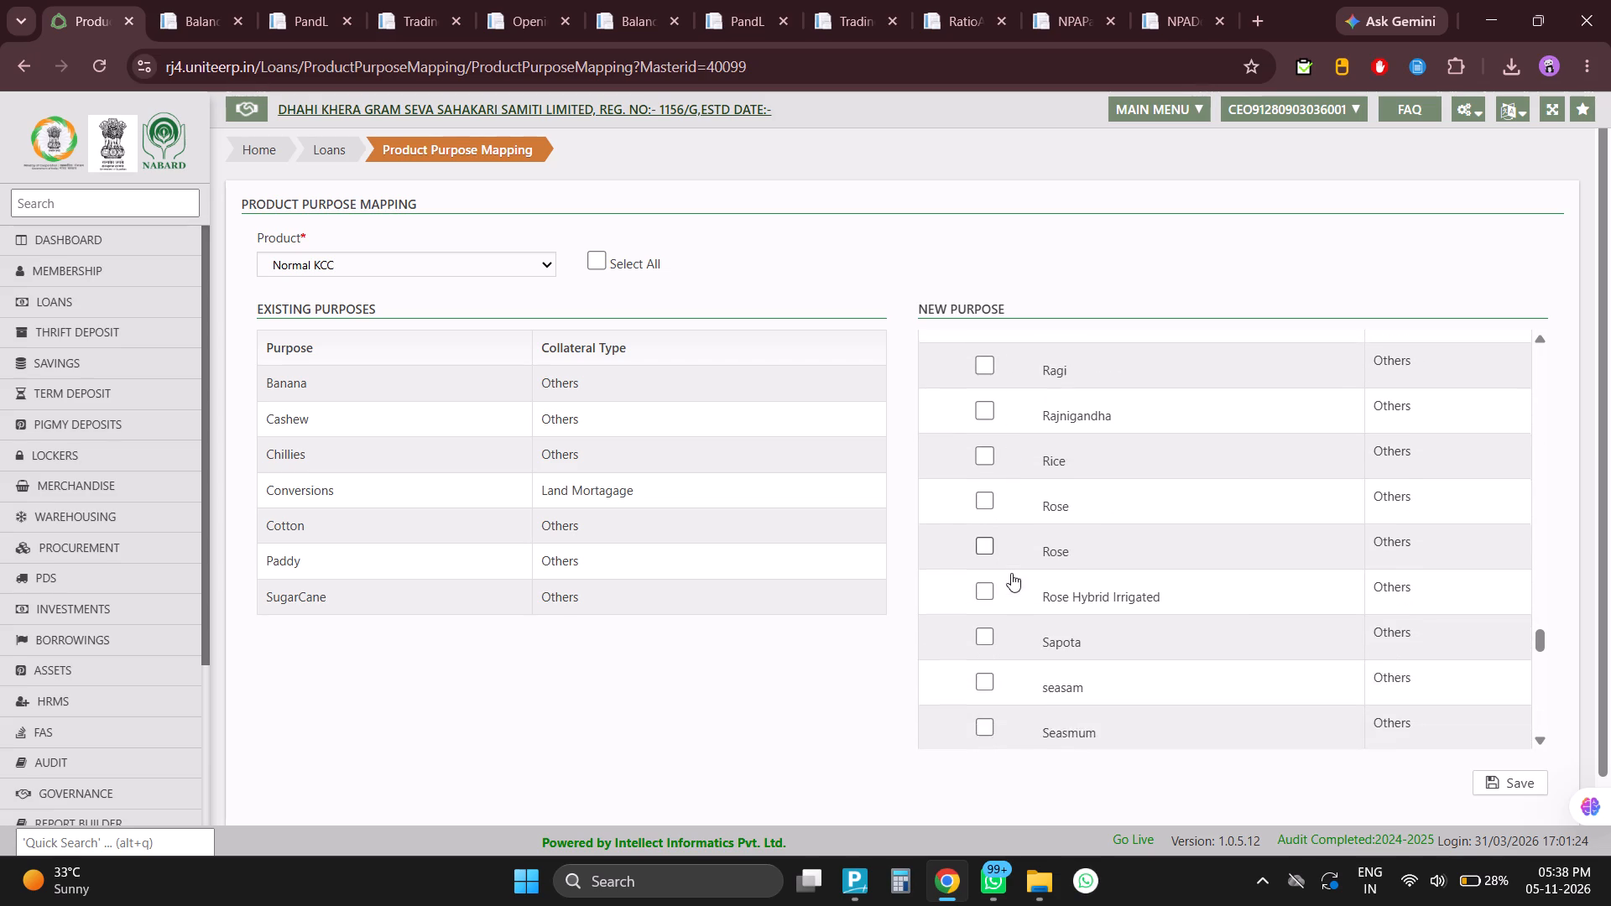
scroll(1011, 573, "down", 2)
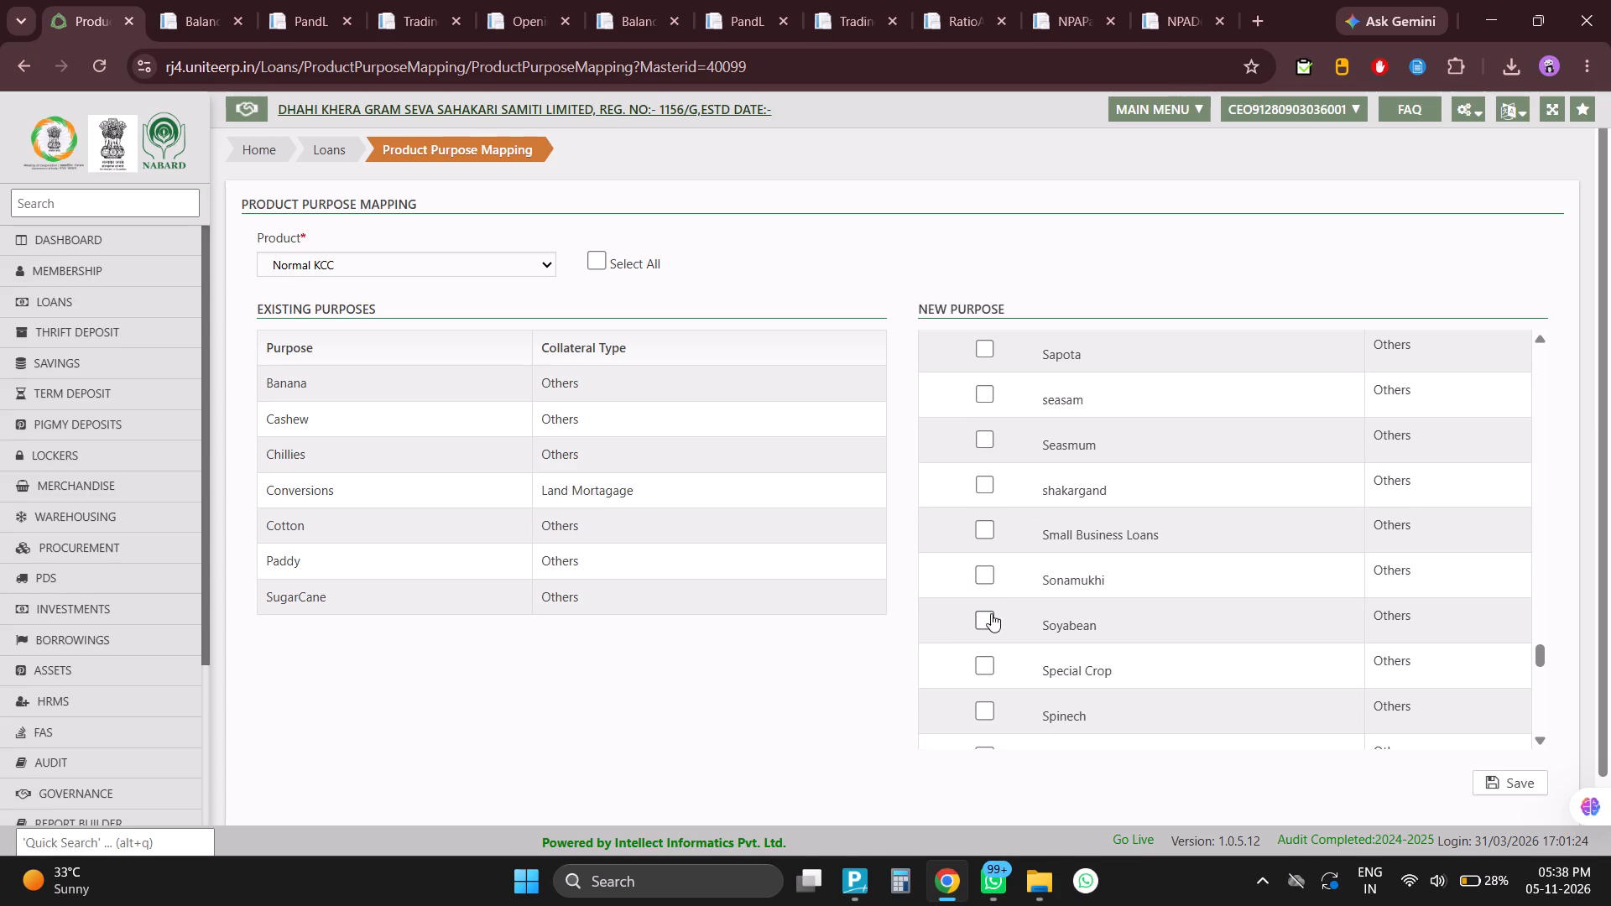
left_click(988, 616)
Select Vegetables and Wheat as new purposes for Normal KCC.
scroll(1014, 603, "down", 3)
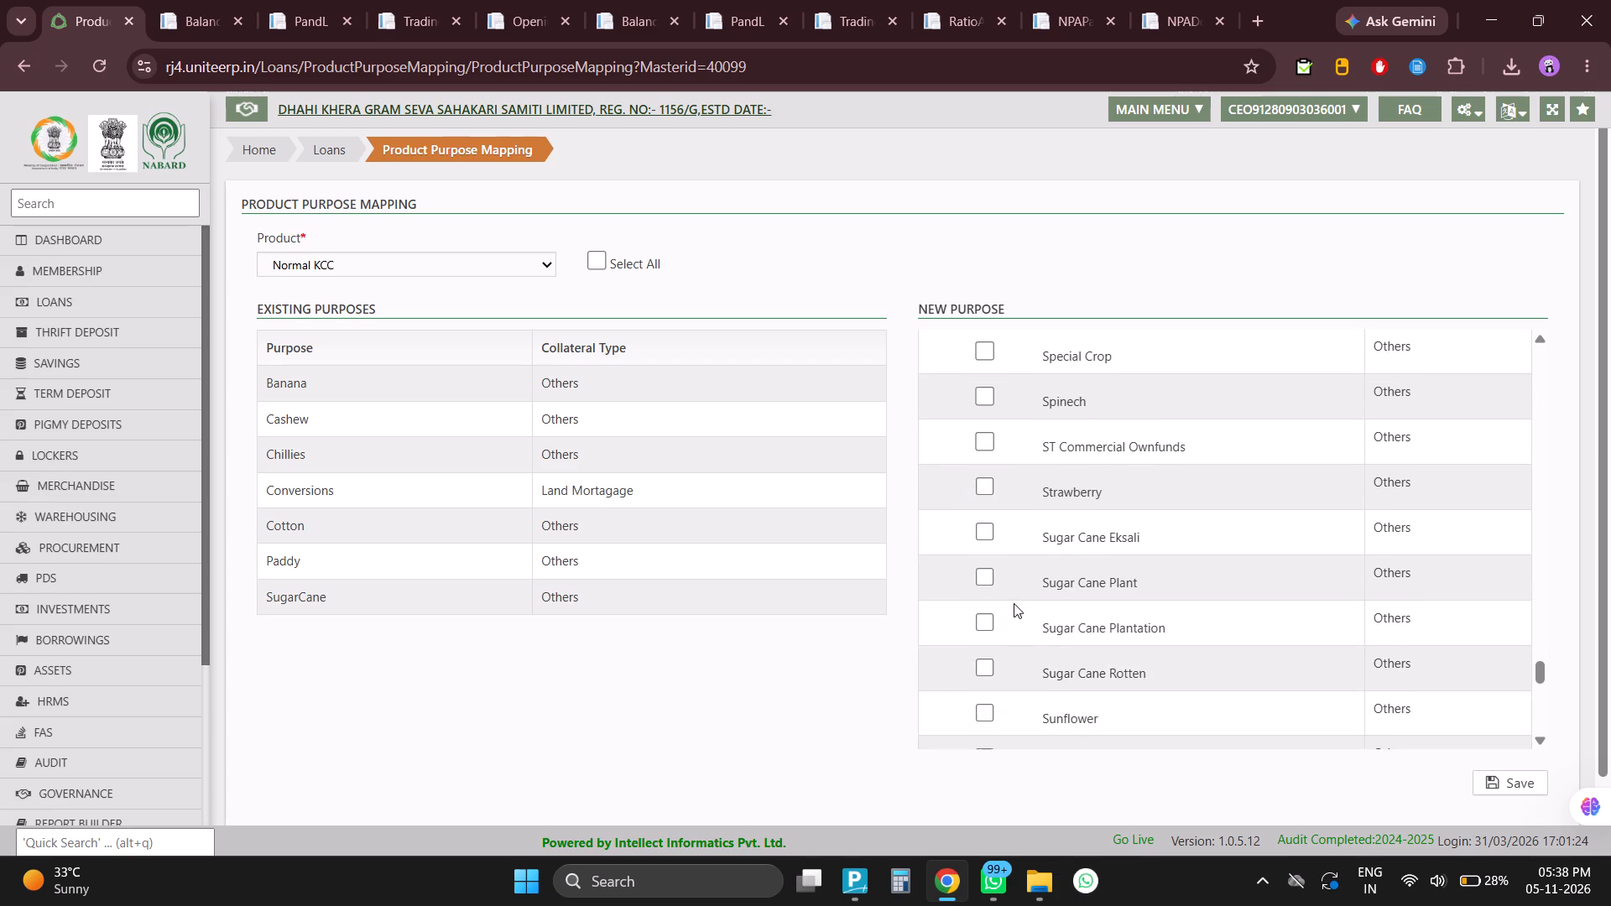
scroll(1014, 603, "down", 5)
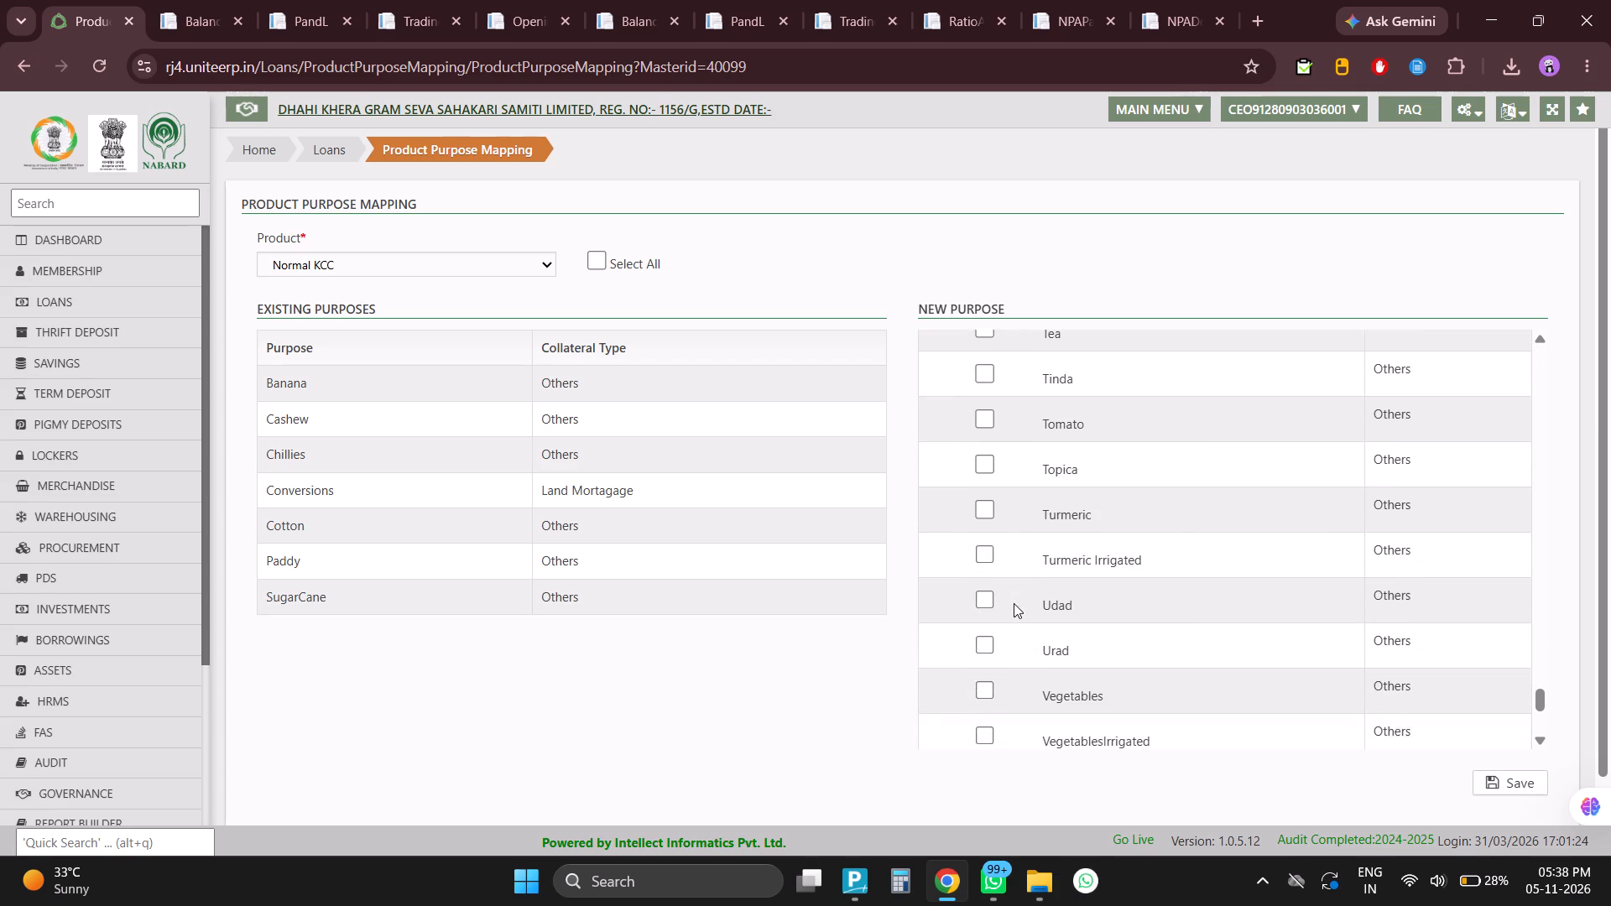
scroll(1014, 603, "down", 2)
left_click(988, 481)
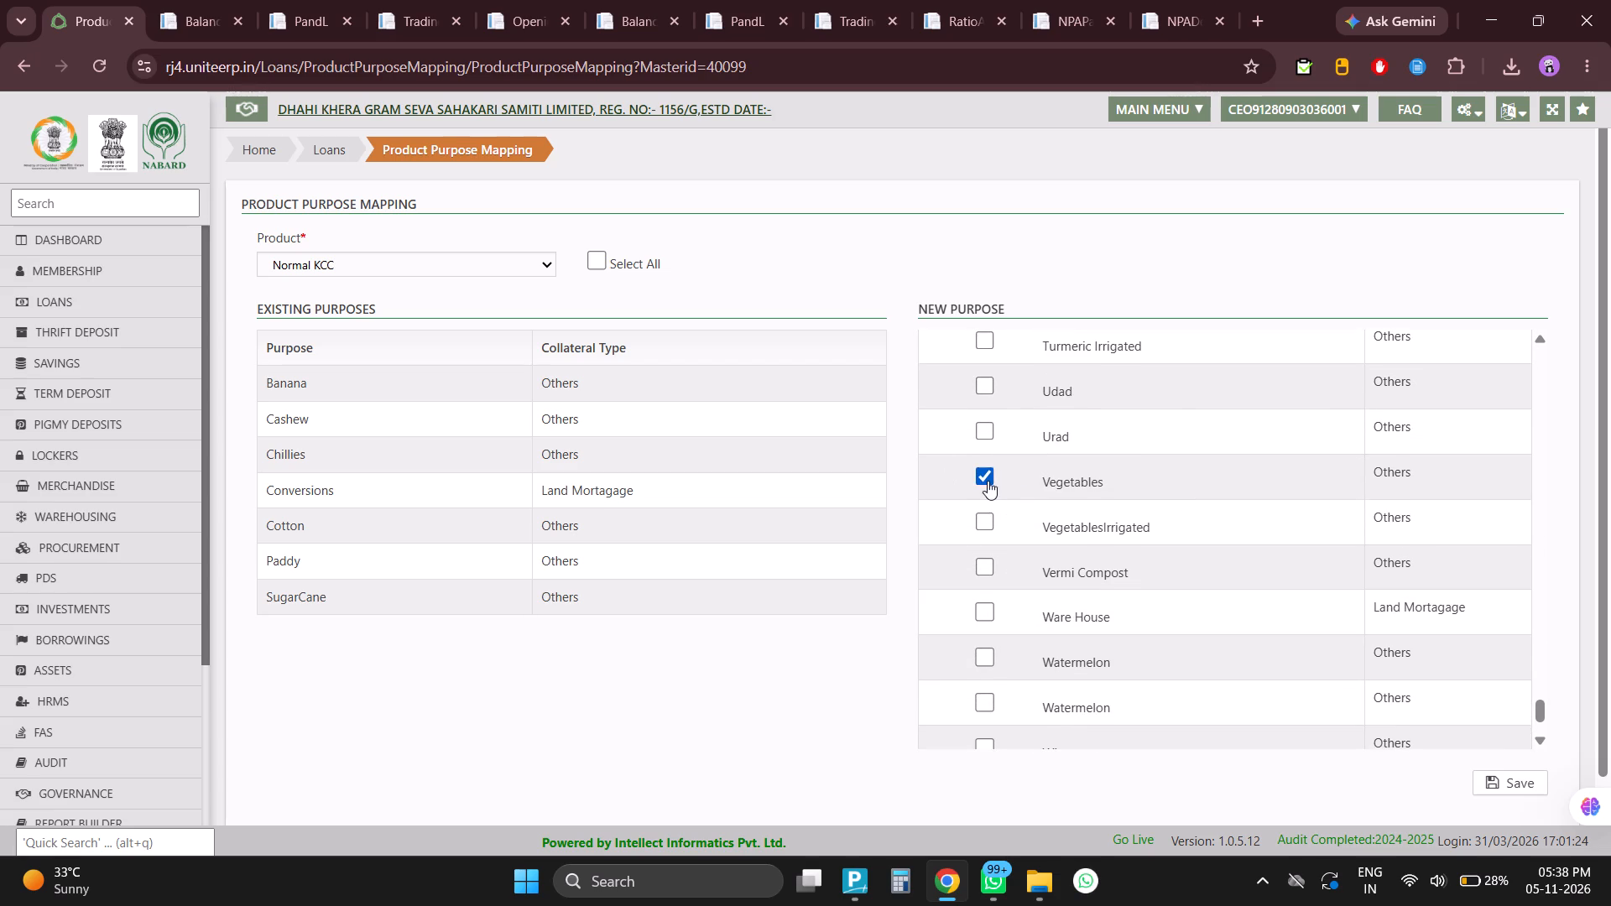
scroll(1025, 595, "down", 1)
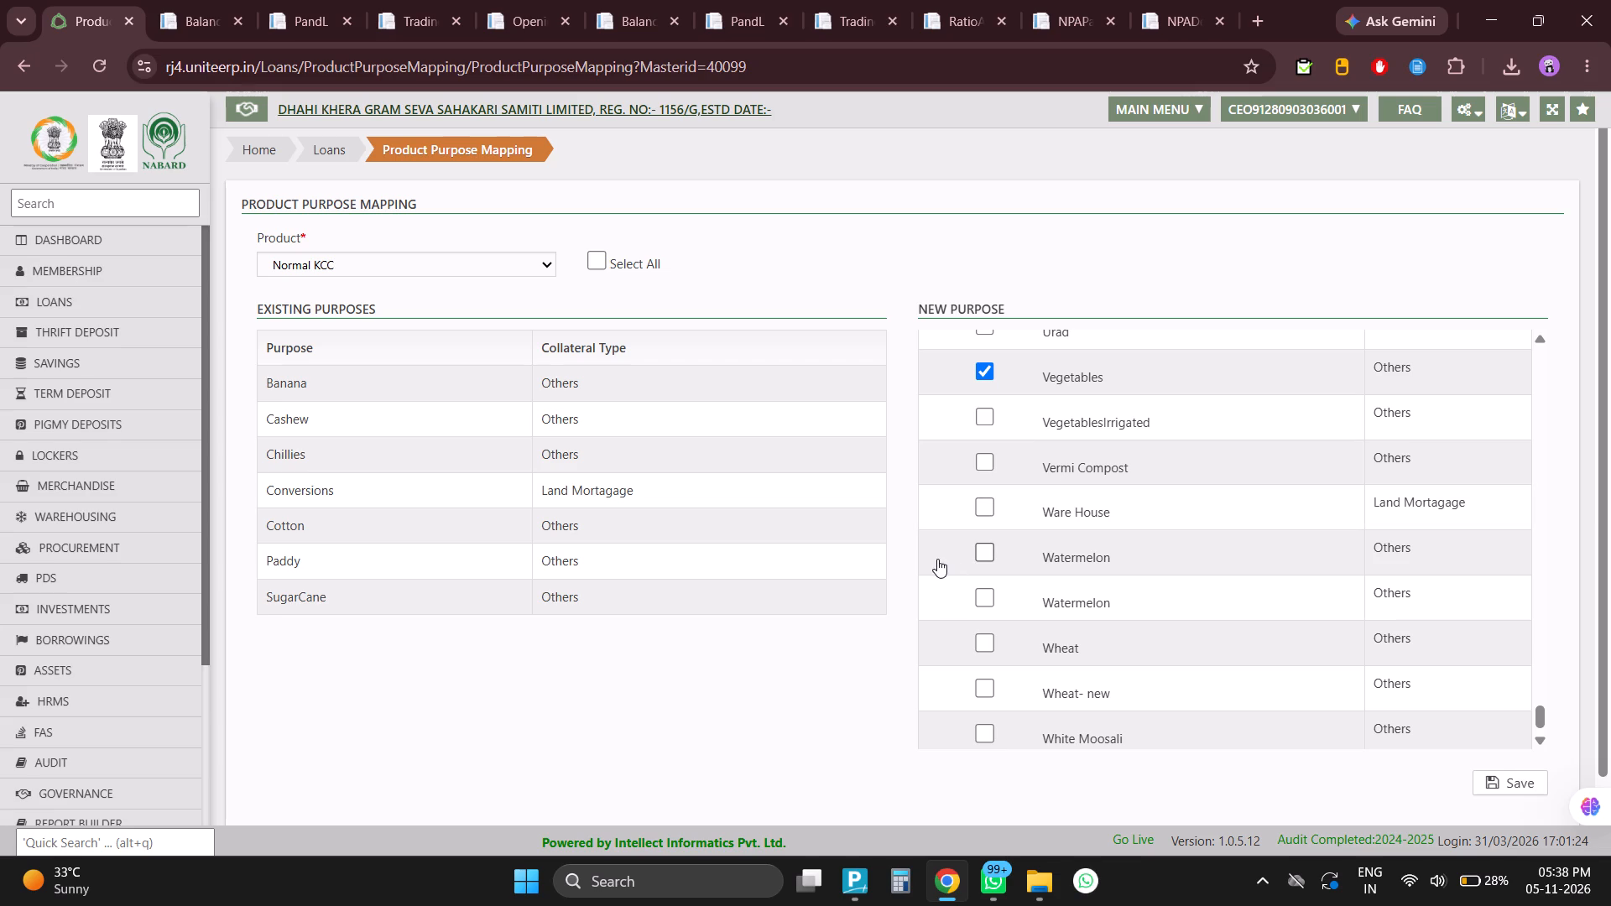
left_click(991, 643)
Save the purpose mapping for Normal KCC and dismiss the confirmation.
scroll(991, 642, "down", 1)
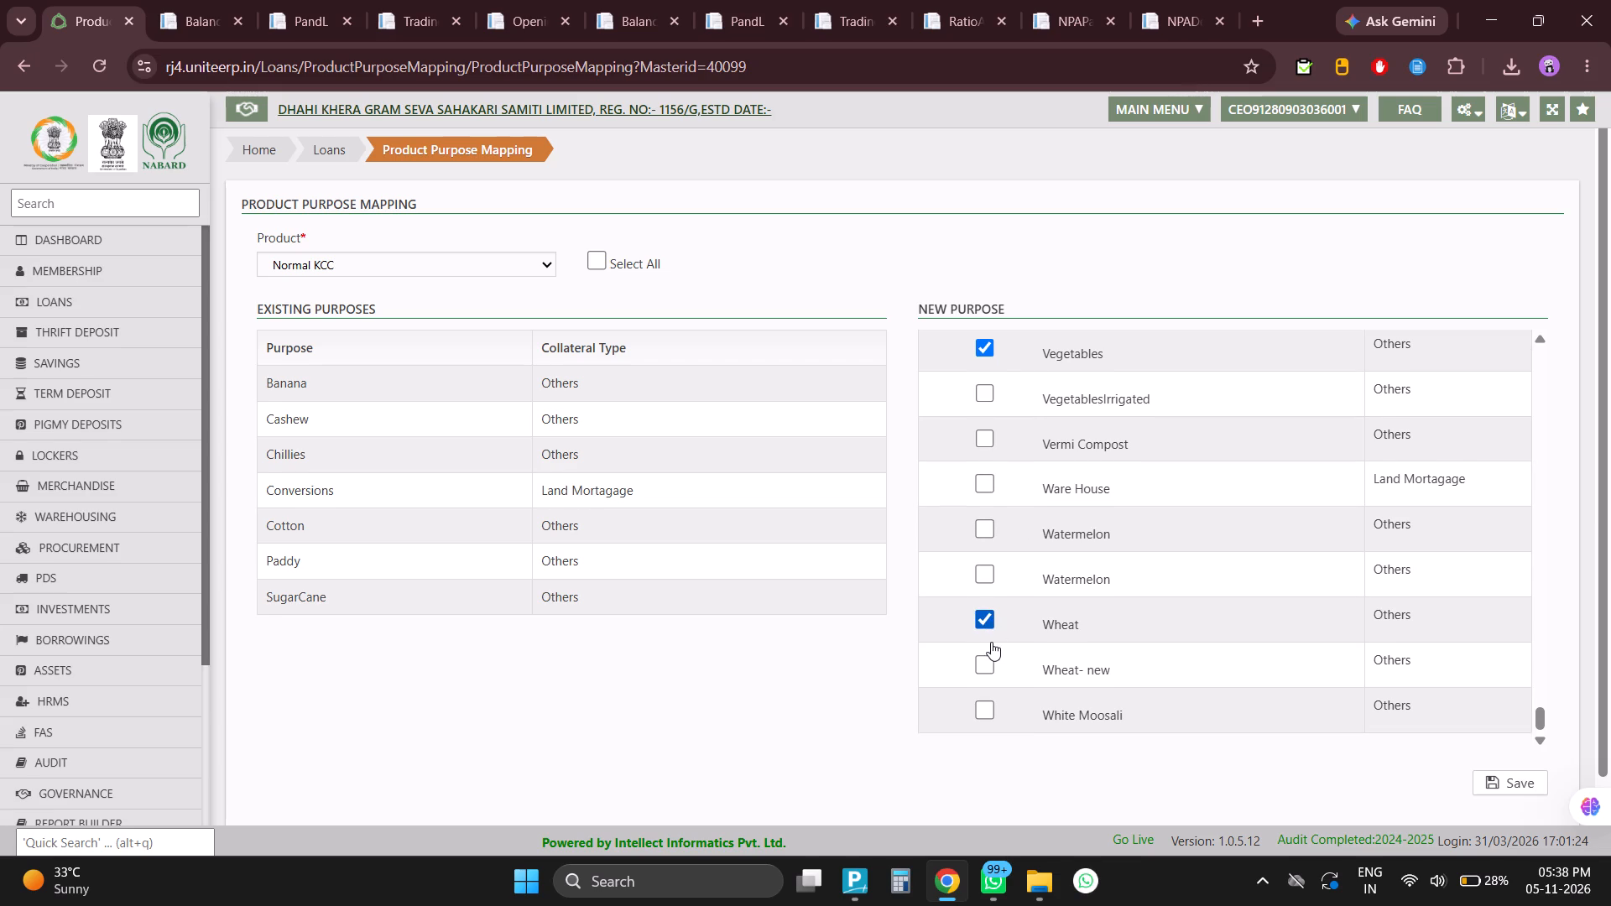
scroll(991, 642, "down", 2)
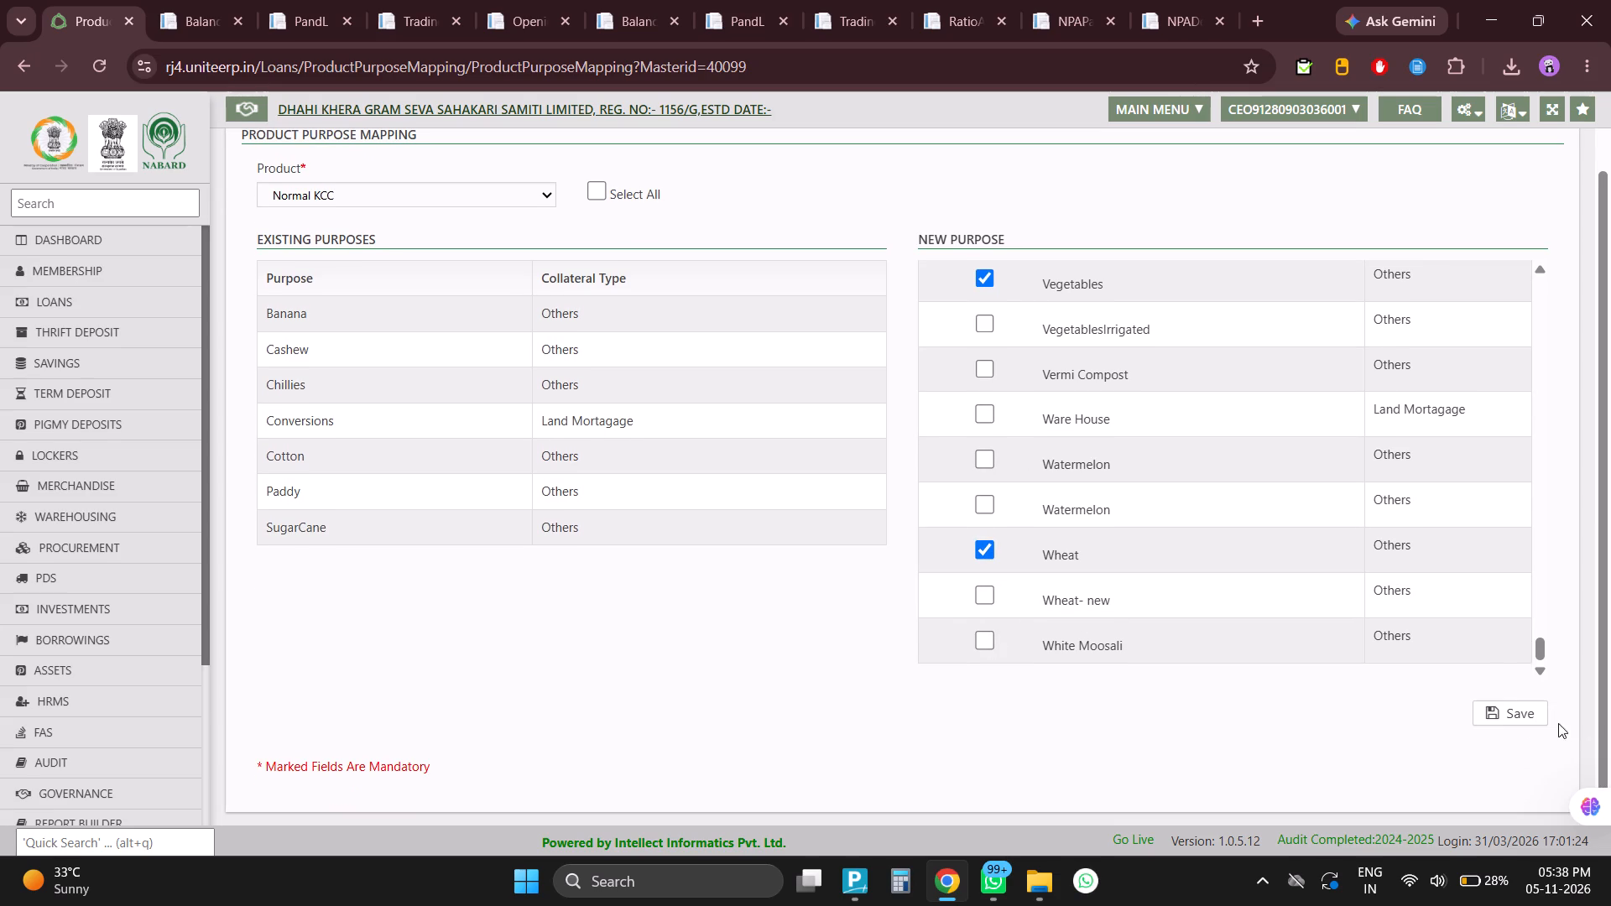
left_click(1520, 714)
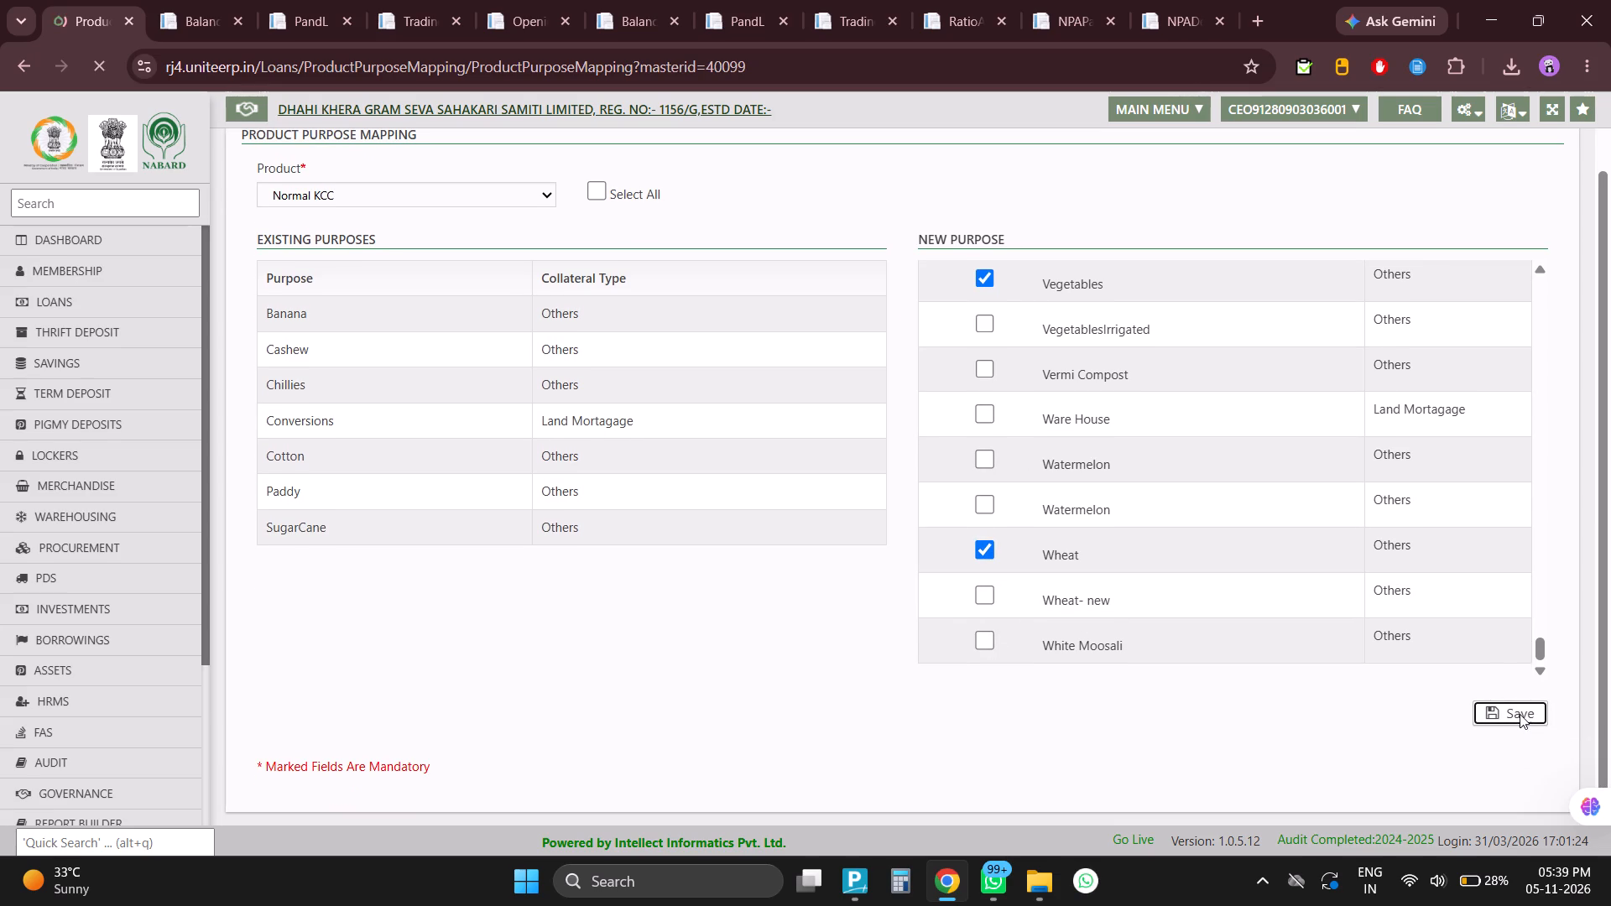
left_click(803, 408)
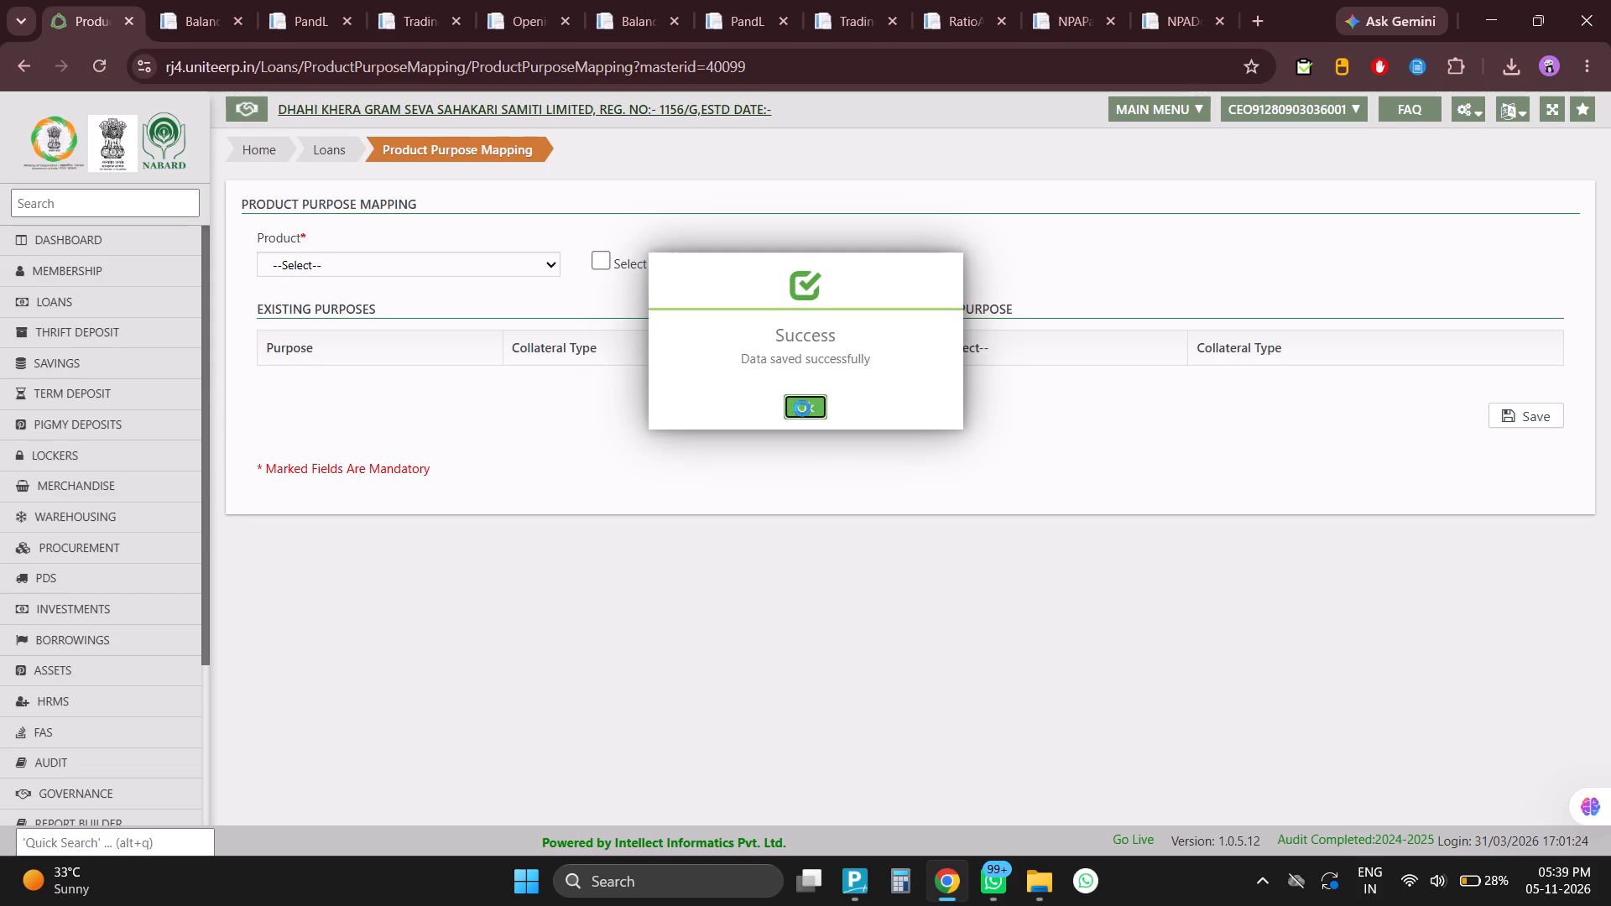
Open the Due Date Master page from the Loans configuration.
left_click(1465, 110)
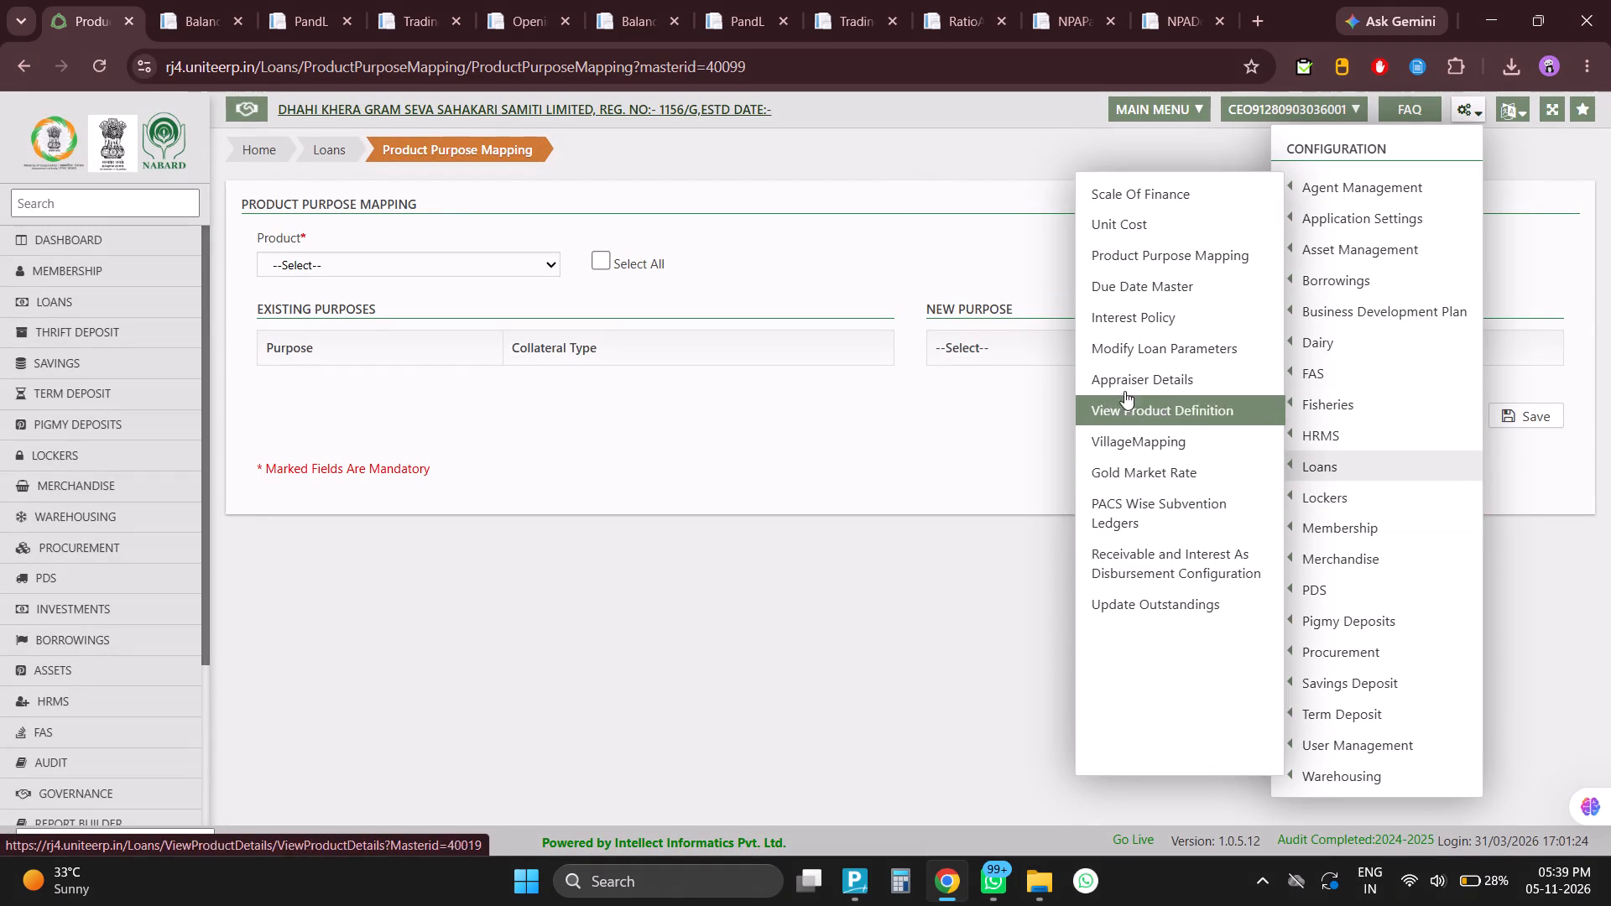
left_click(1117, 297)
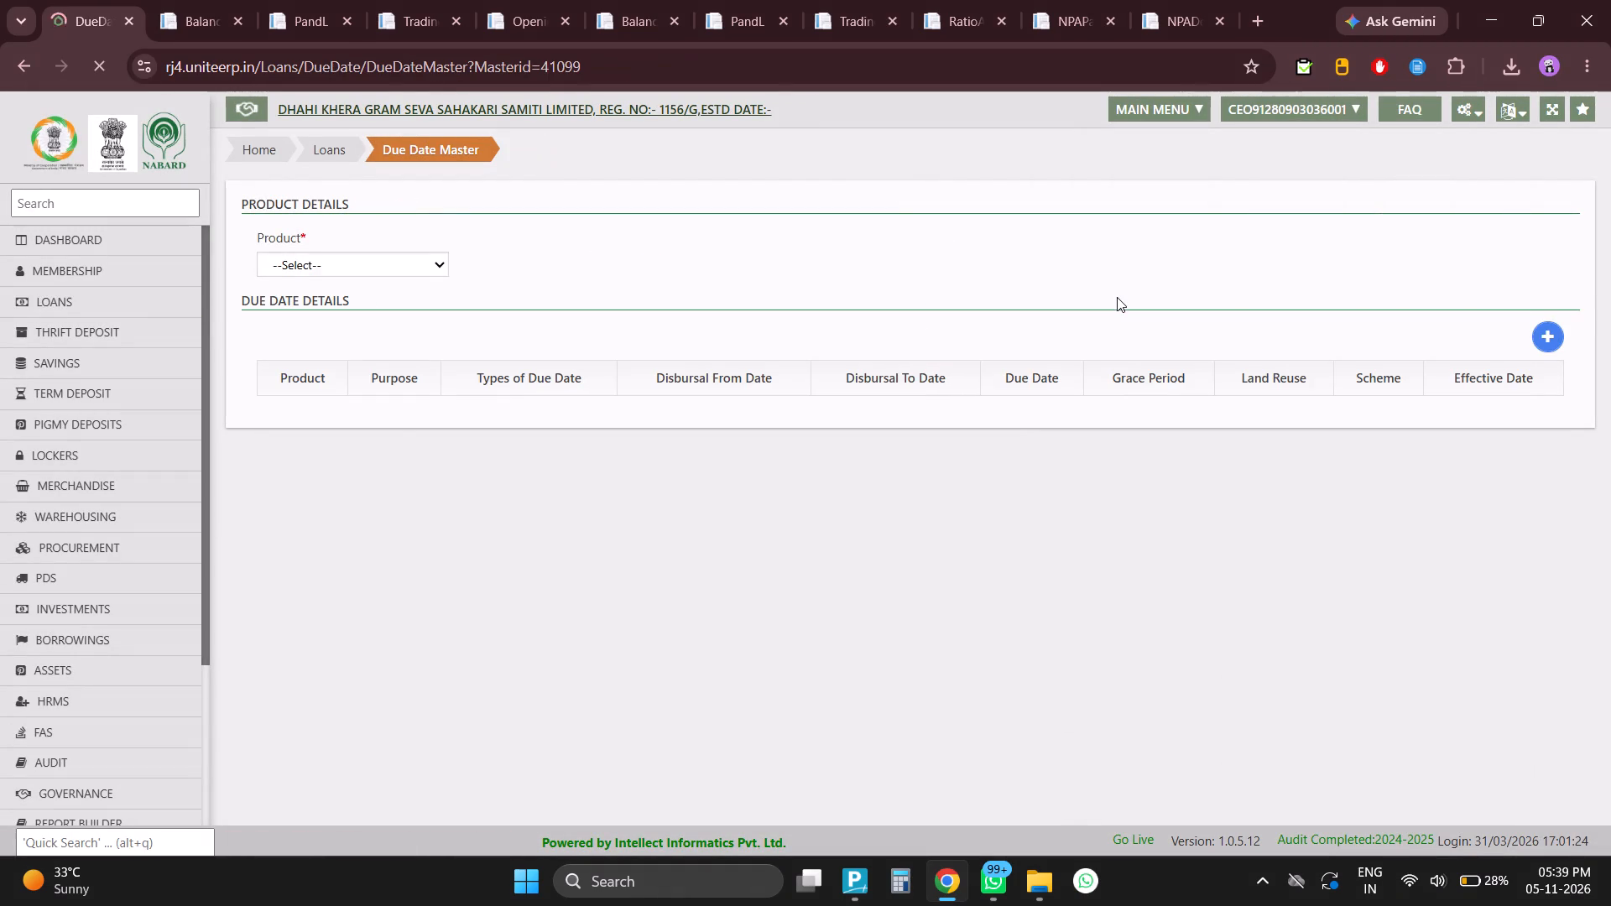
Choose Normal KCC as the product and open its Member Wise Details.
left_click(355, 266)
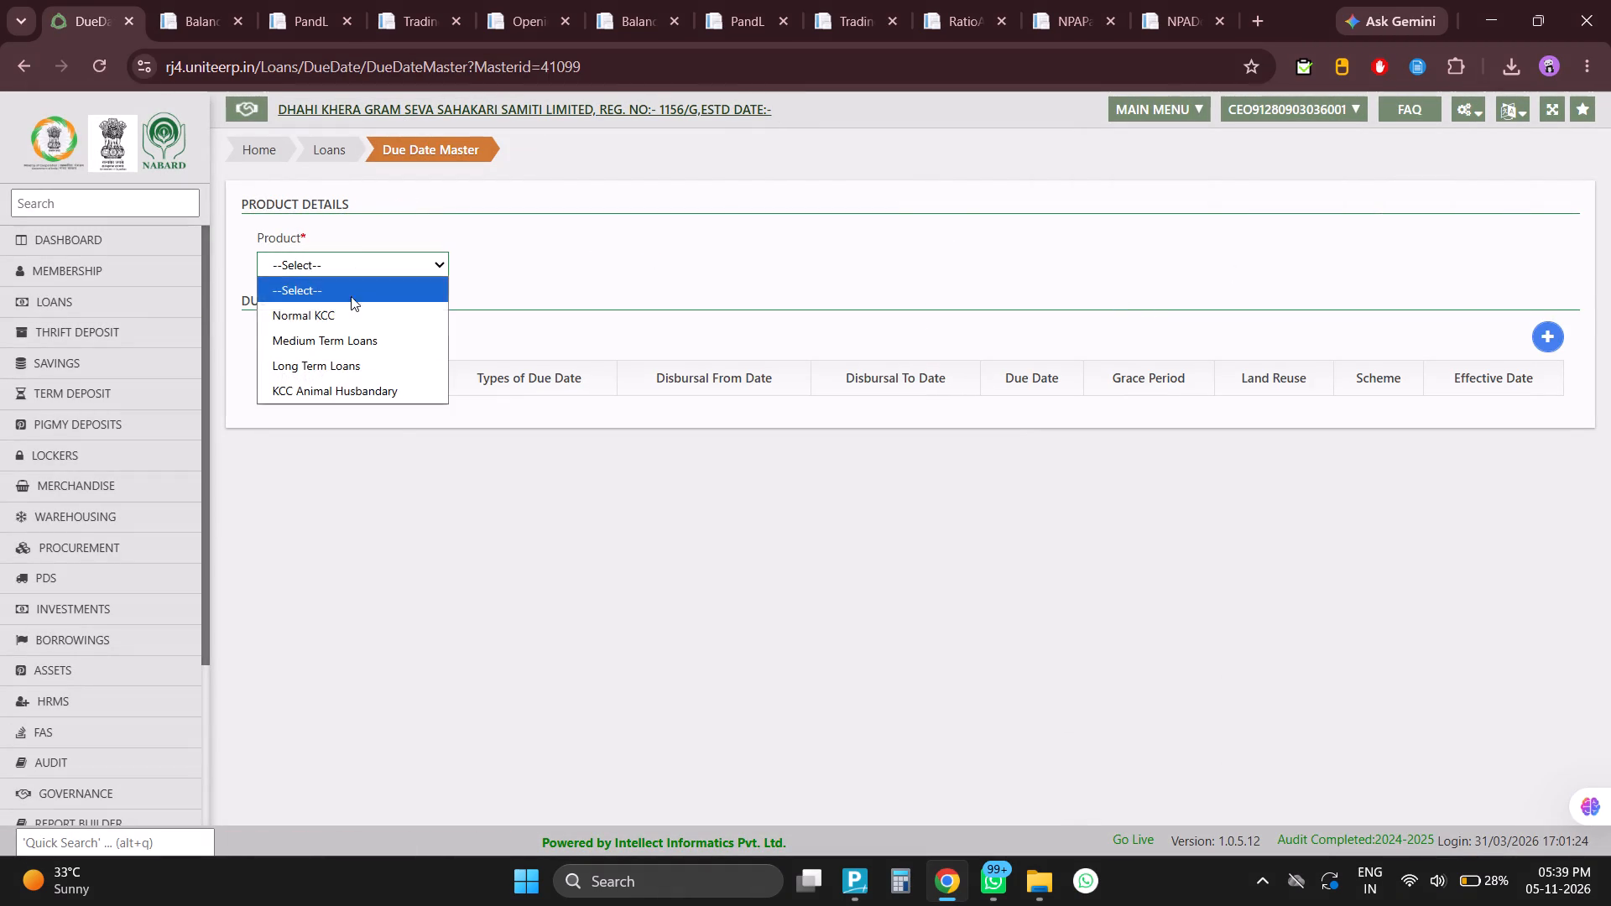
left_click(349, 313)
left_click(612, 259)
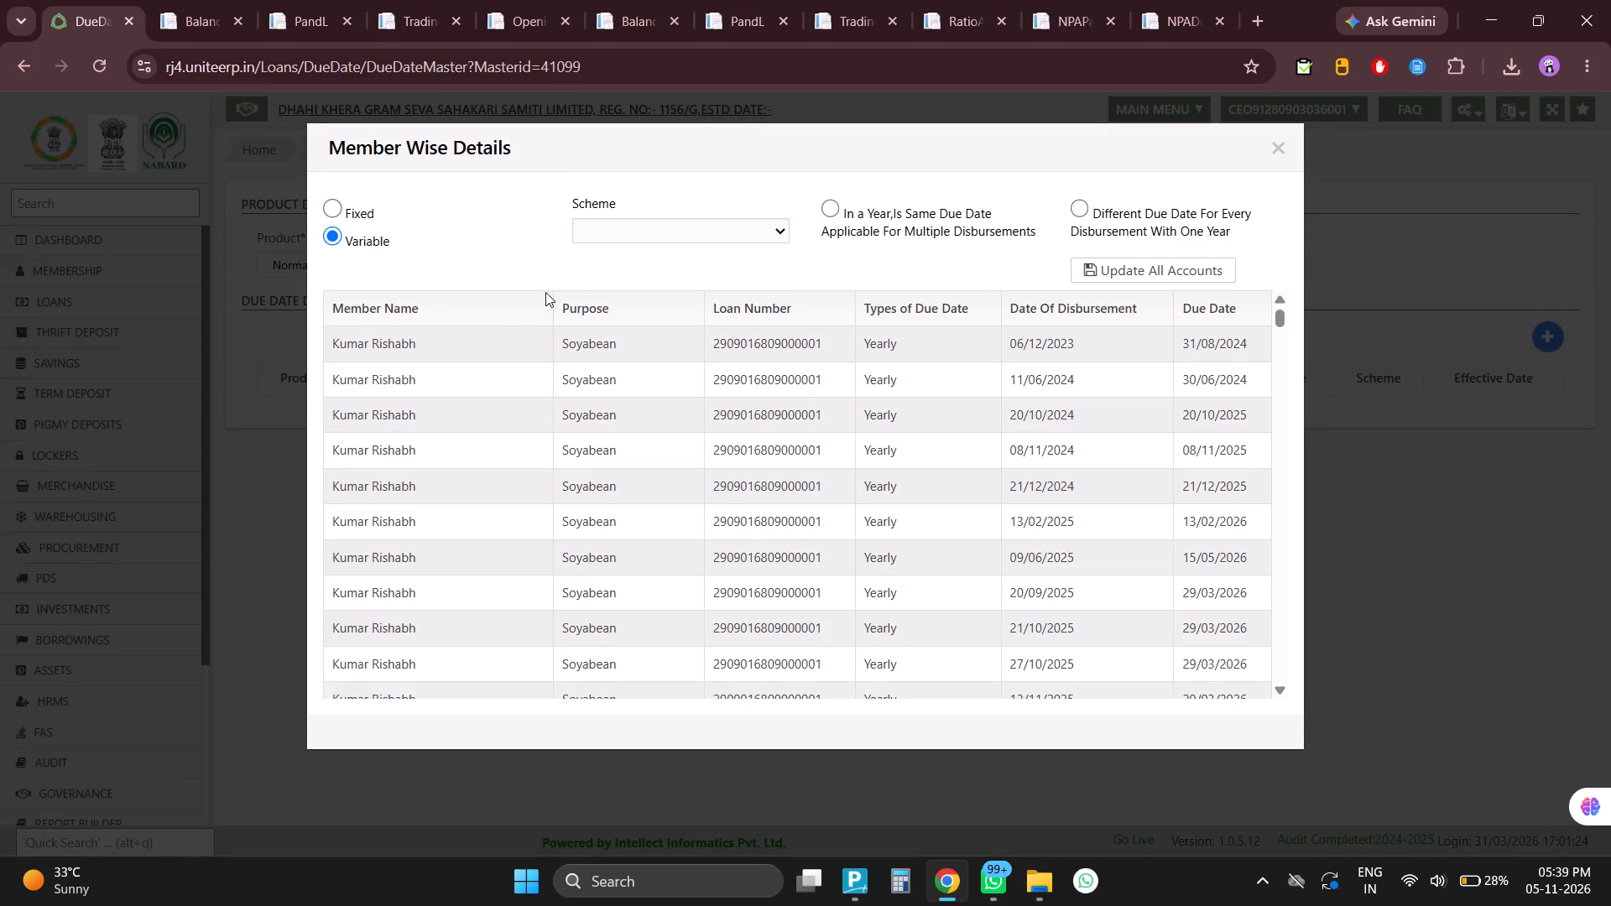
Set the due date type in Member Wise Details to Fixed.
scroll(798, 397, "down", 7)
scroll(798, 397, "up", 14)
left_click(337, 207)
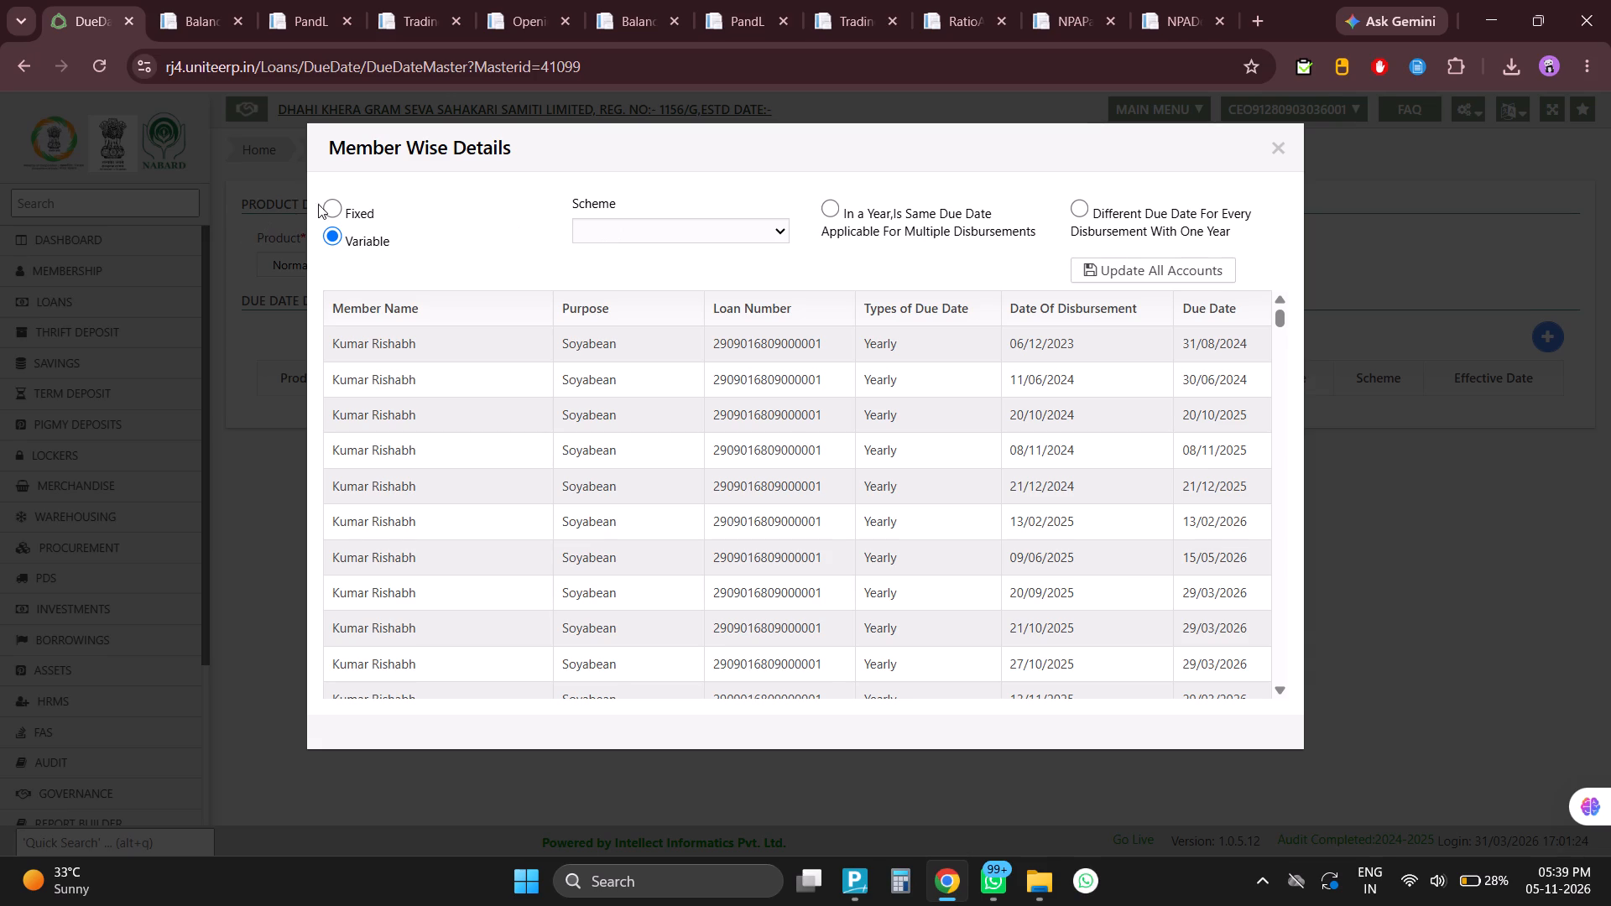
left_click(331, 210)
Choose Animal Husbandary as the purpose and All as the scheme for the fixed due date.
left_click(640, 233)
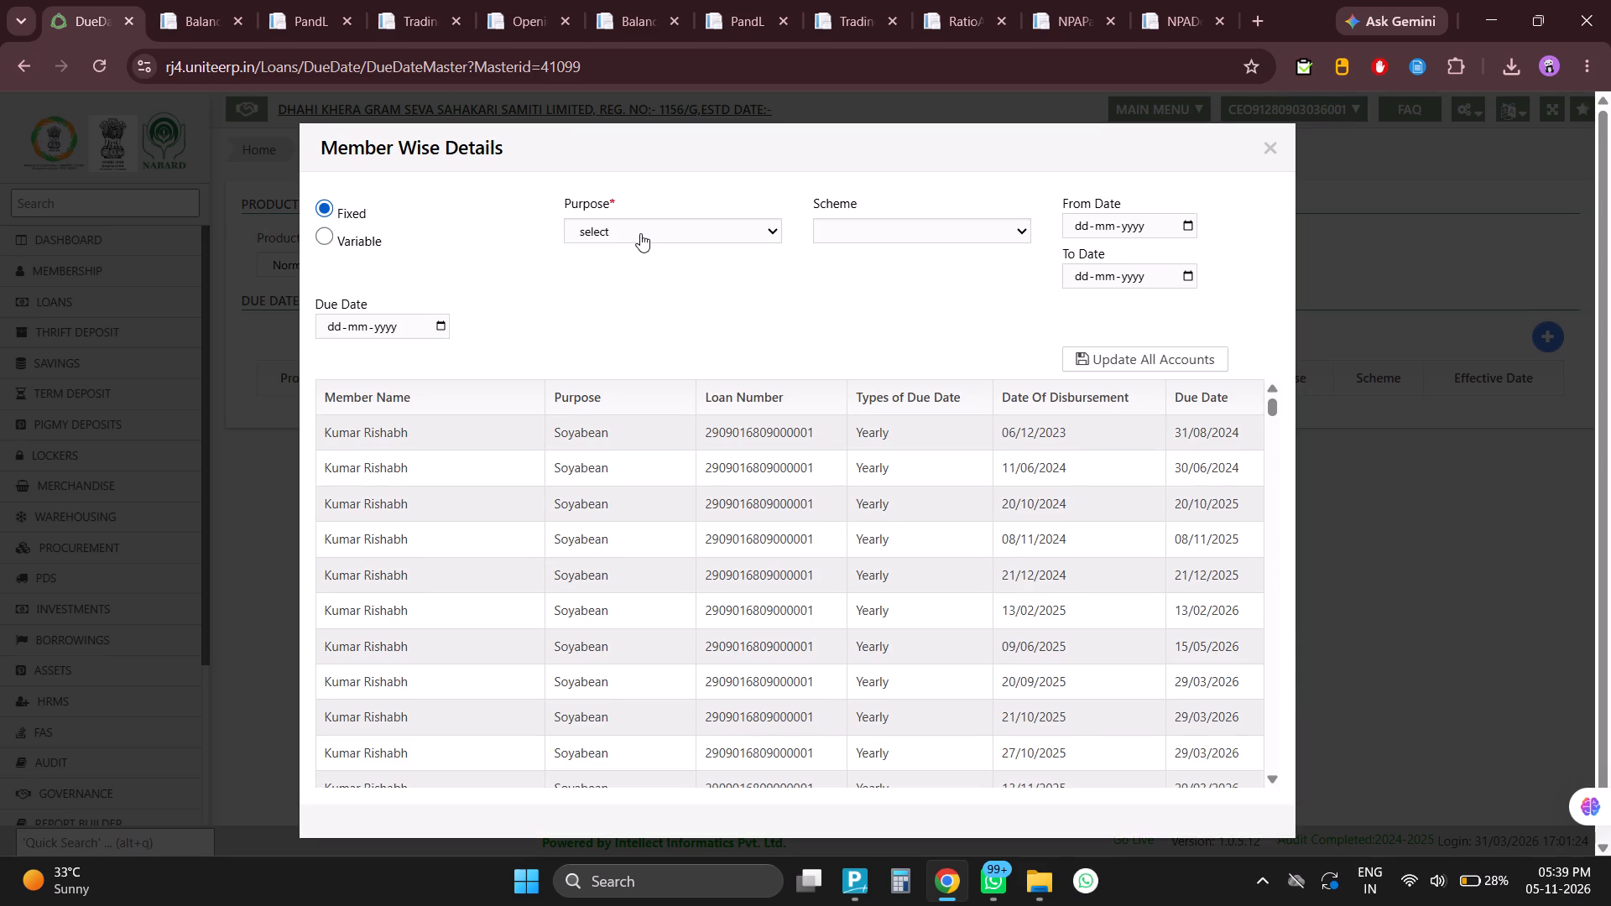
left_click(640, 233)
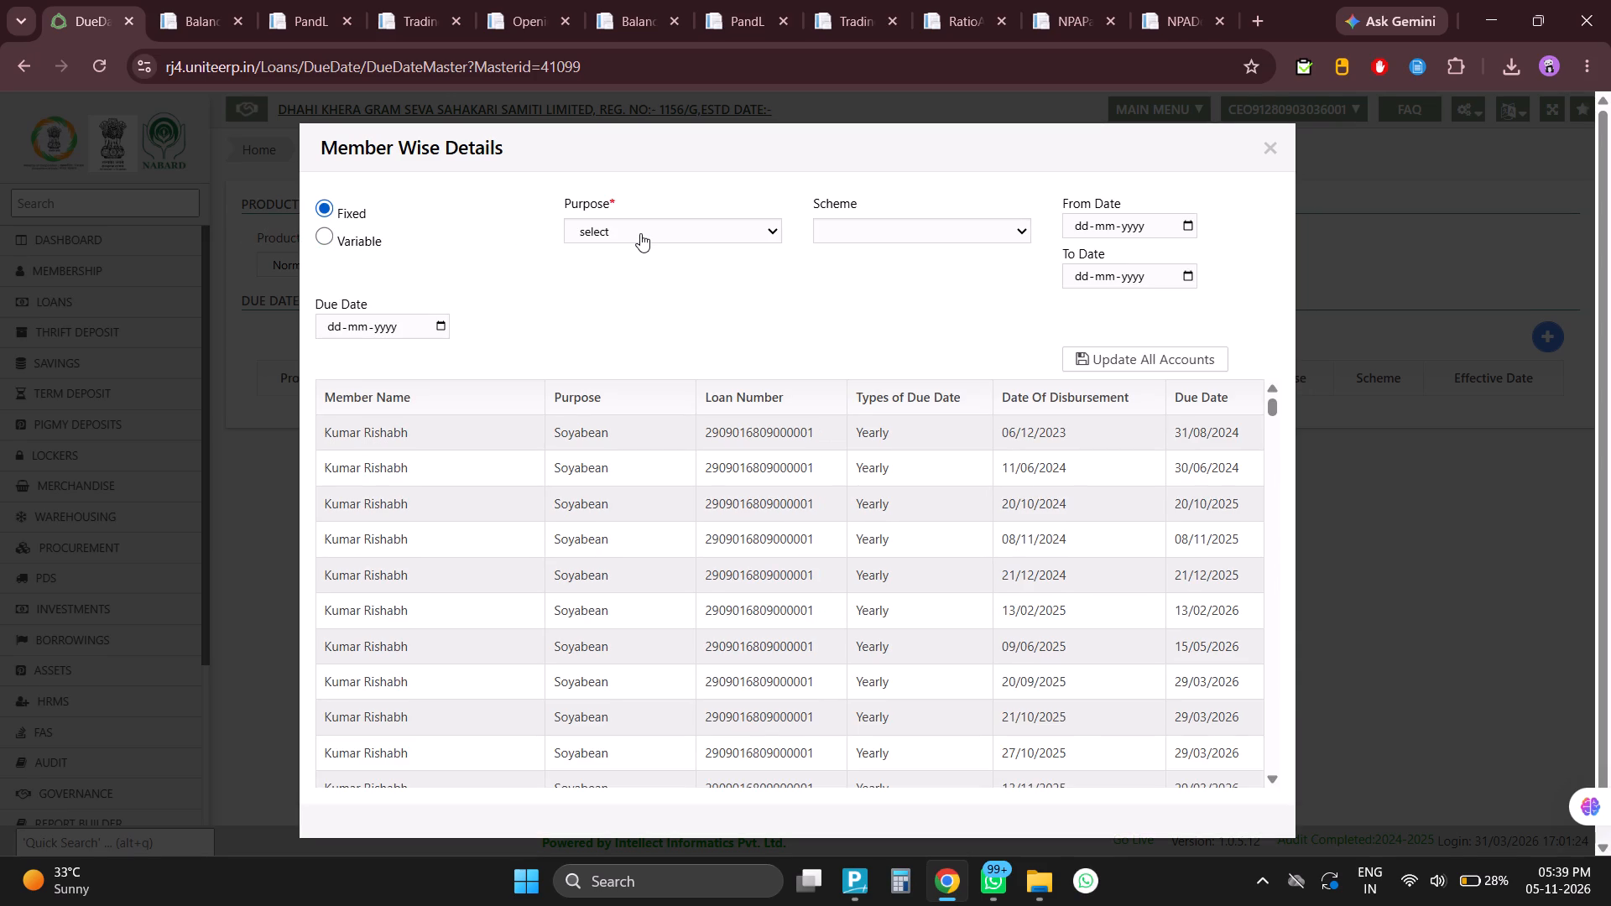
left_click(640, 233)
triple_click(640, 233)
triple_click(640, 233)
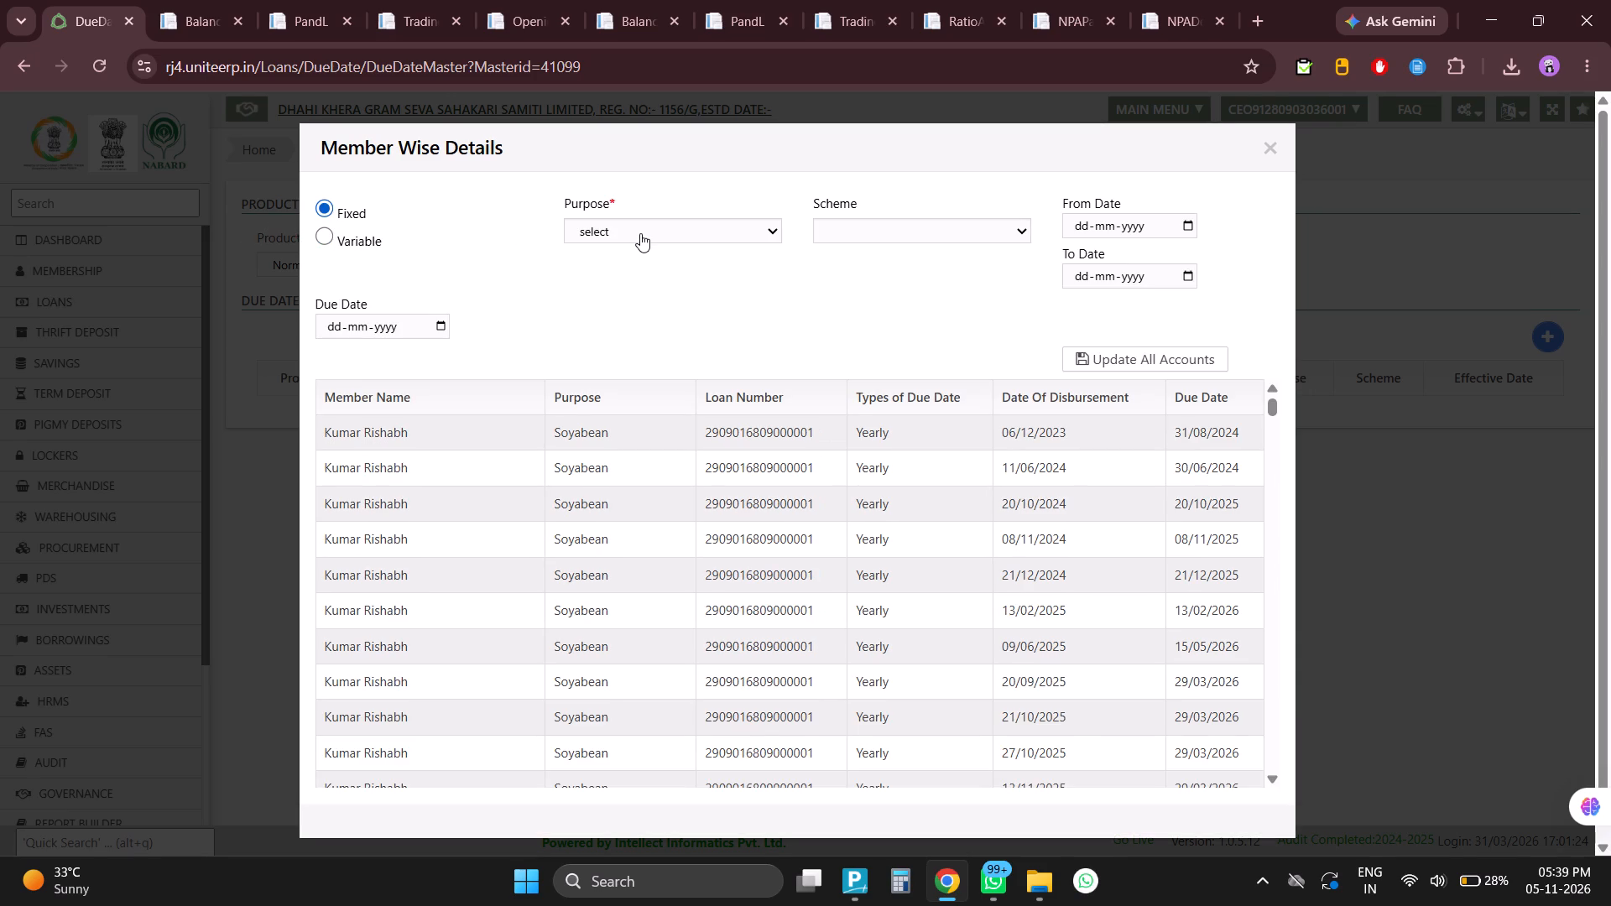
triple_click(640, 233)
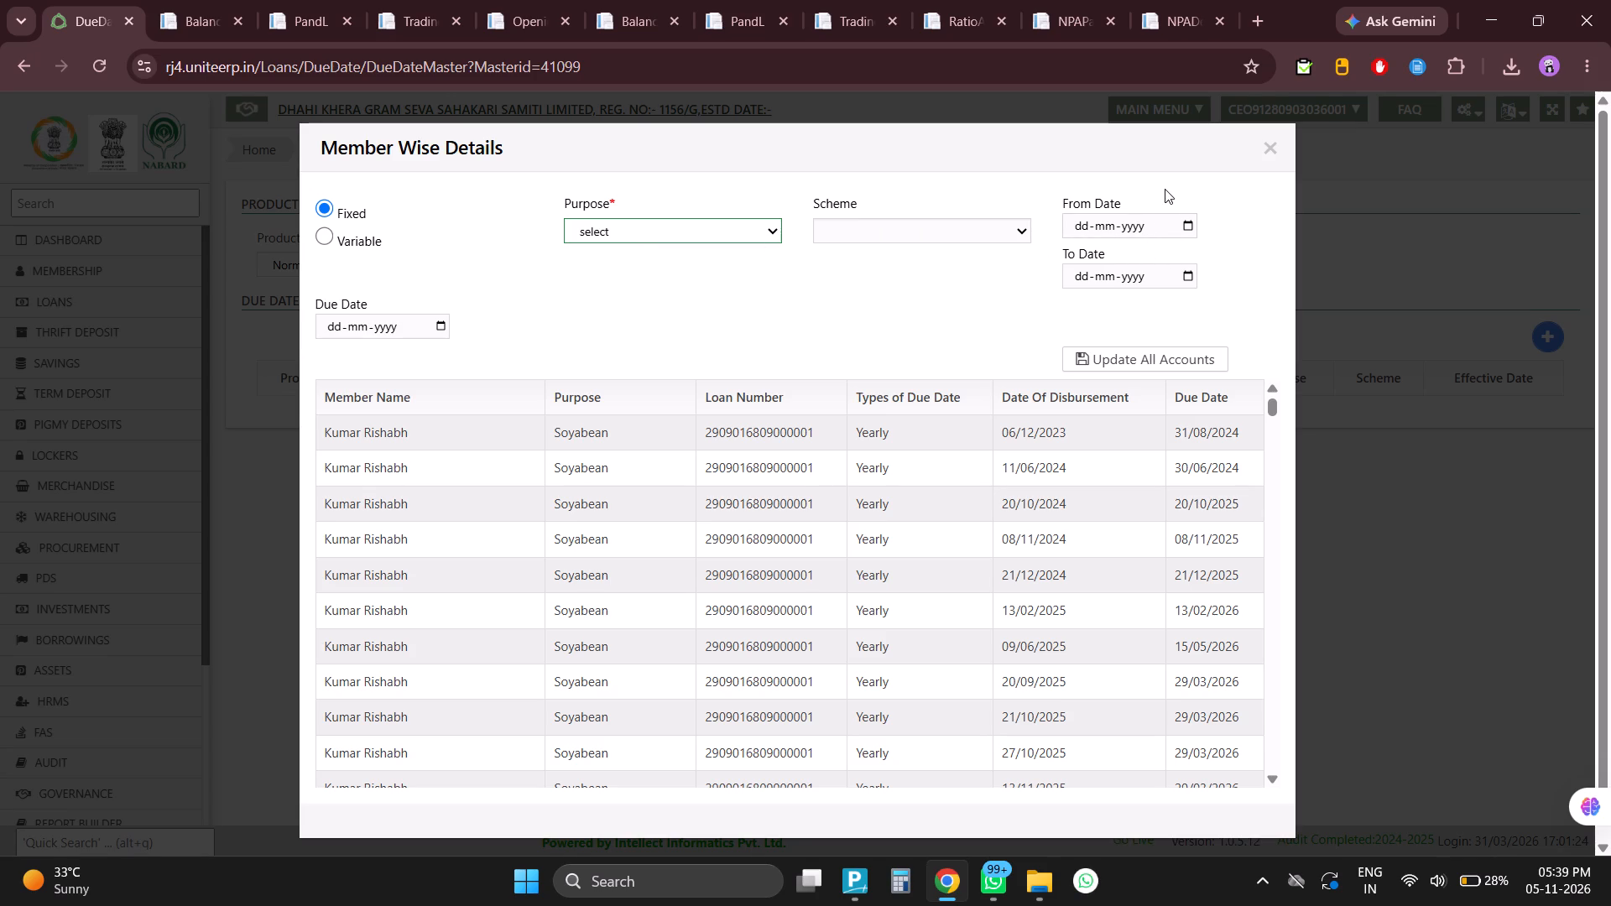
double_click(656, 231)
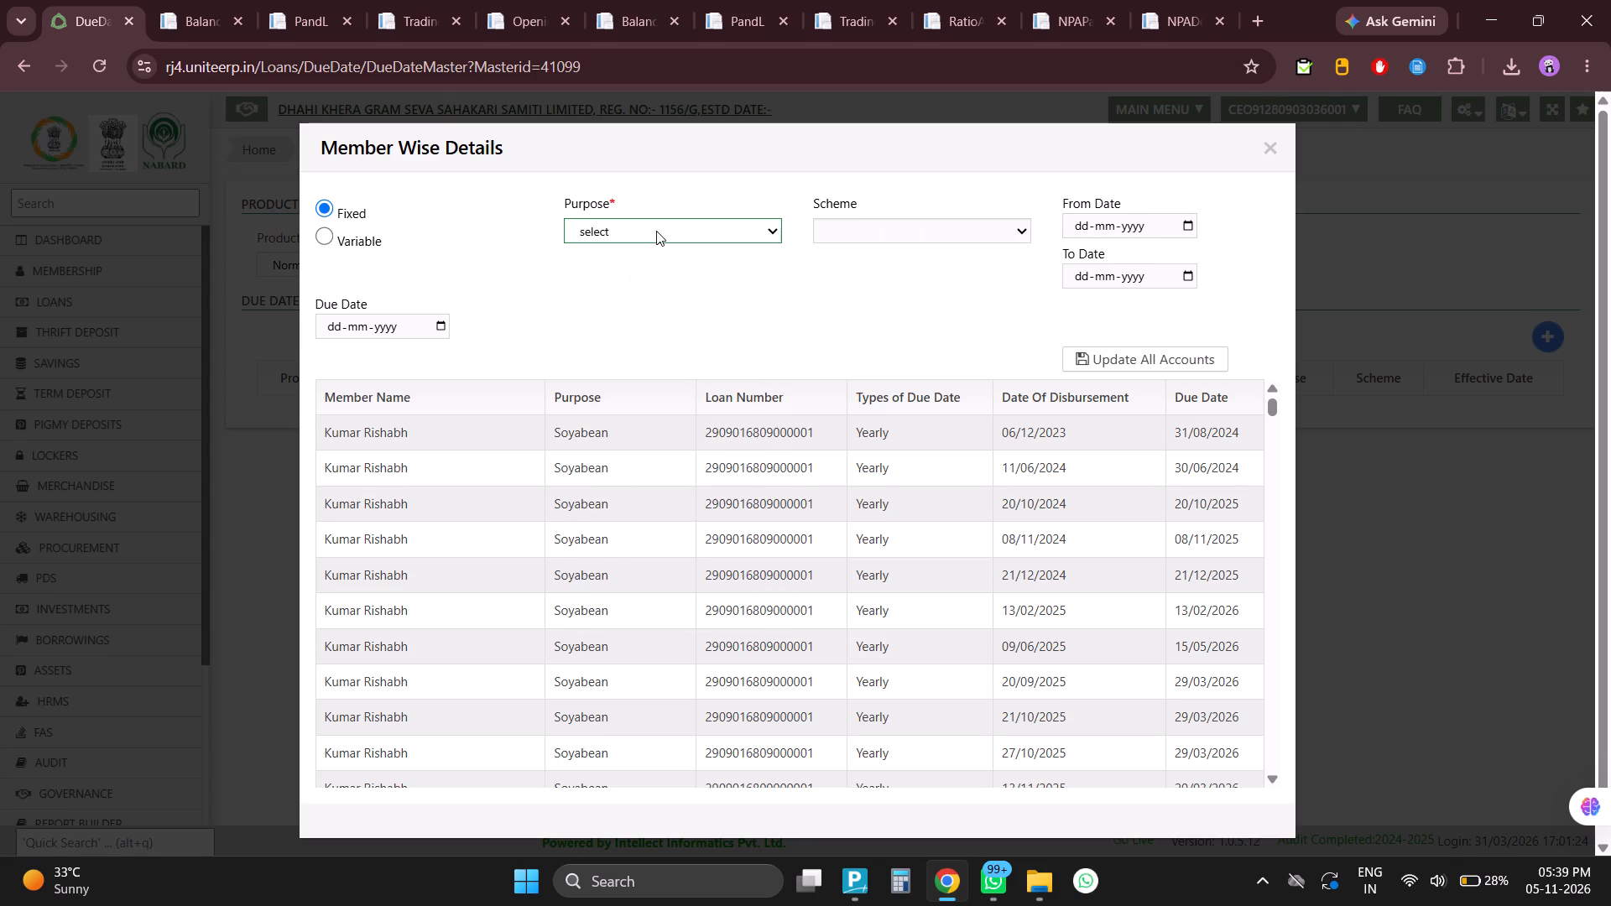
left_click(656, 231)
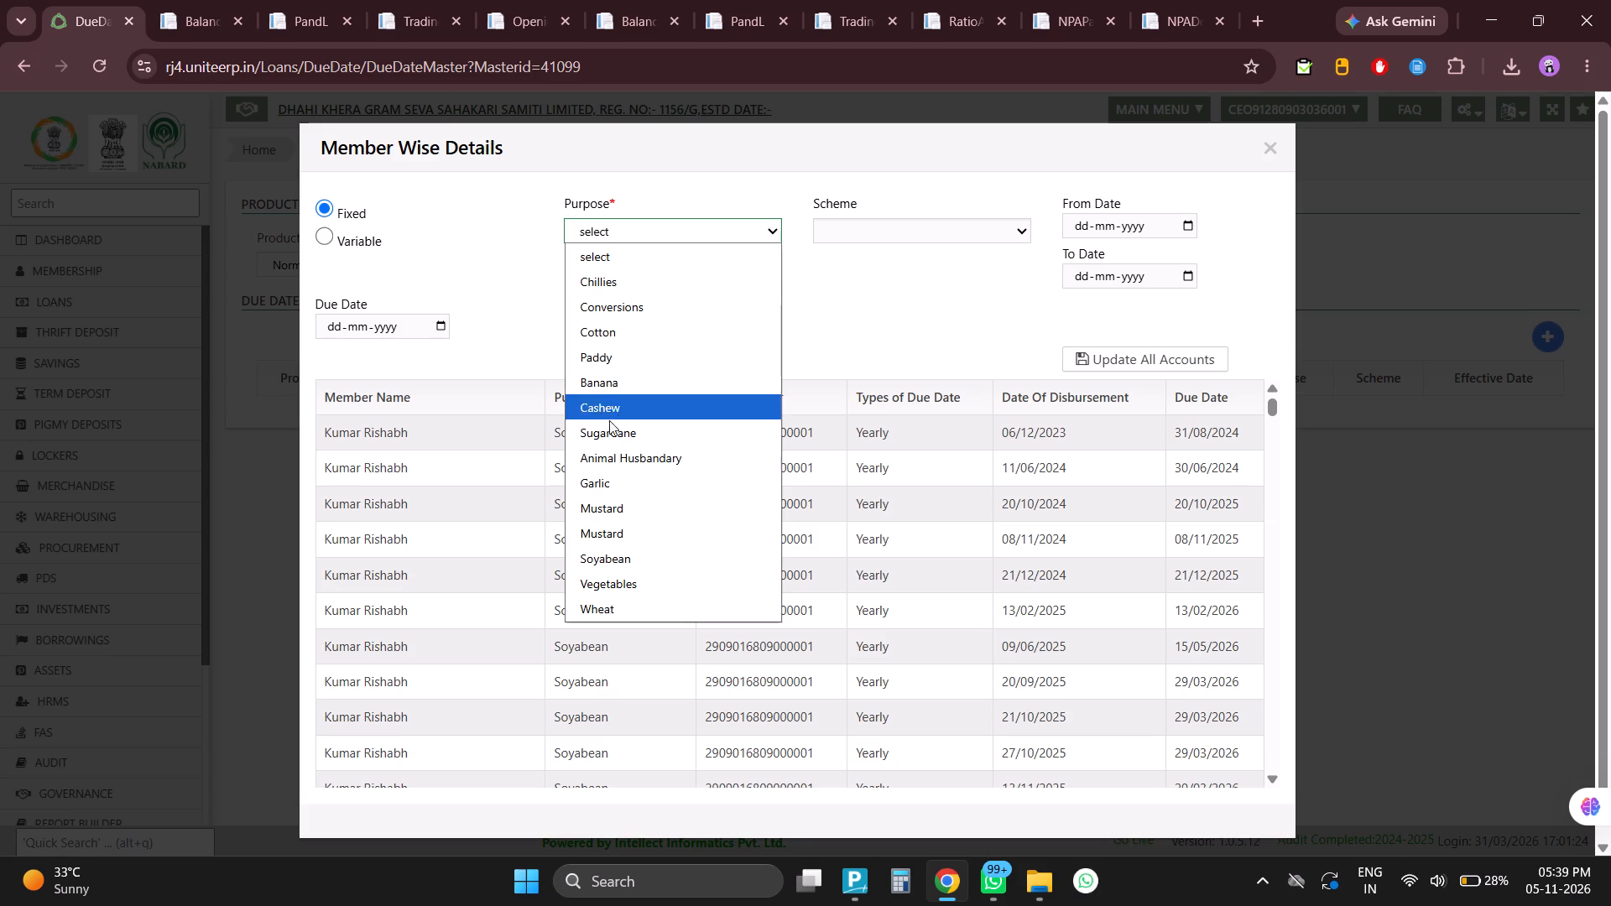
left_click(609, 464)
left_click(932, 233)
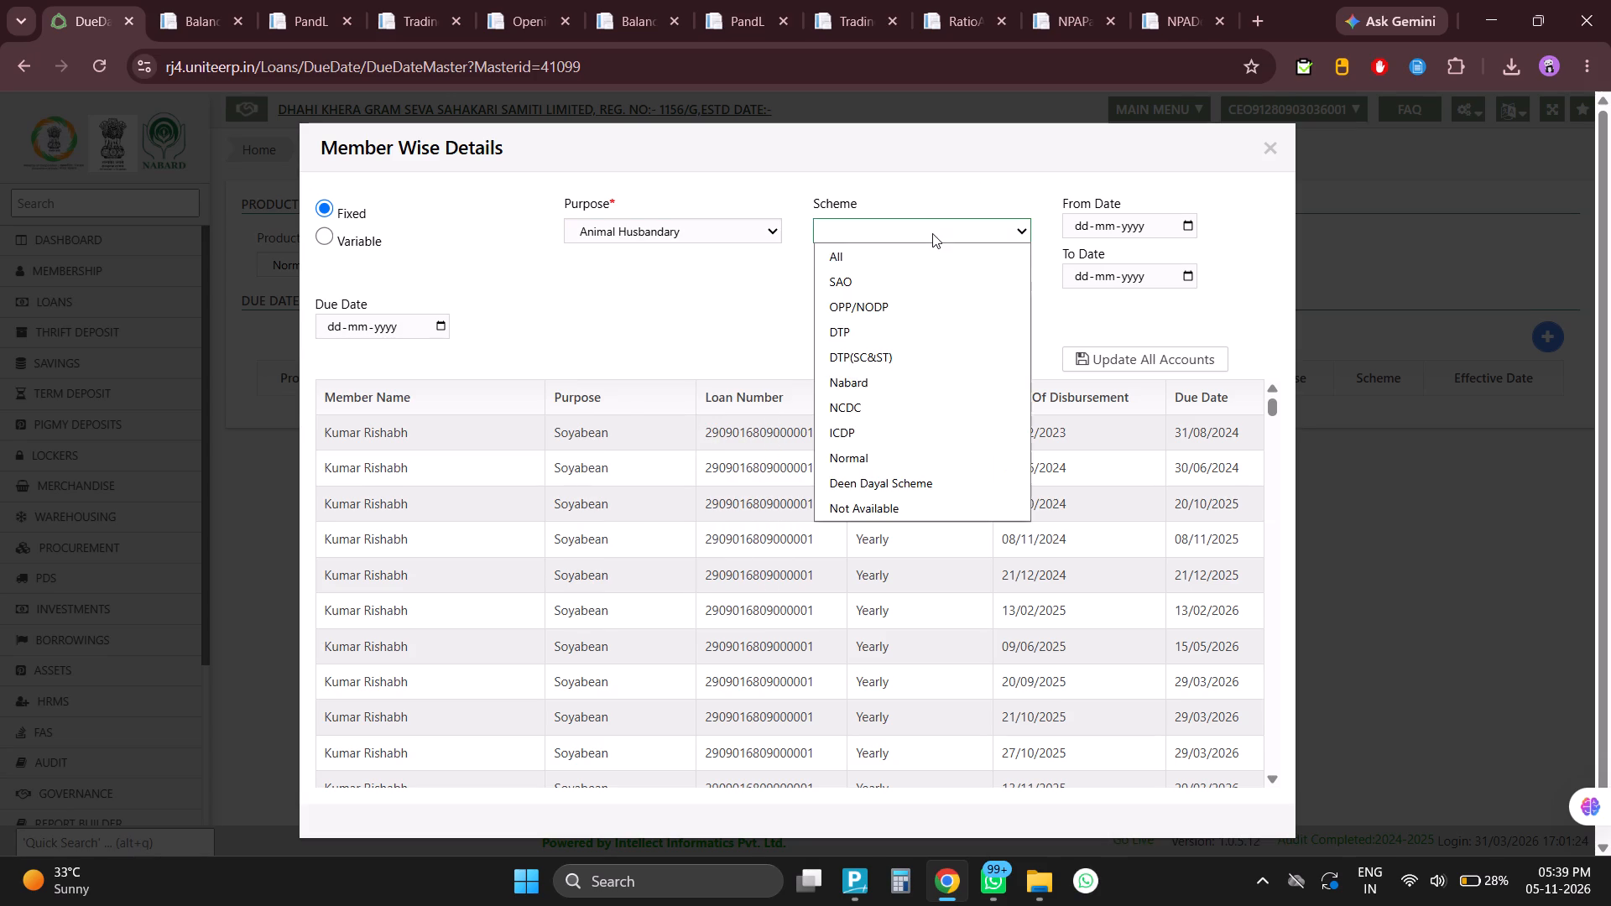
left_click(915, 255)
Set the date range for the fixed due date from 01-04-2025 to 31-03-2026.
left_click(1079, 233)
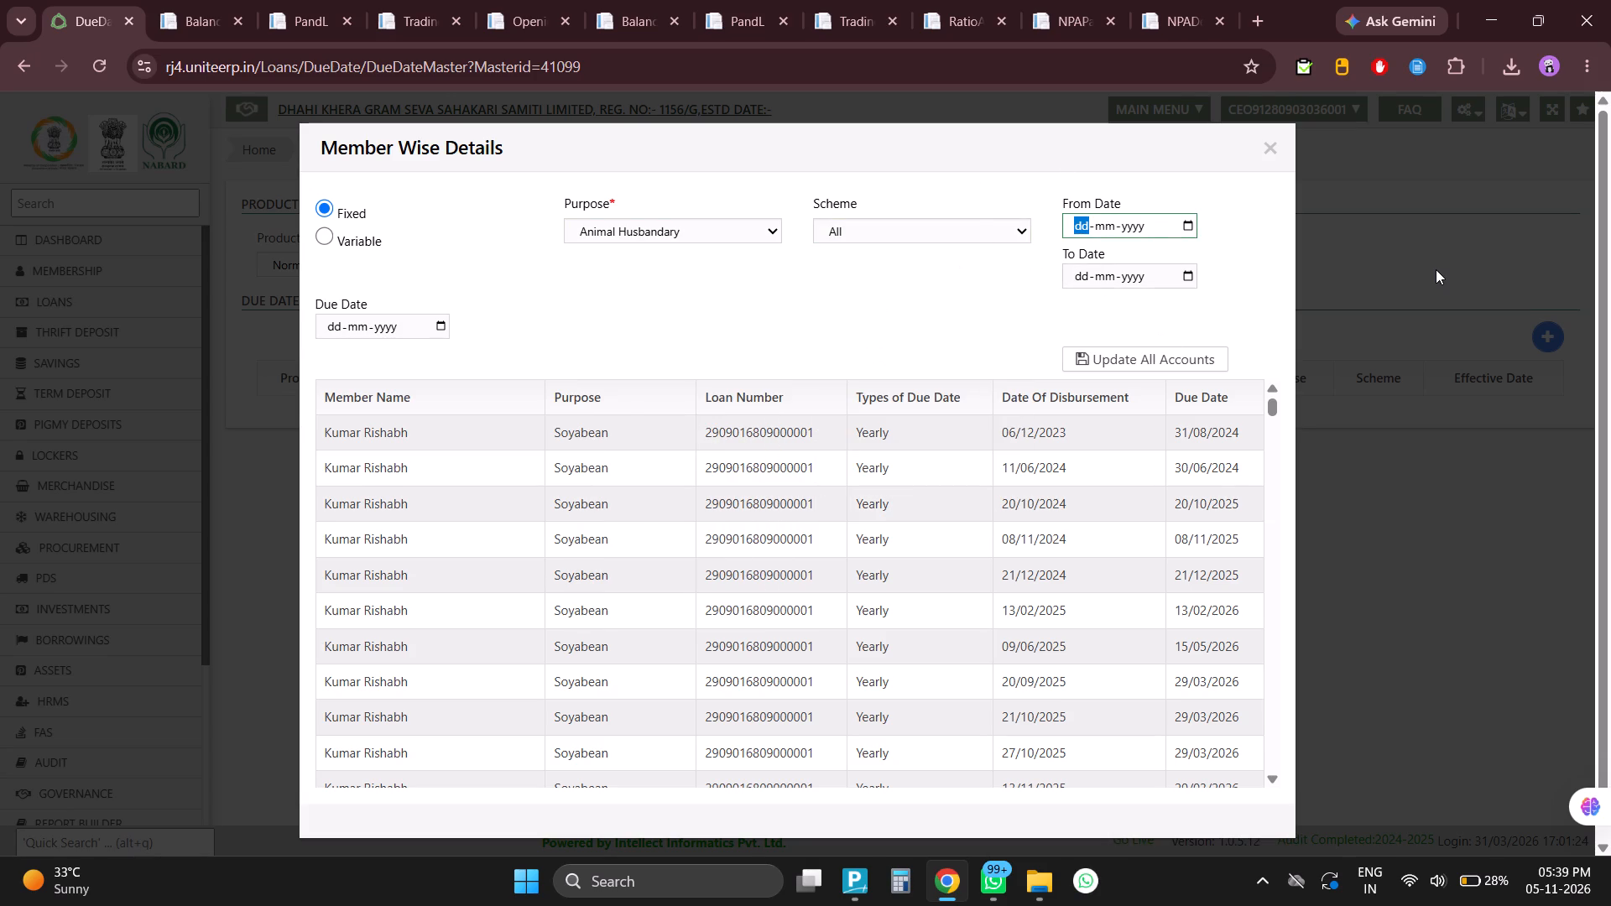
key("1")
key("Right")
type("4205")
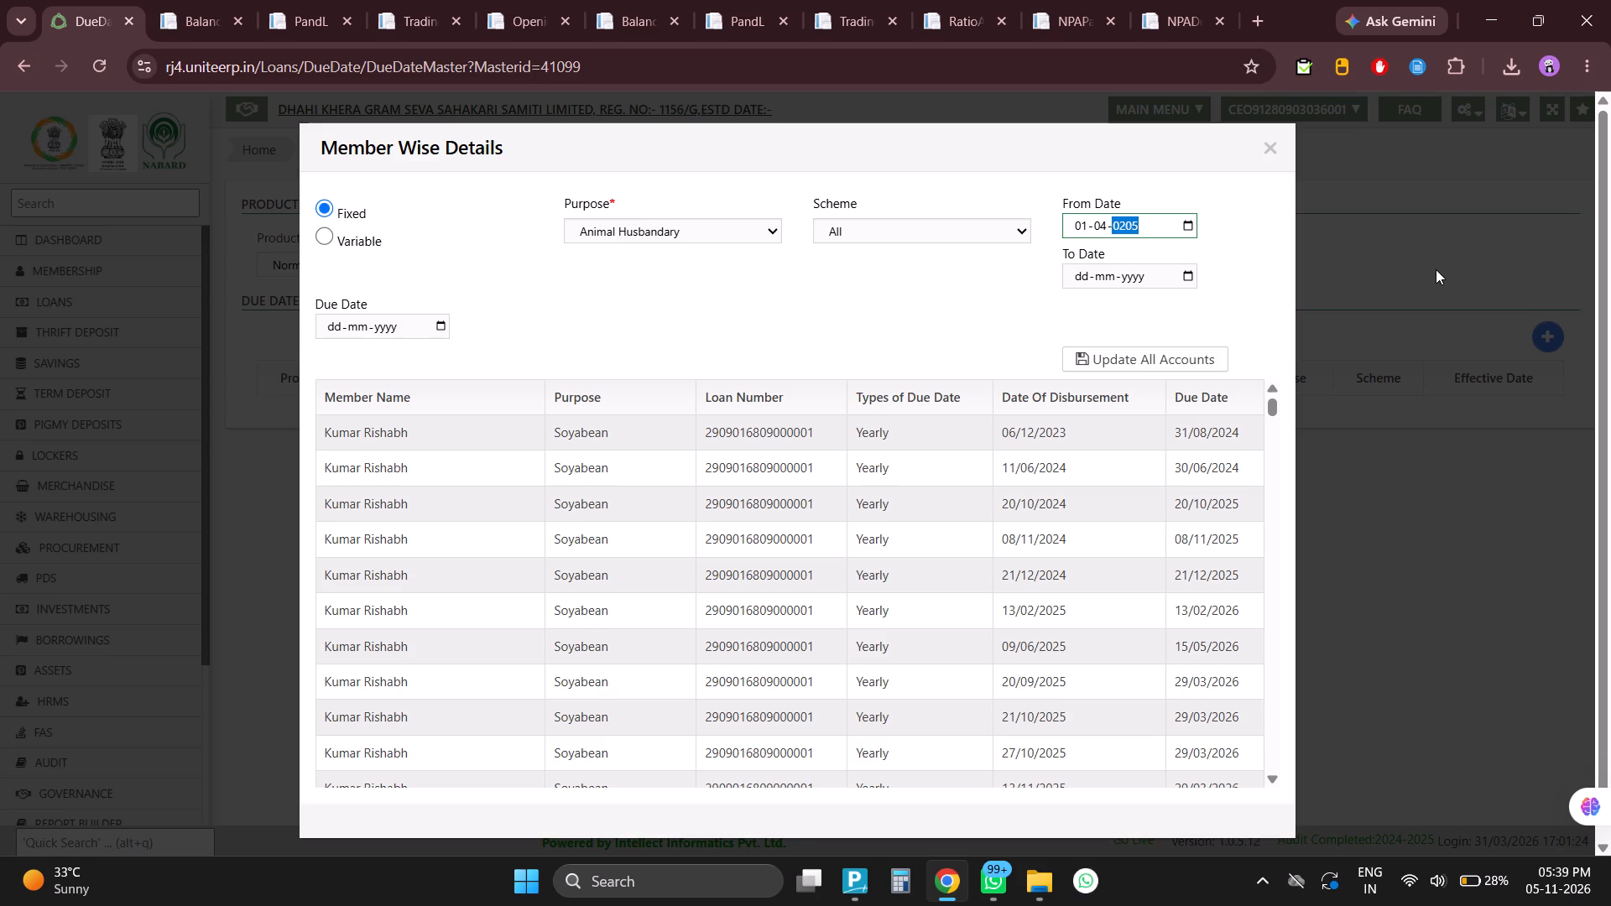
key("BackSpace")
type("2025")
left_click(1082, 287)
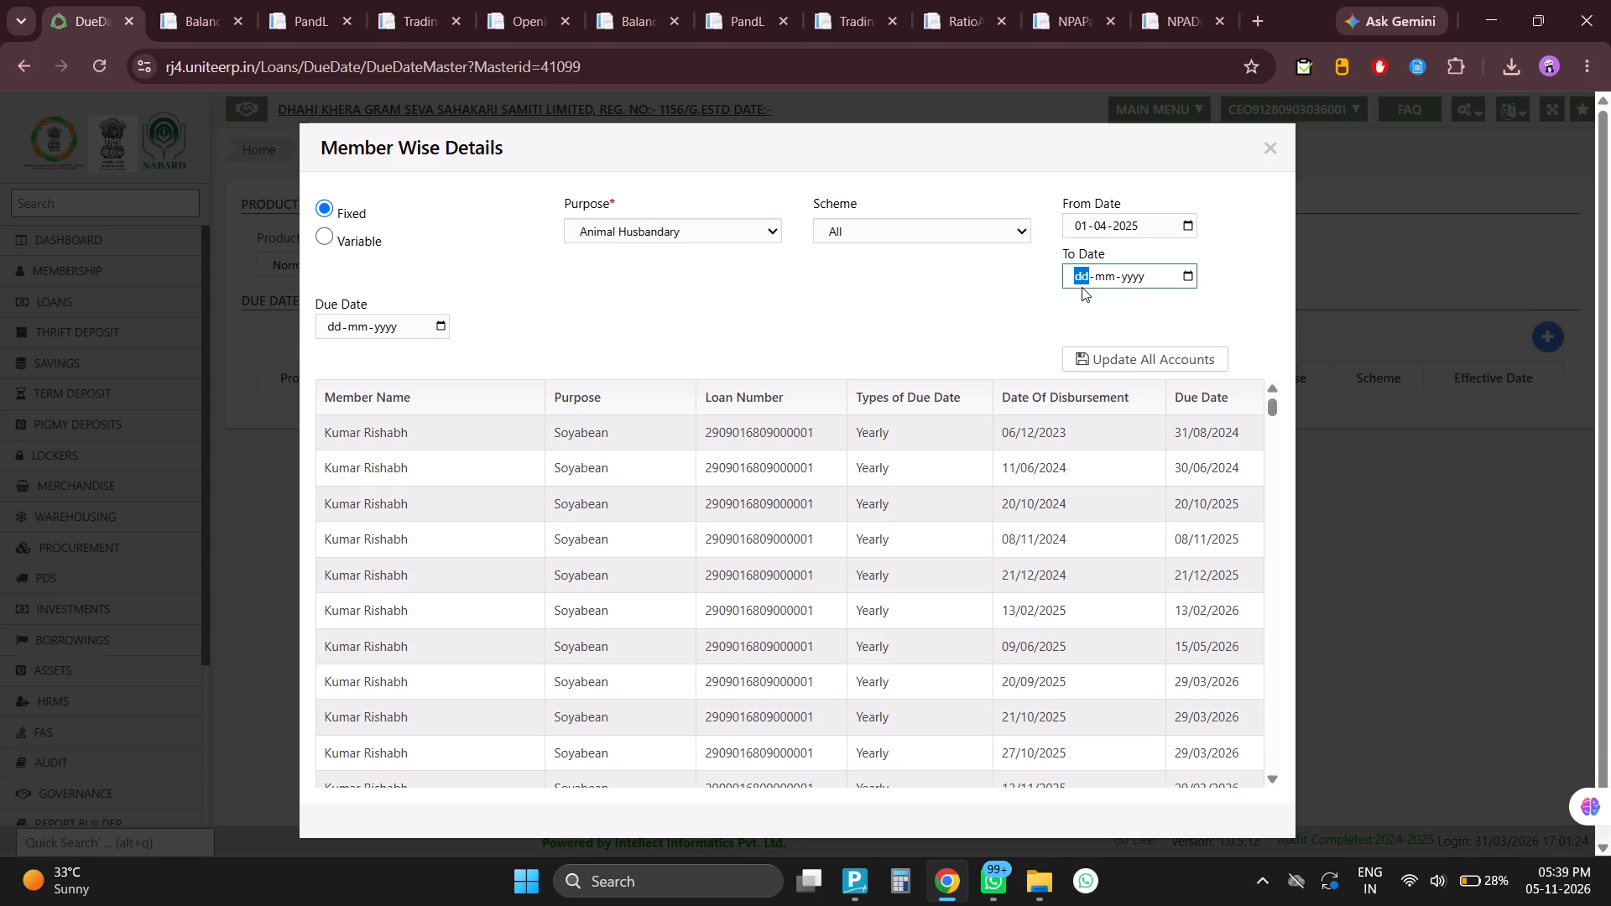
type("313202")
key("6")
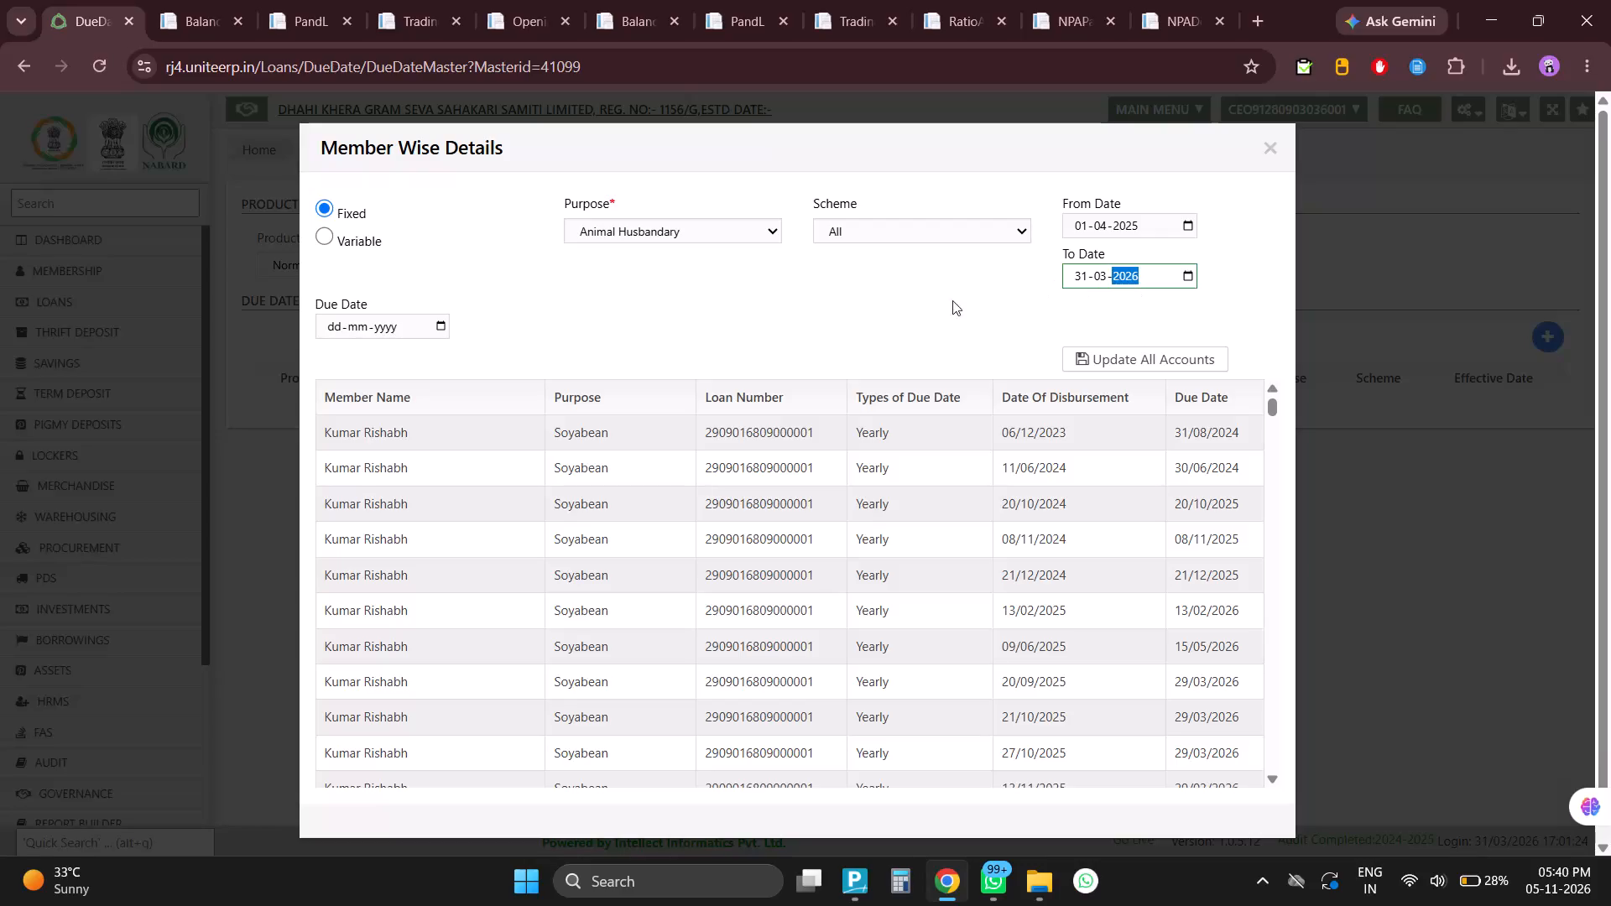
Set the fixed due date to 31-08-2026 and update all Animal Husbandary accounts under scheme All.
left_click(340, 325)
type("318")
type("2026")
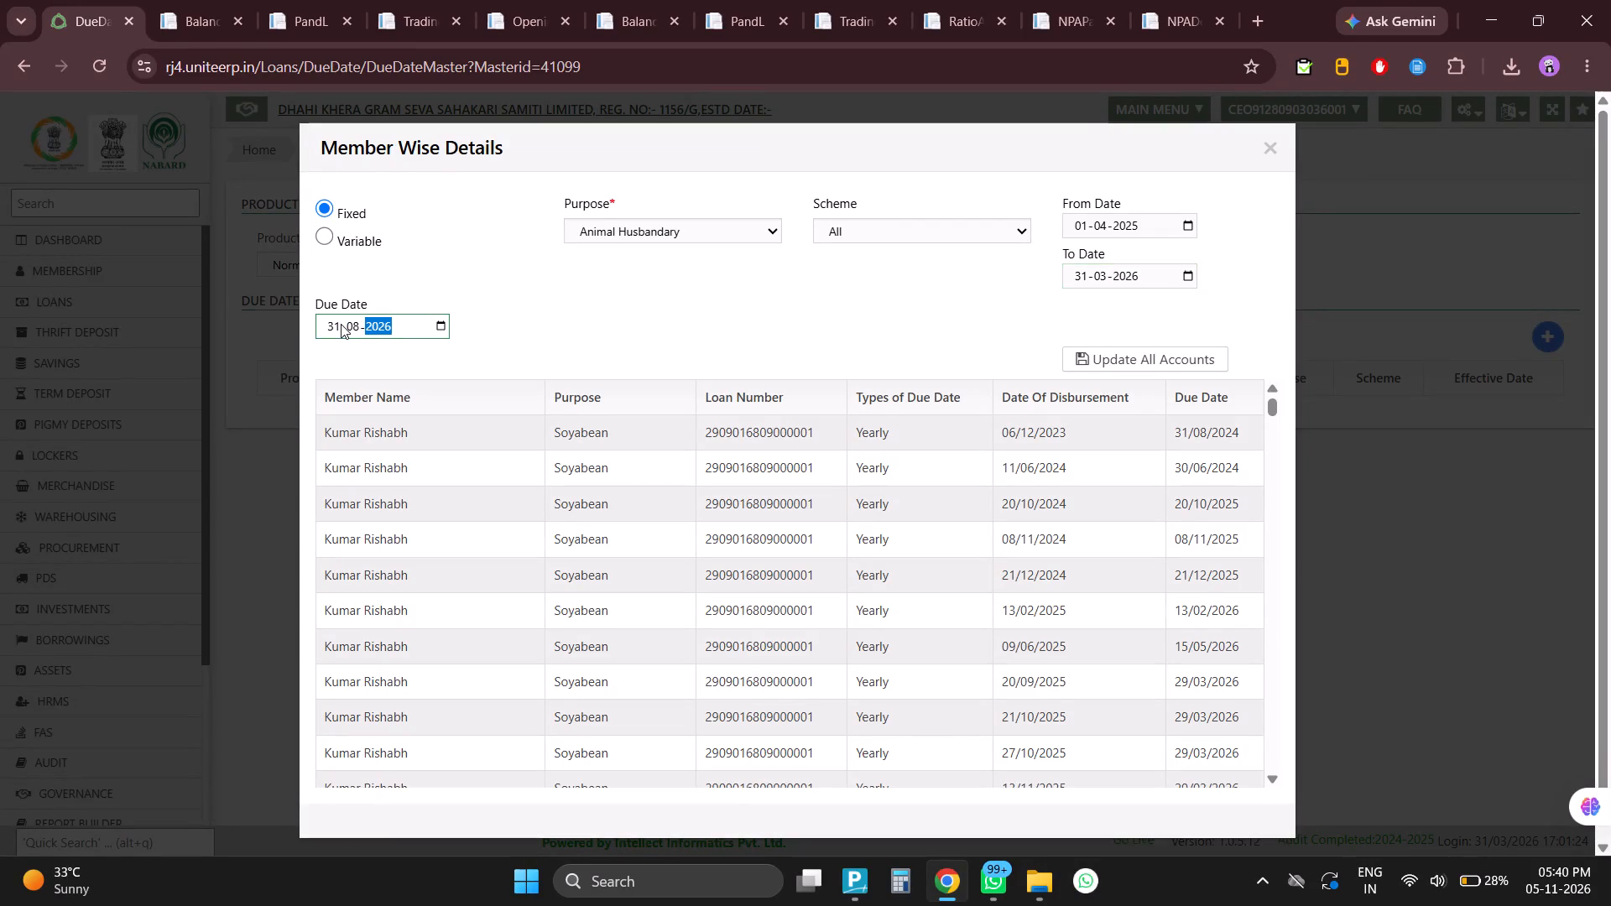
left_click(570, 291)
left_click(1124, 367)
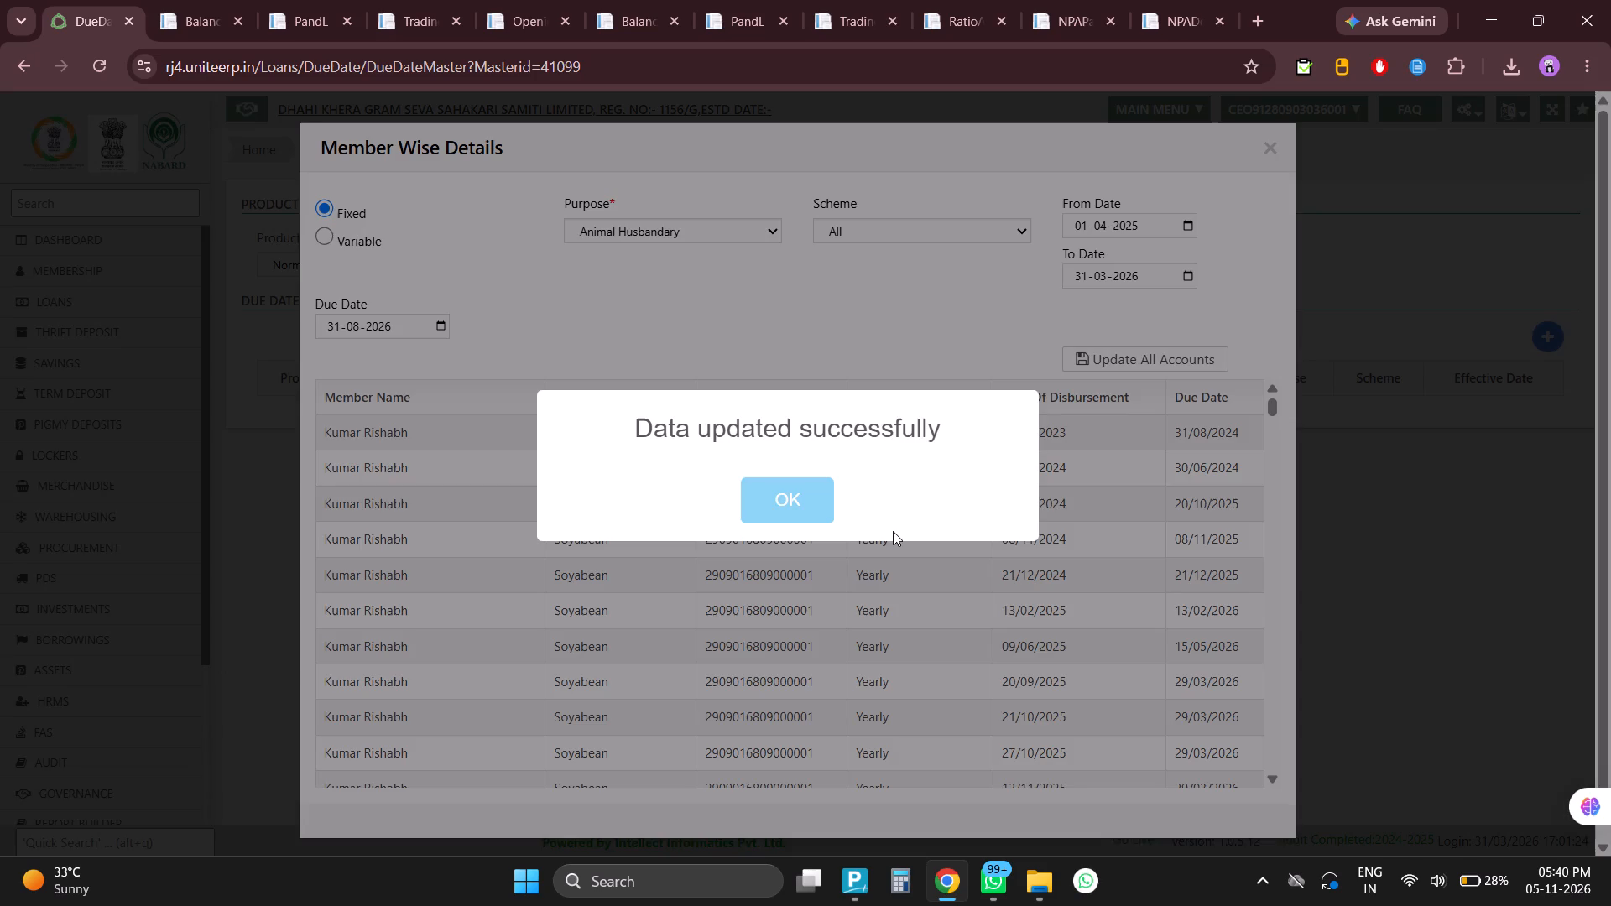
left_click(802, 486)
left_click(786, 494)
Change the scheme to SAO and update all Animal Husbandary accounts with the entered due date.
left_click(899, 226)
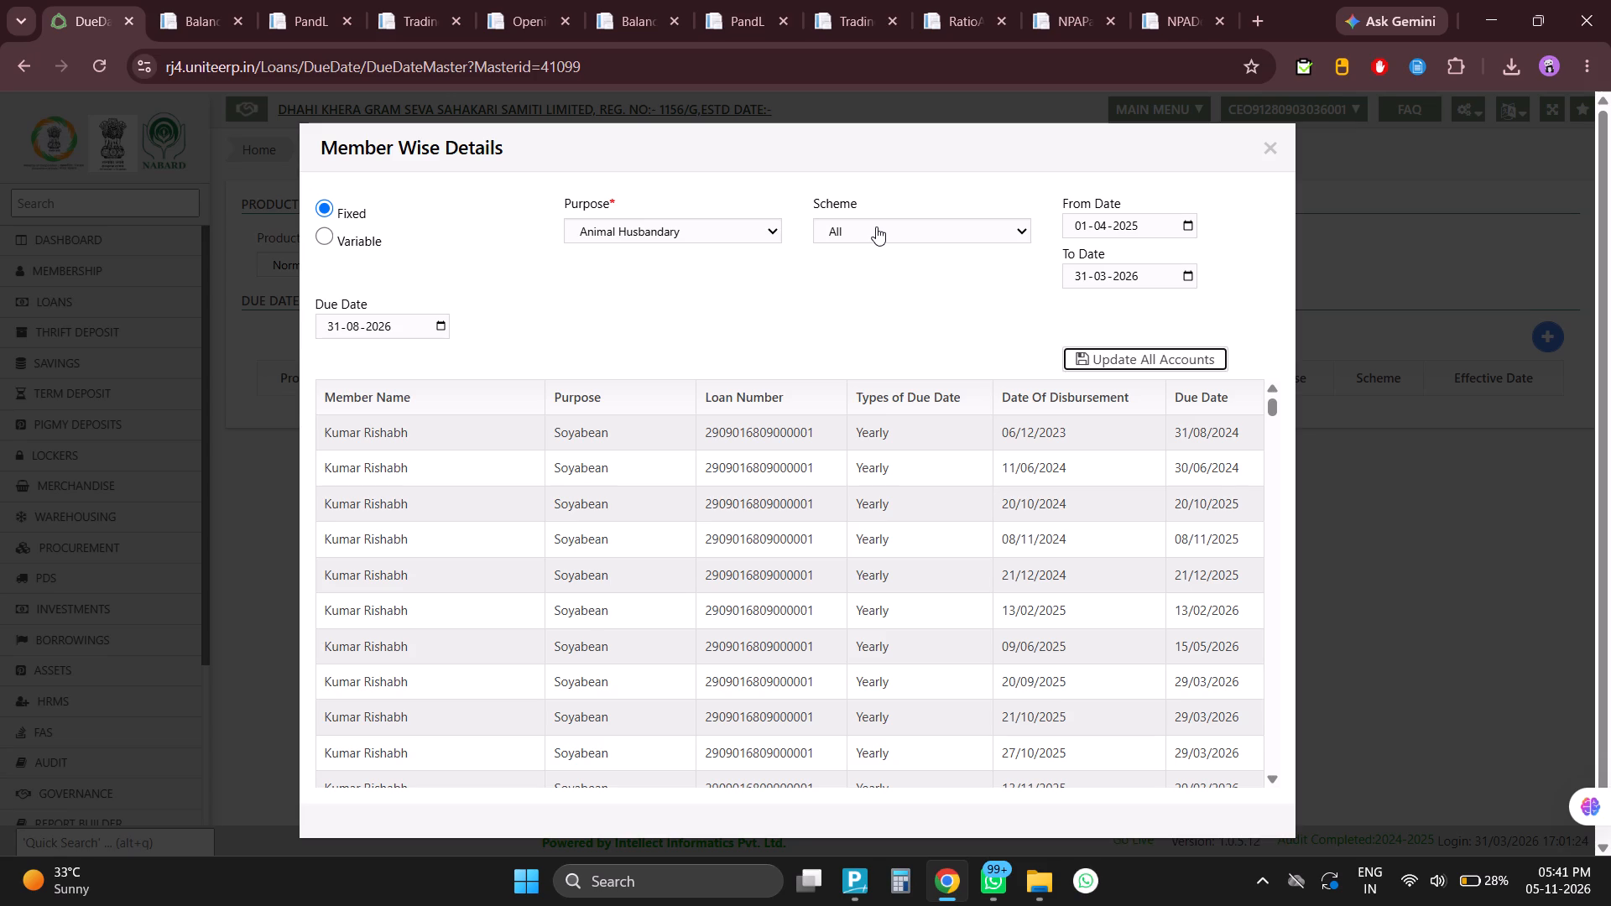
left_click(876, 226)
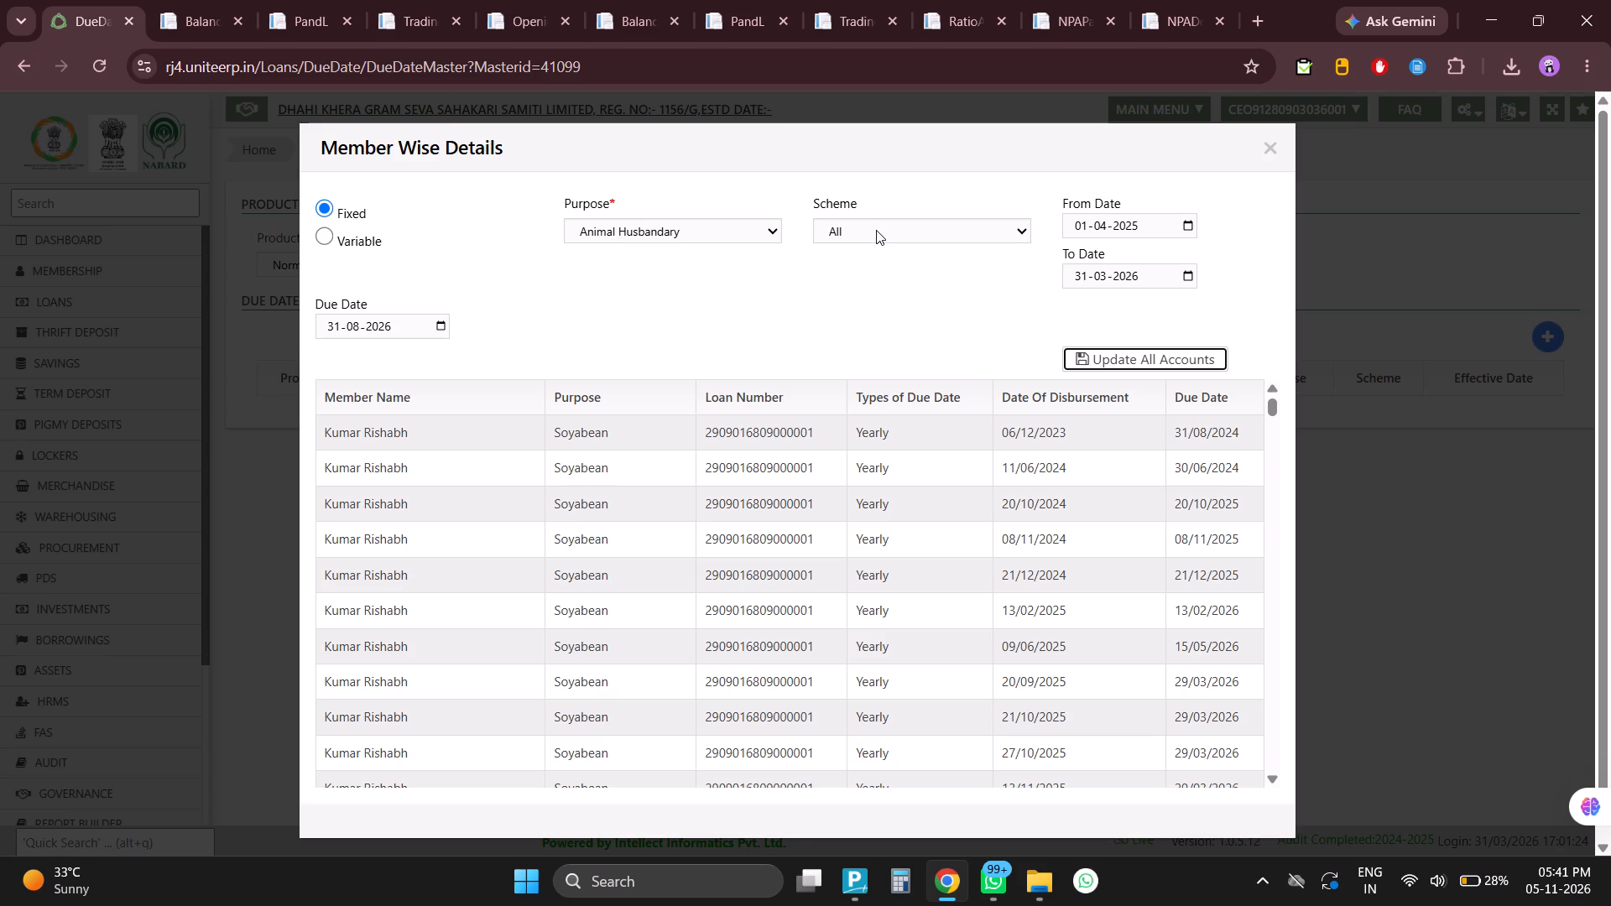
left_click(876, 232)
triple_click(876, 232)
left_click(876, 232)
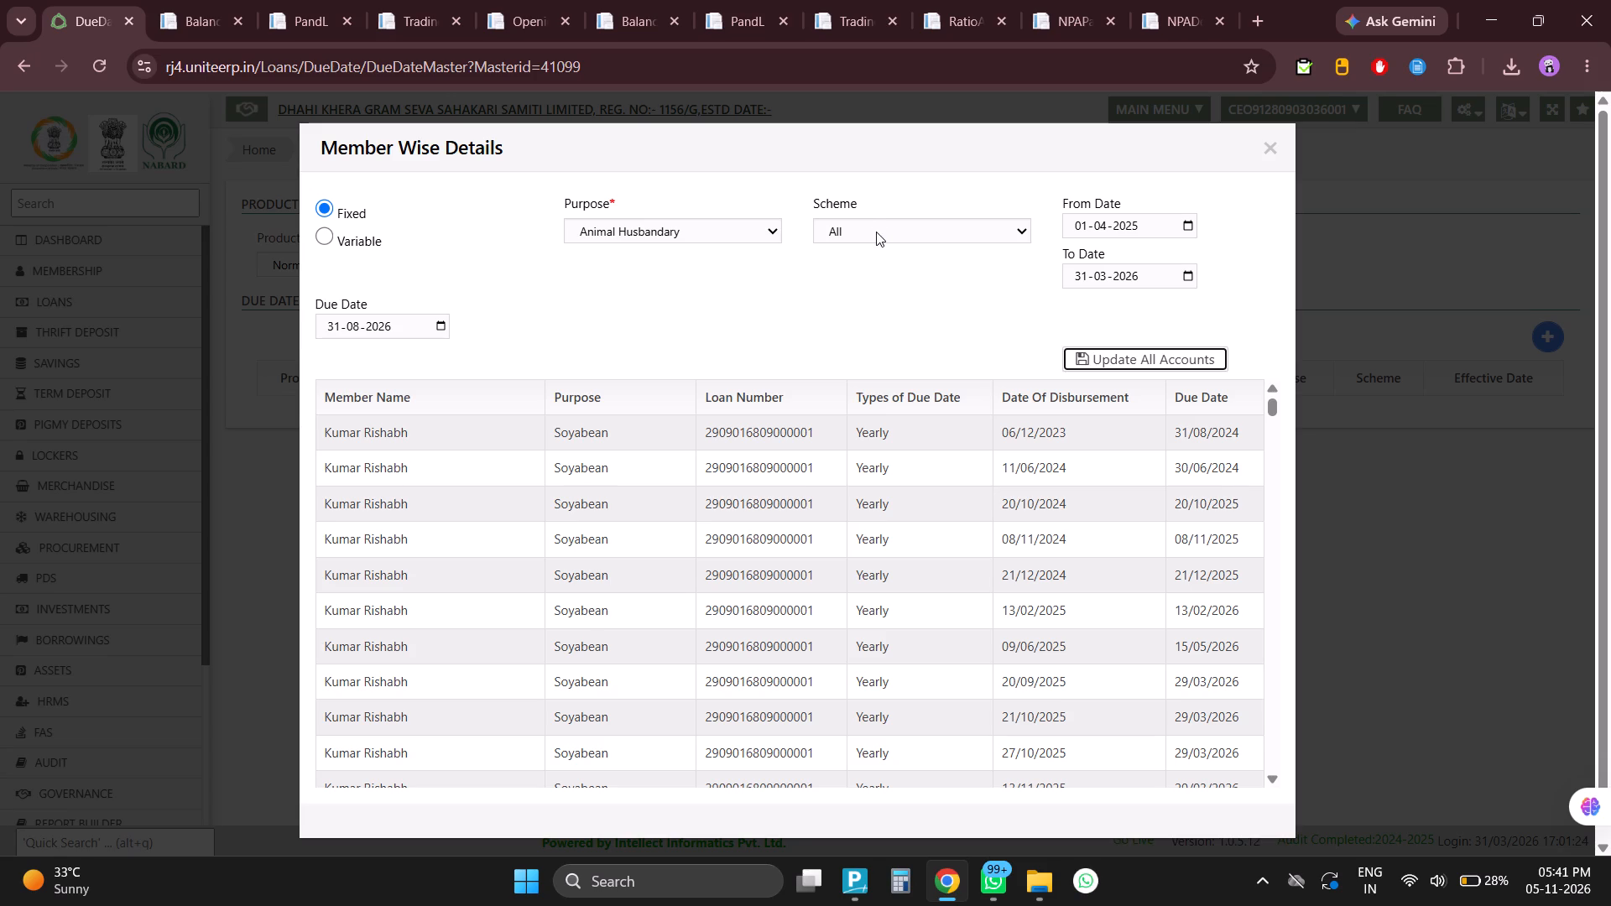
left_click(876, 232)
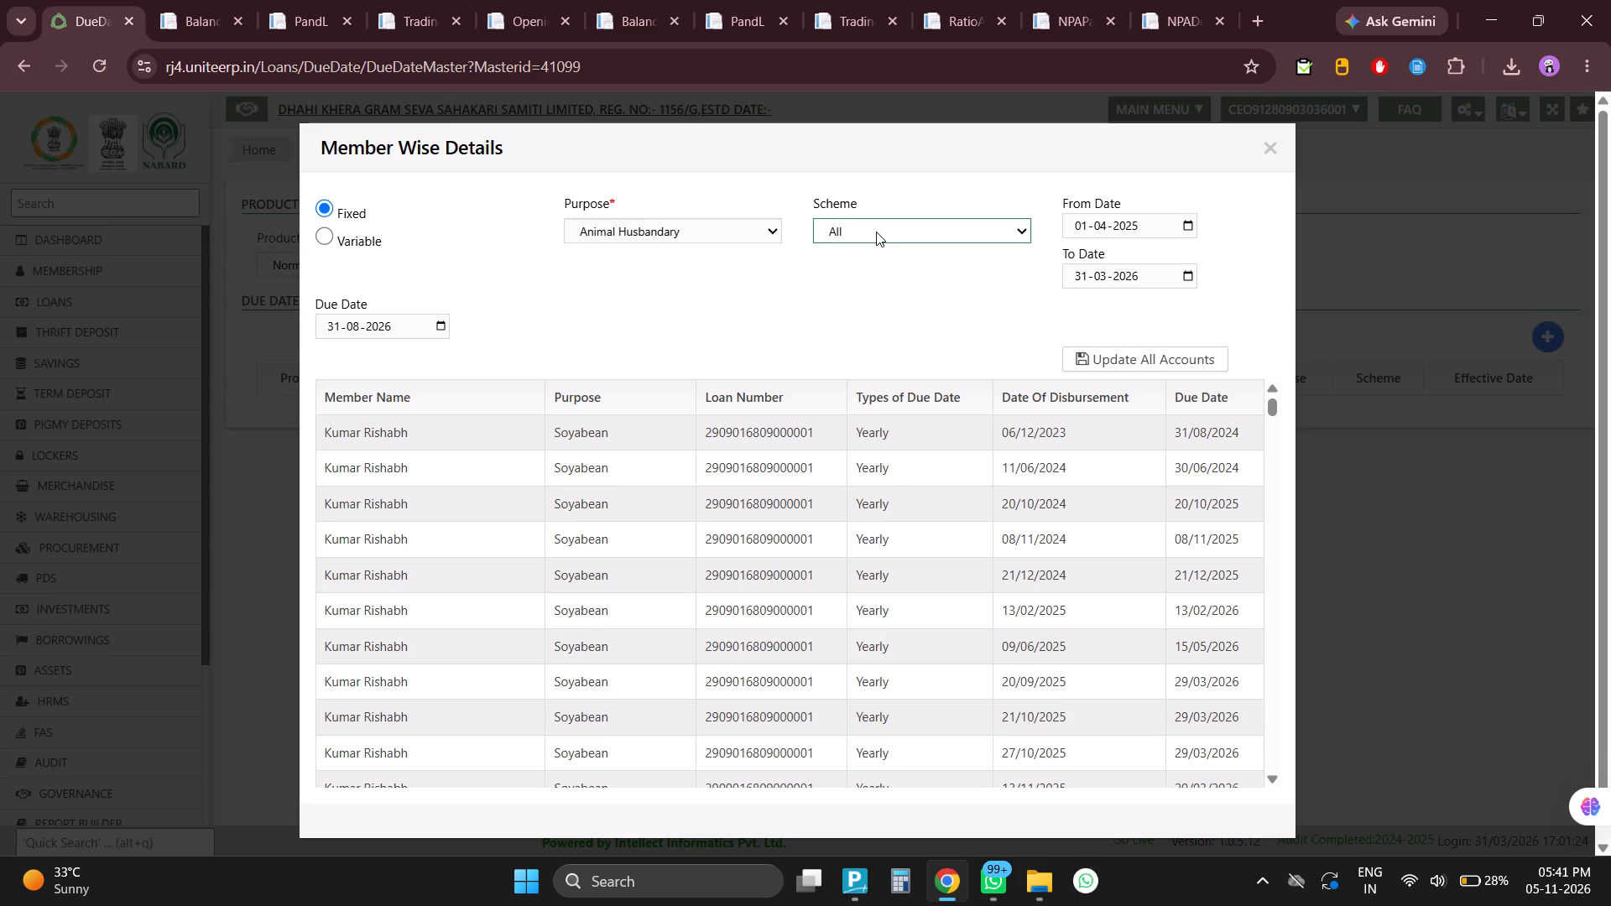
left_click(876, 232)
left_click(832, 228)
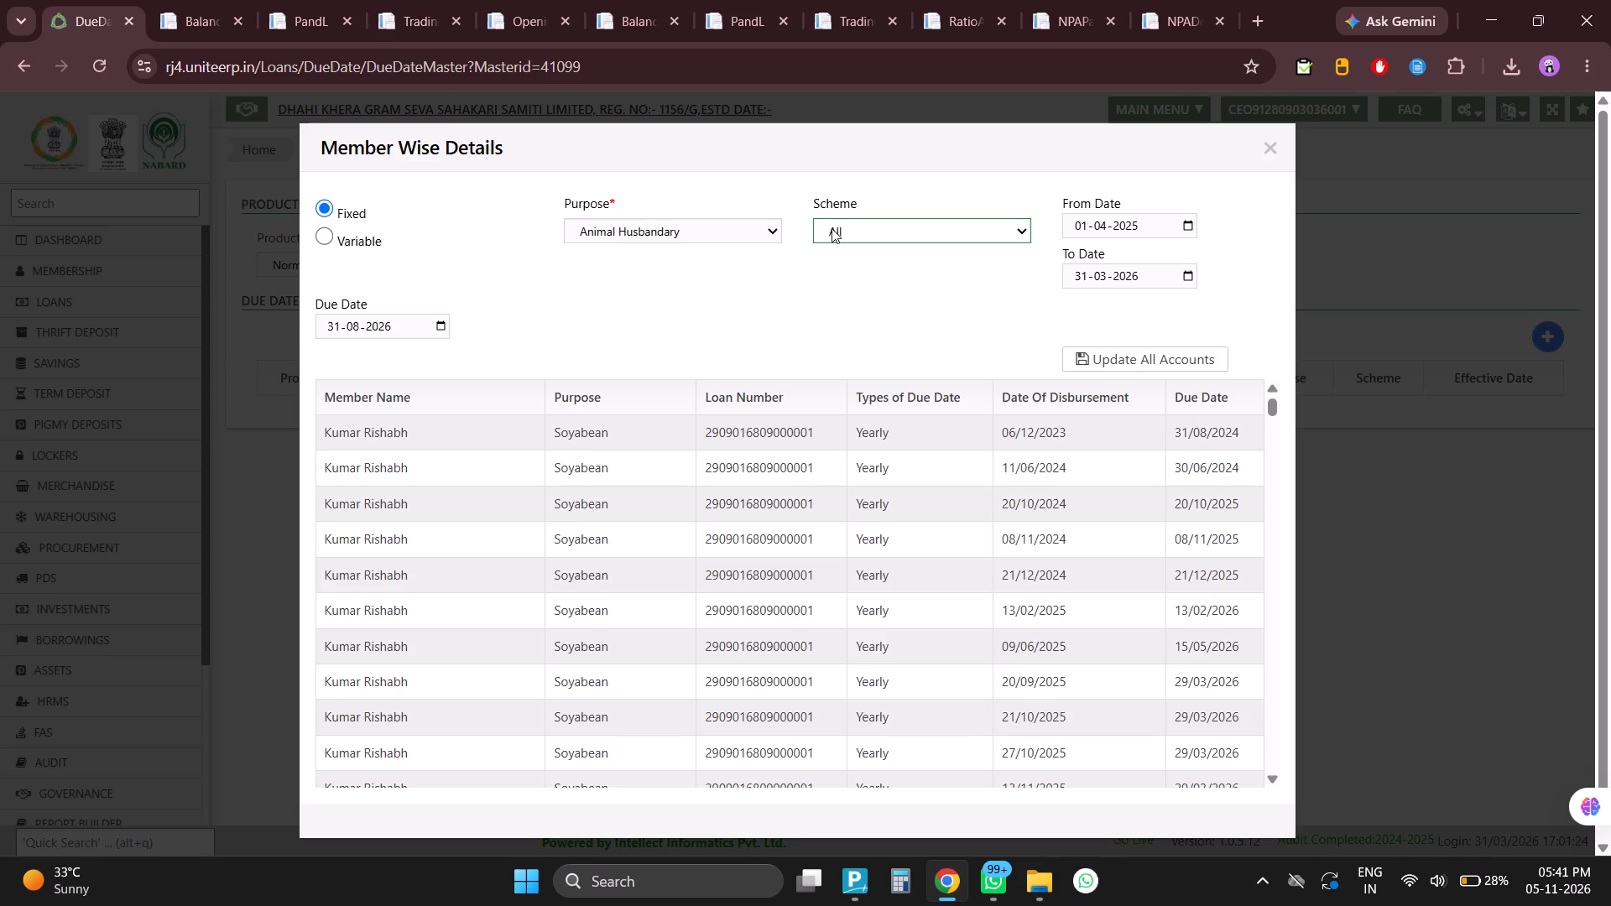
double_click(832, 228)
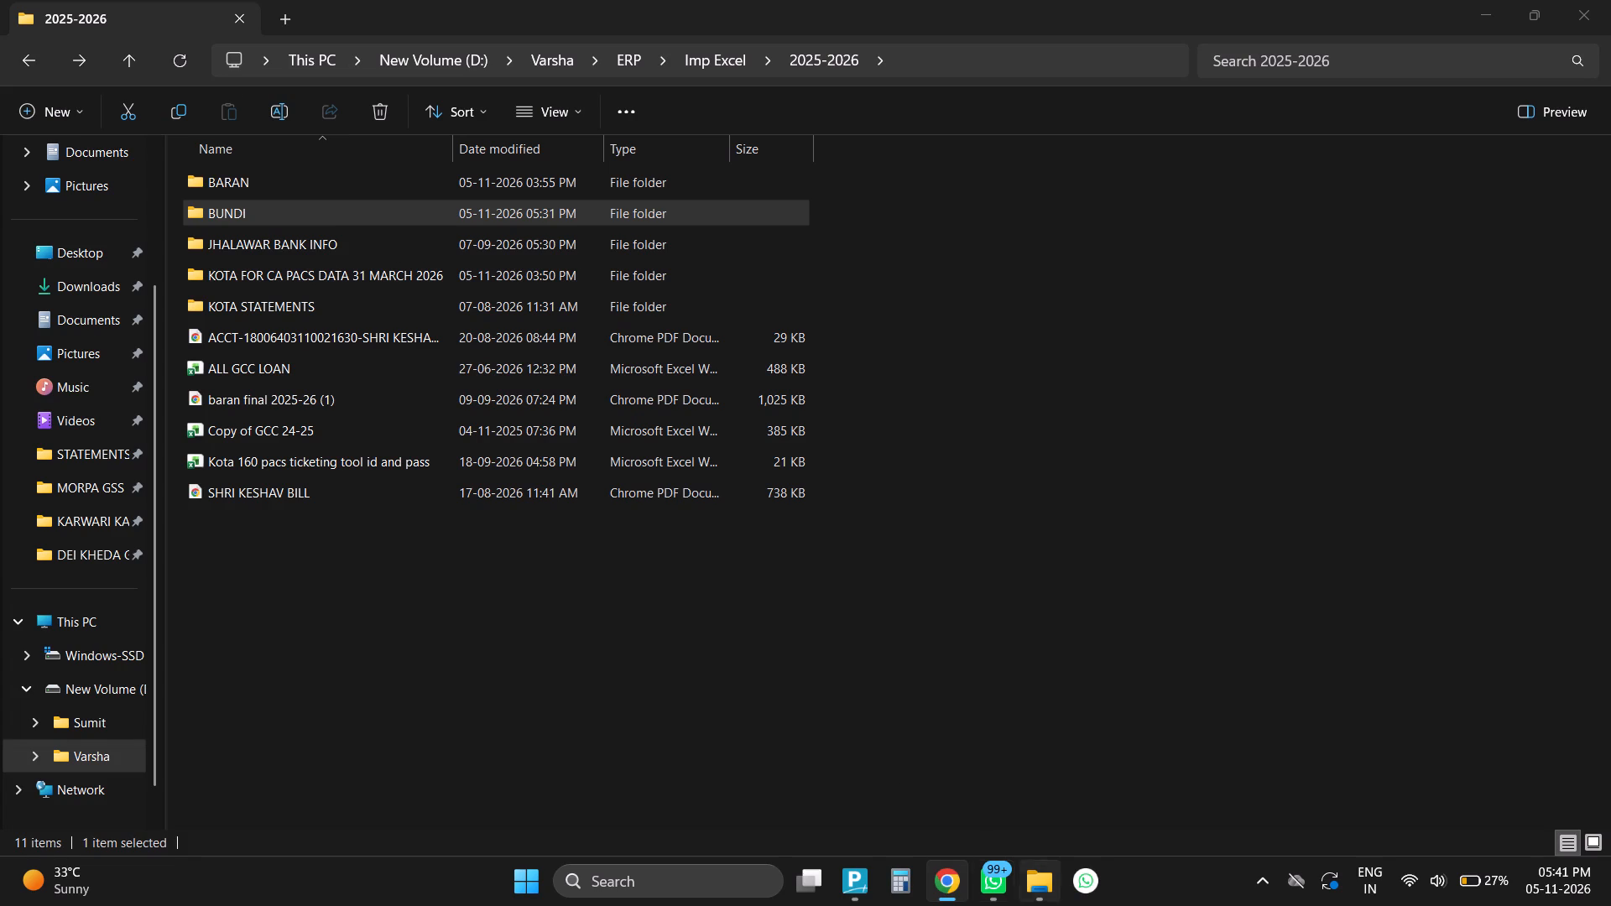
left_click(951, 873)
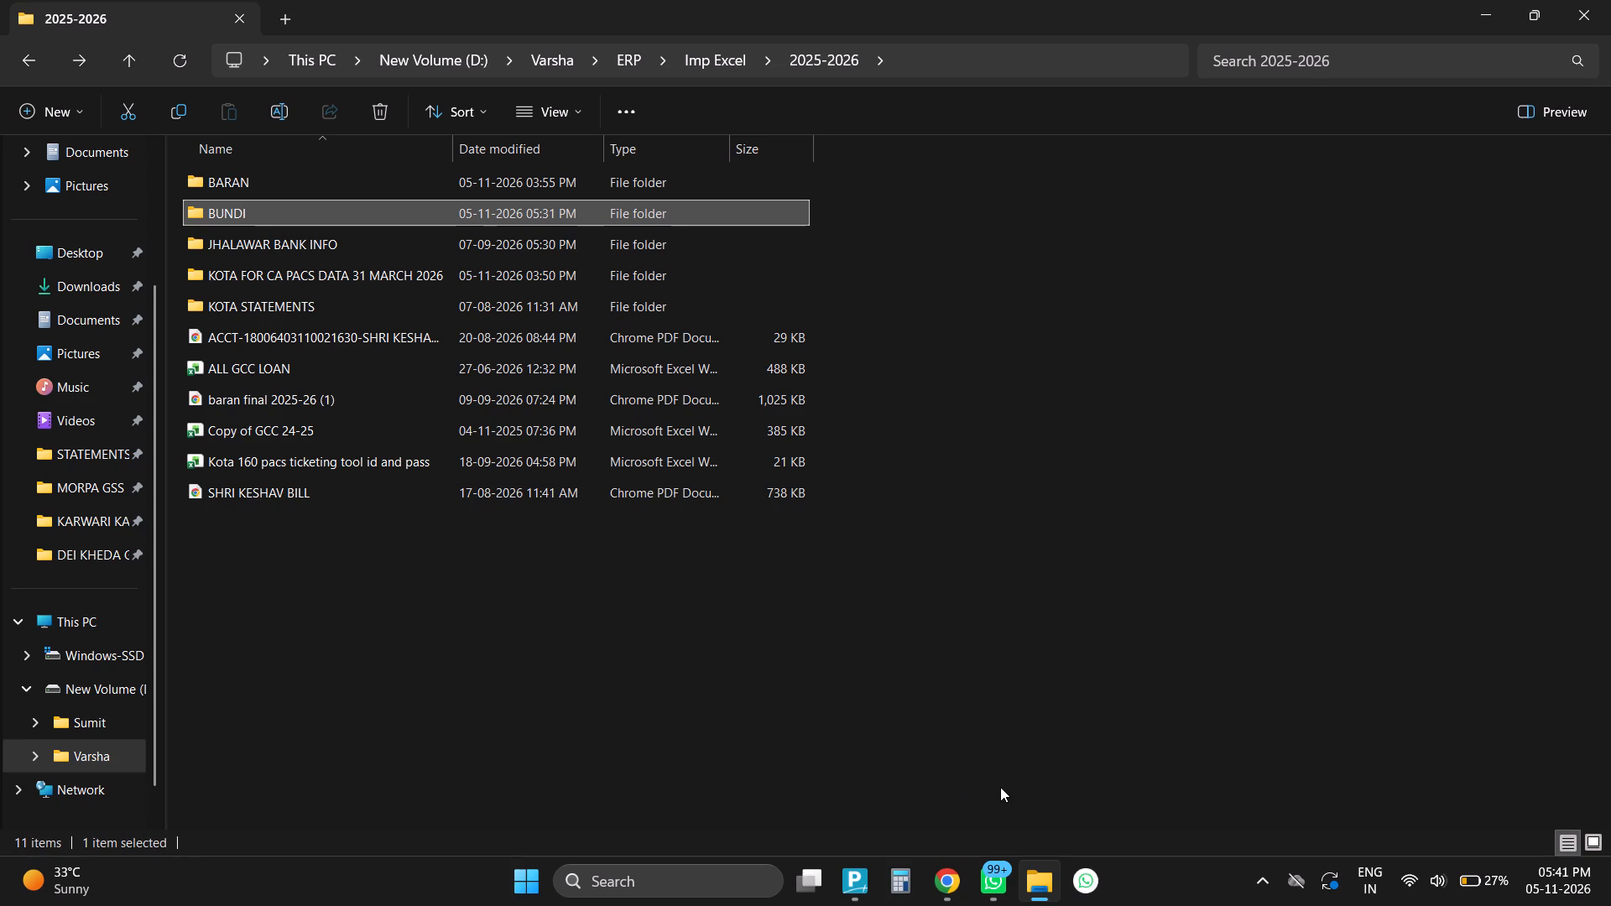
key("alt+Tab")
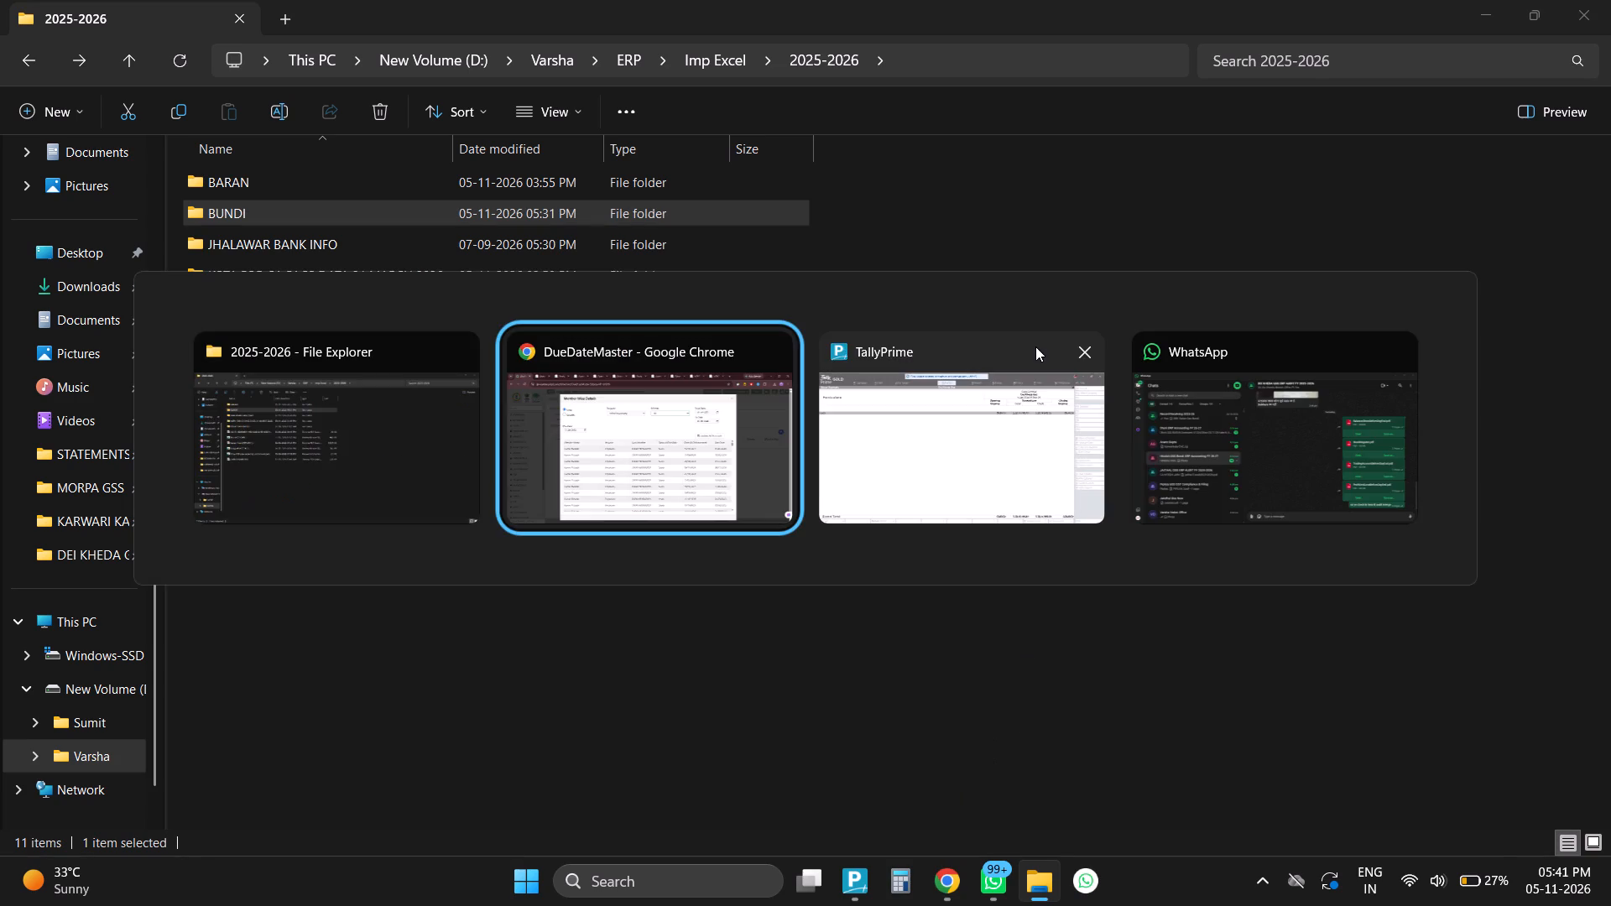
left_click(832, 227)
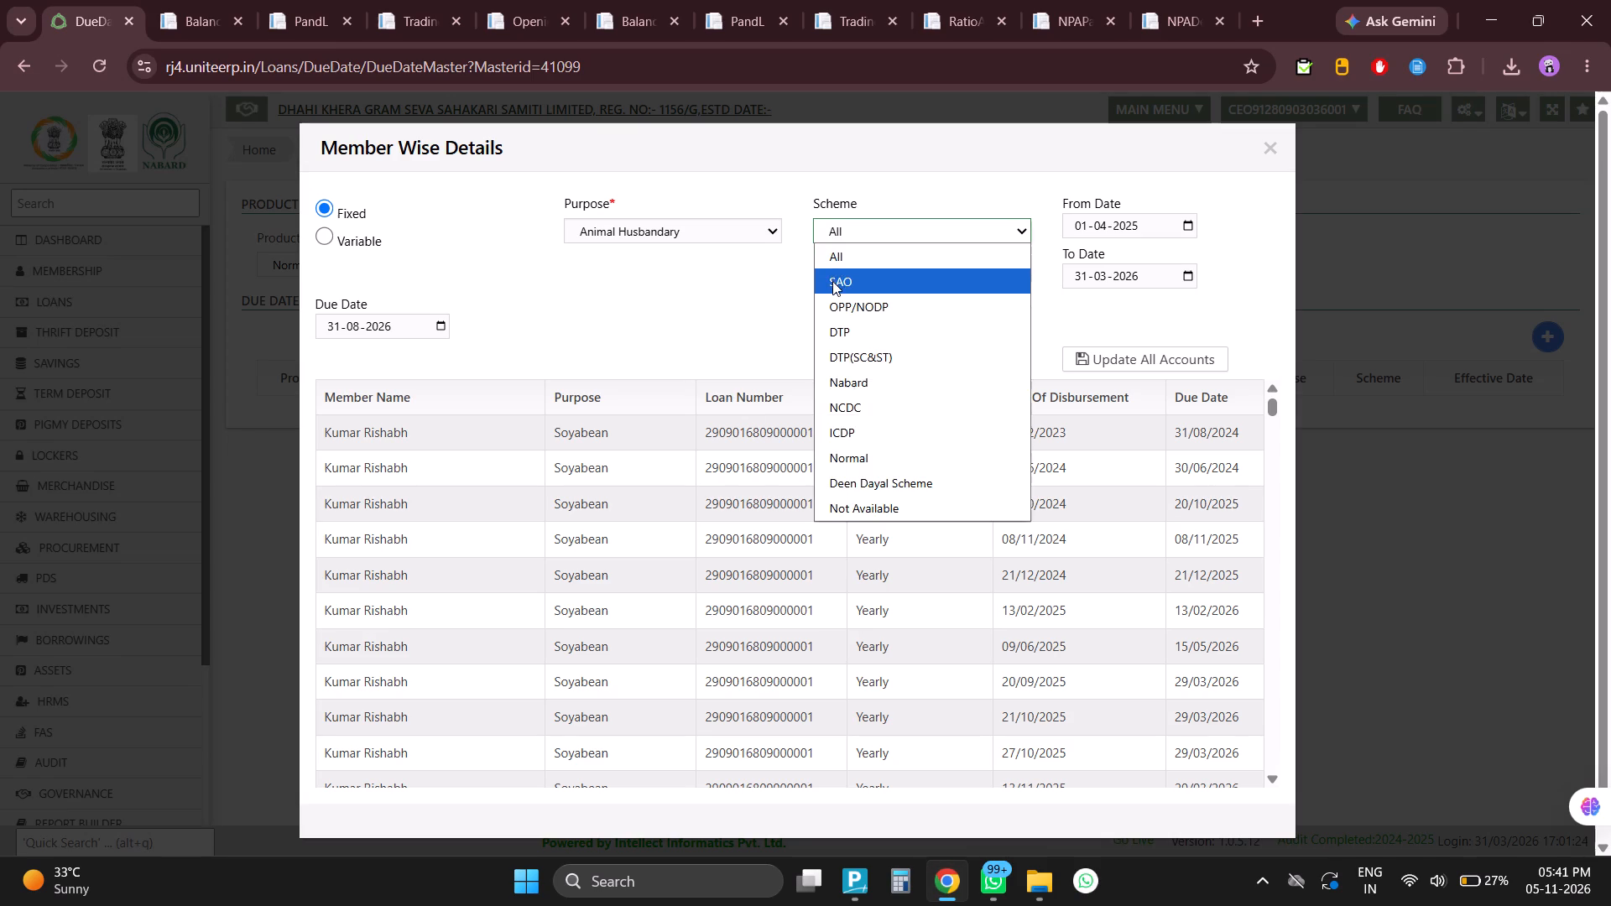
left_click(832, 281)
left_click(1118, 364)
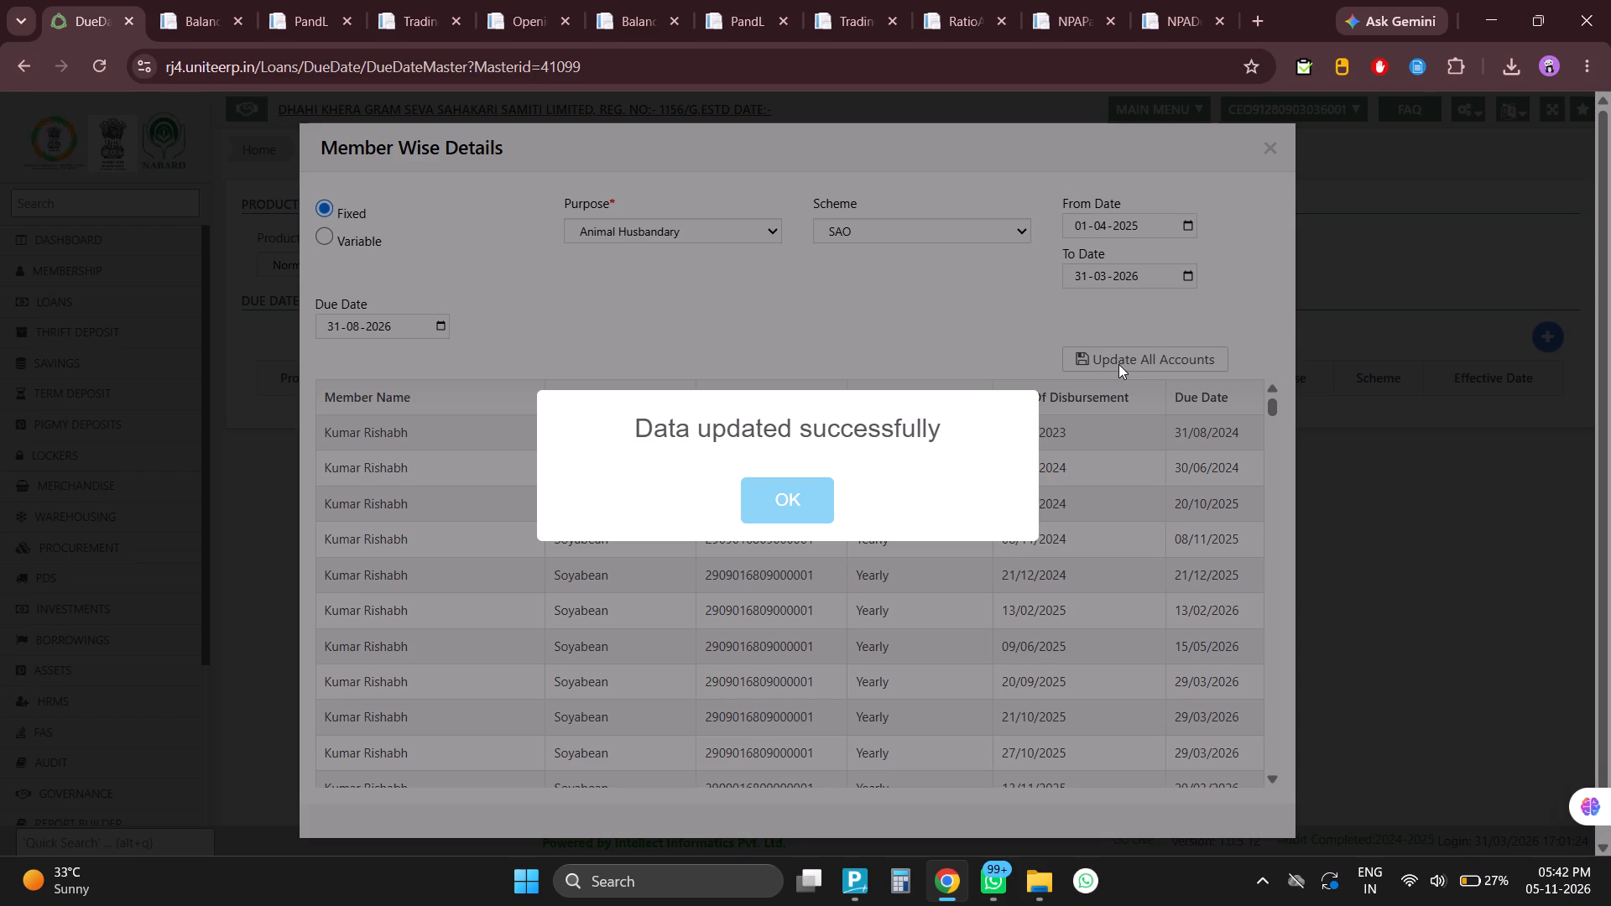
left_click(793, 505)
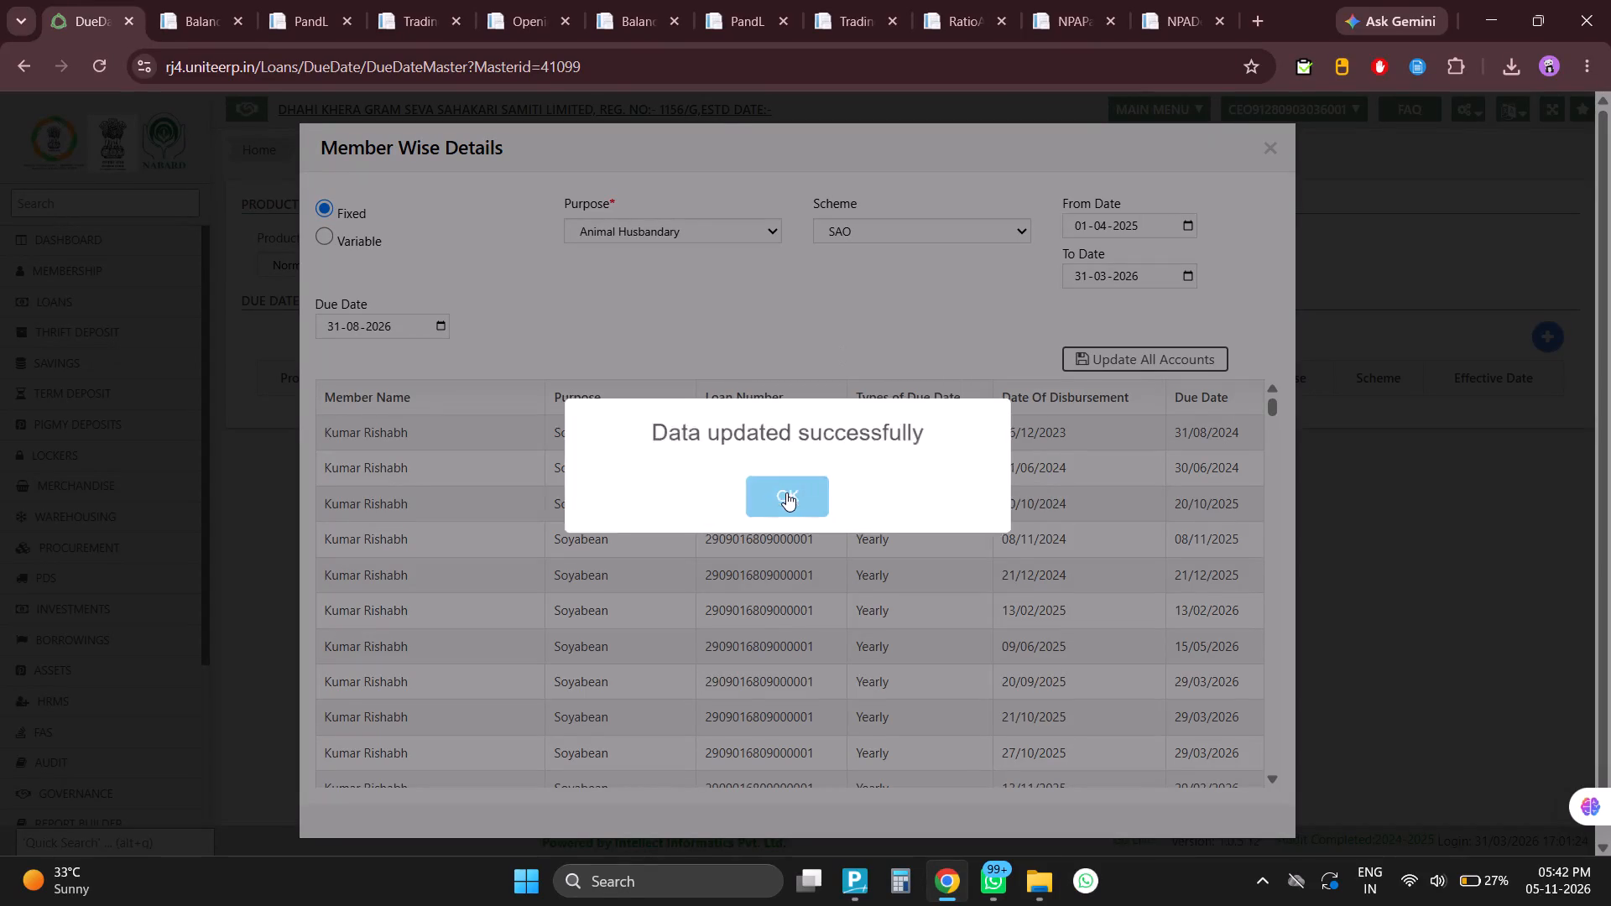
Change the scheme to Normal and update all Animal Husbandary accounts with the entered due date.
left_click(861, 228)
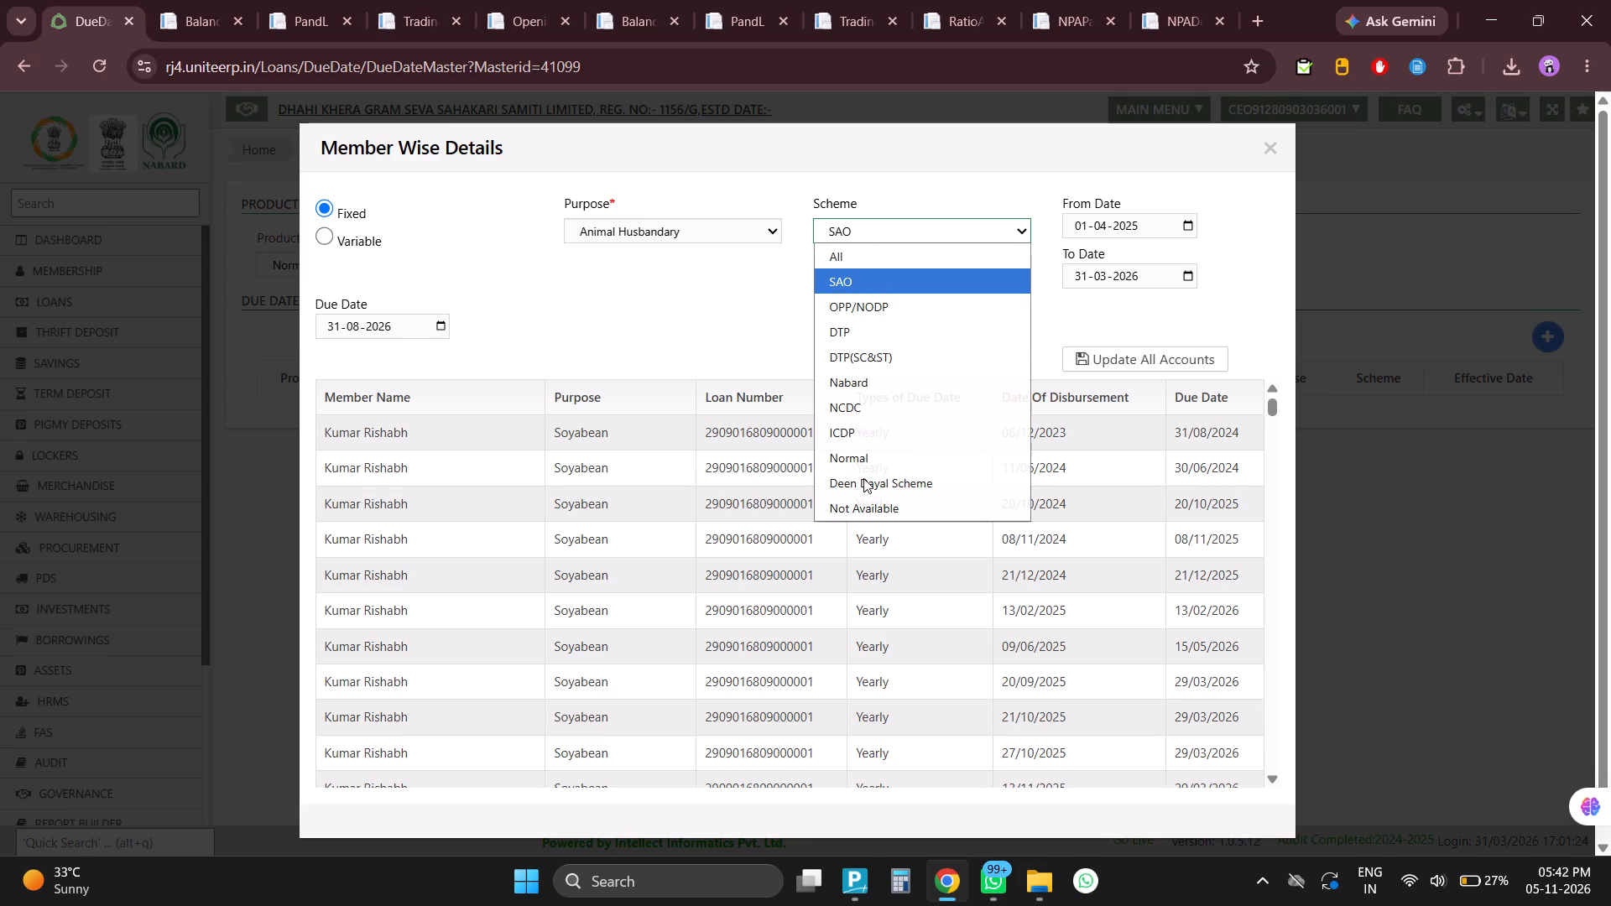
left_click(851, 458)
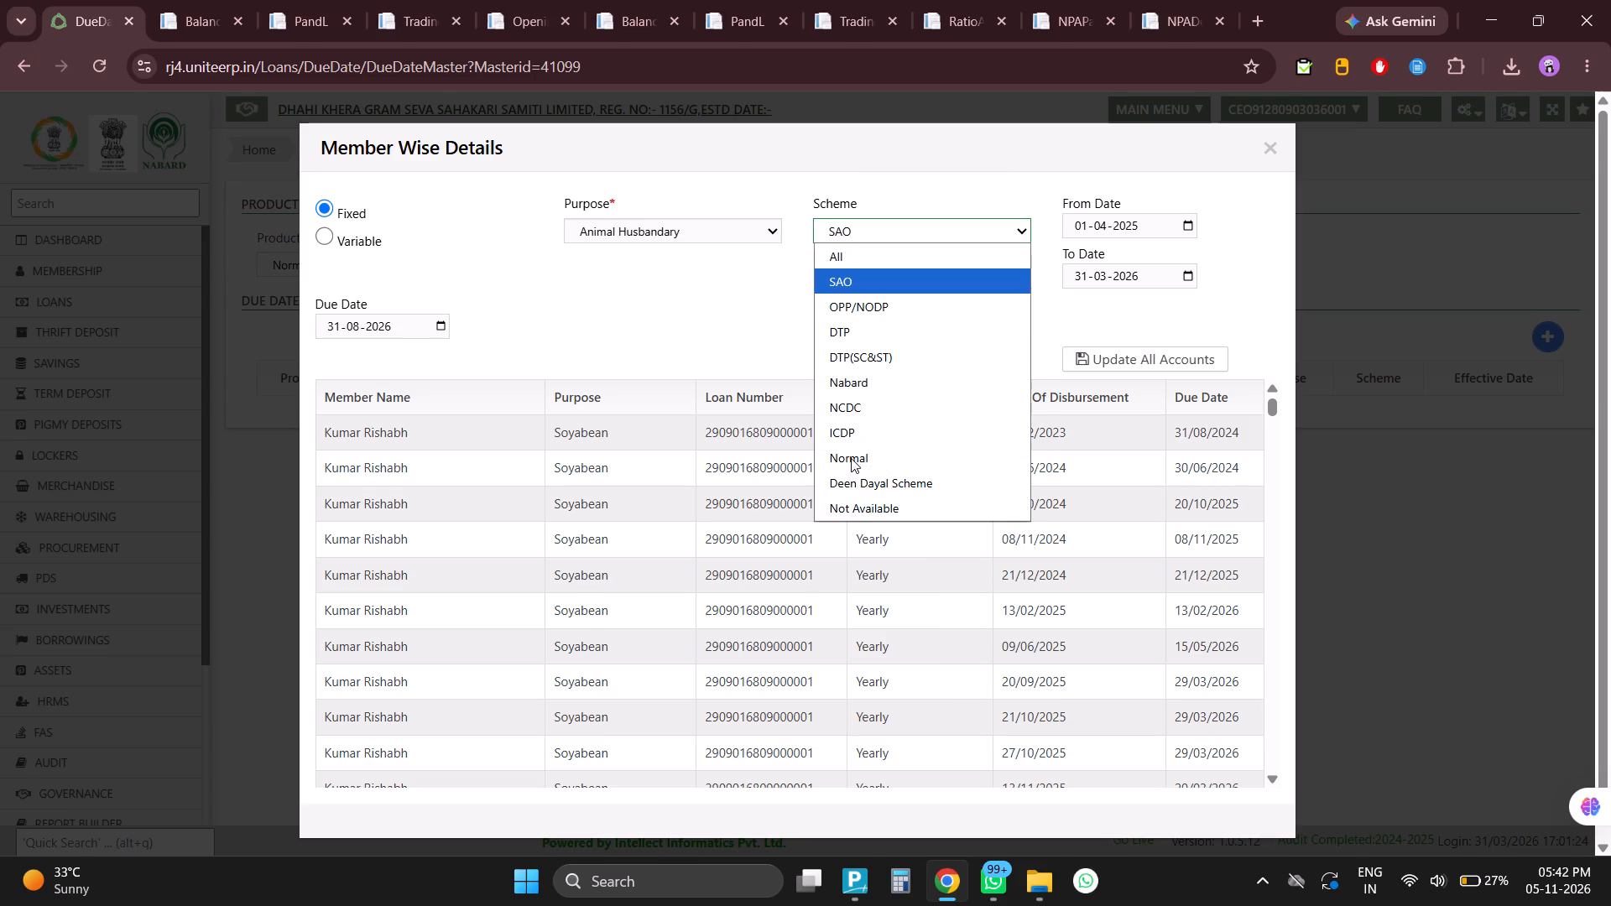
left_click(1097, 368)
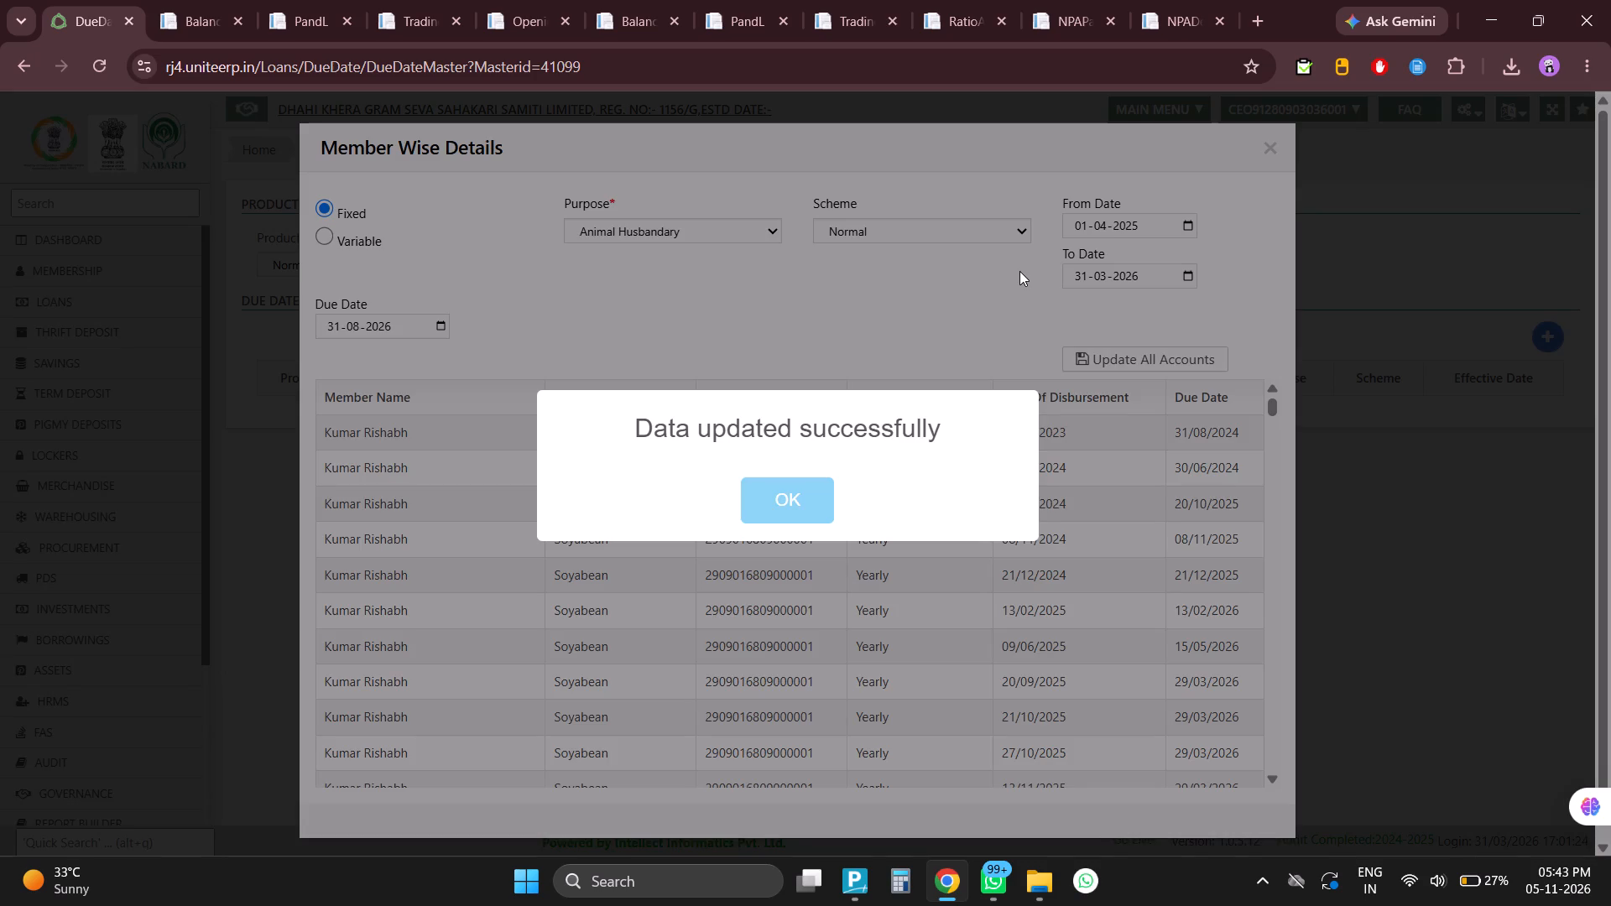
left_click(799, 488)
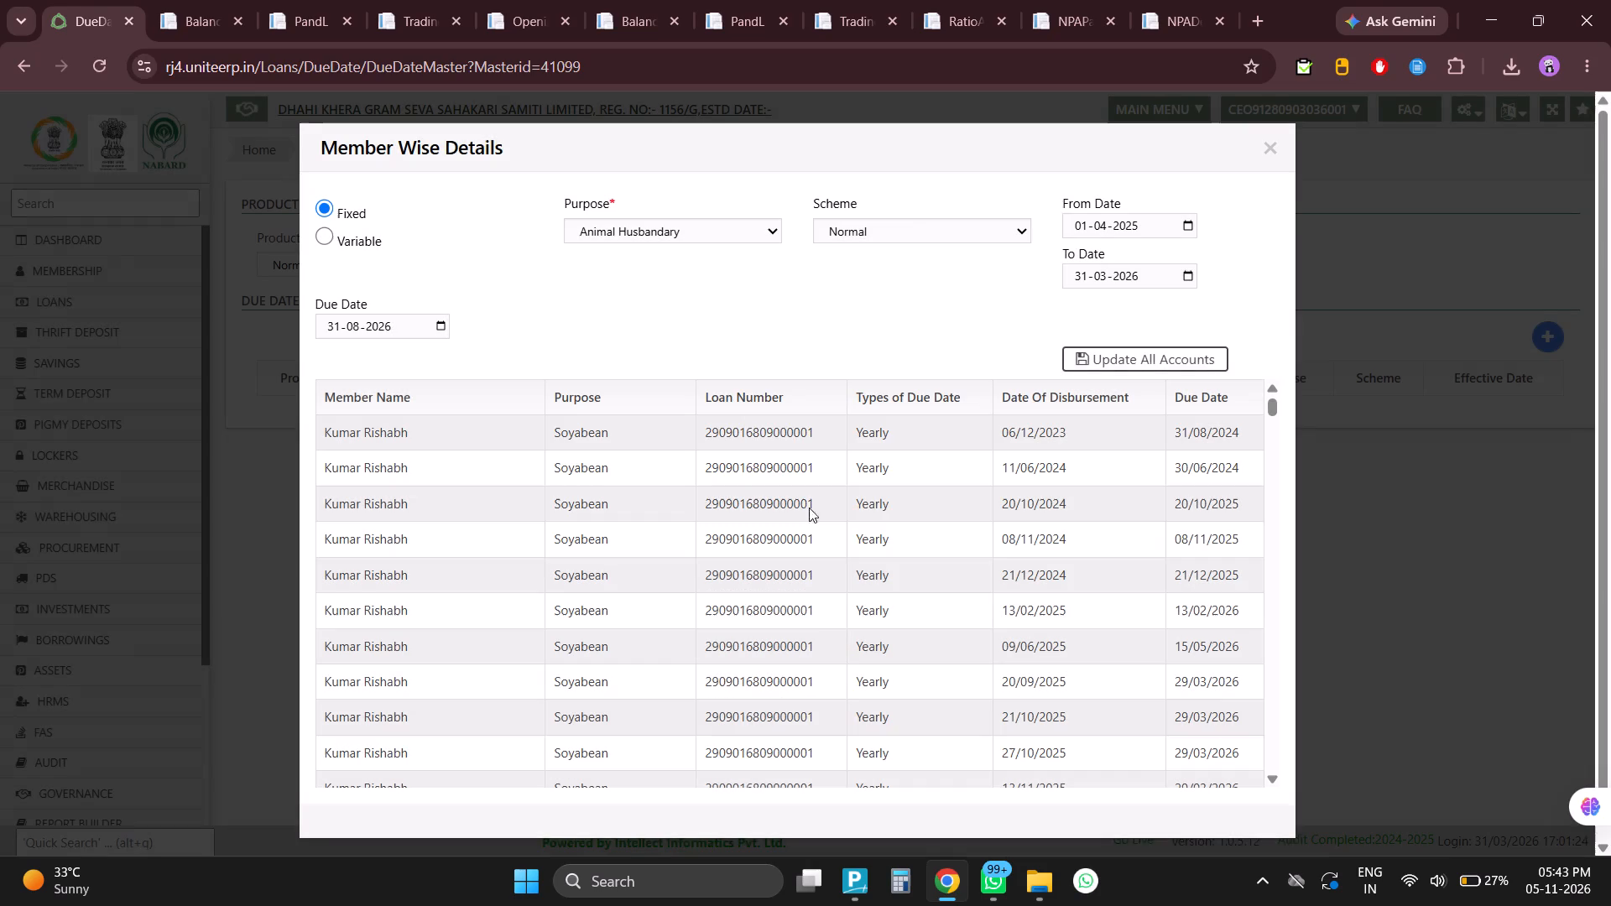
Choose Not Available as the scheme and try to update all Animal Husbandary accounts with the entered due date.
left_click(876, 232)
triple_click(876, 232)
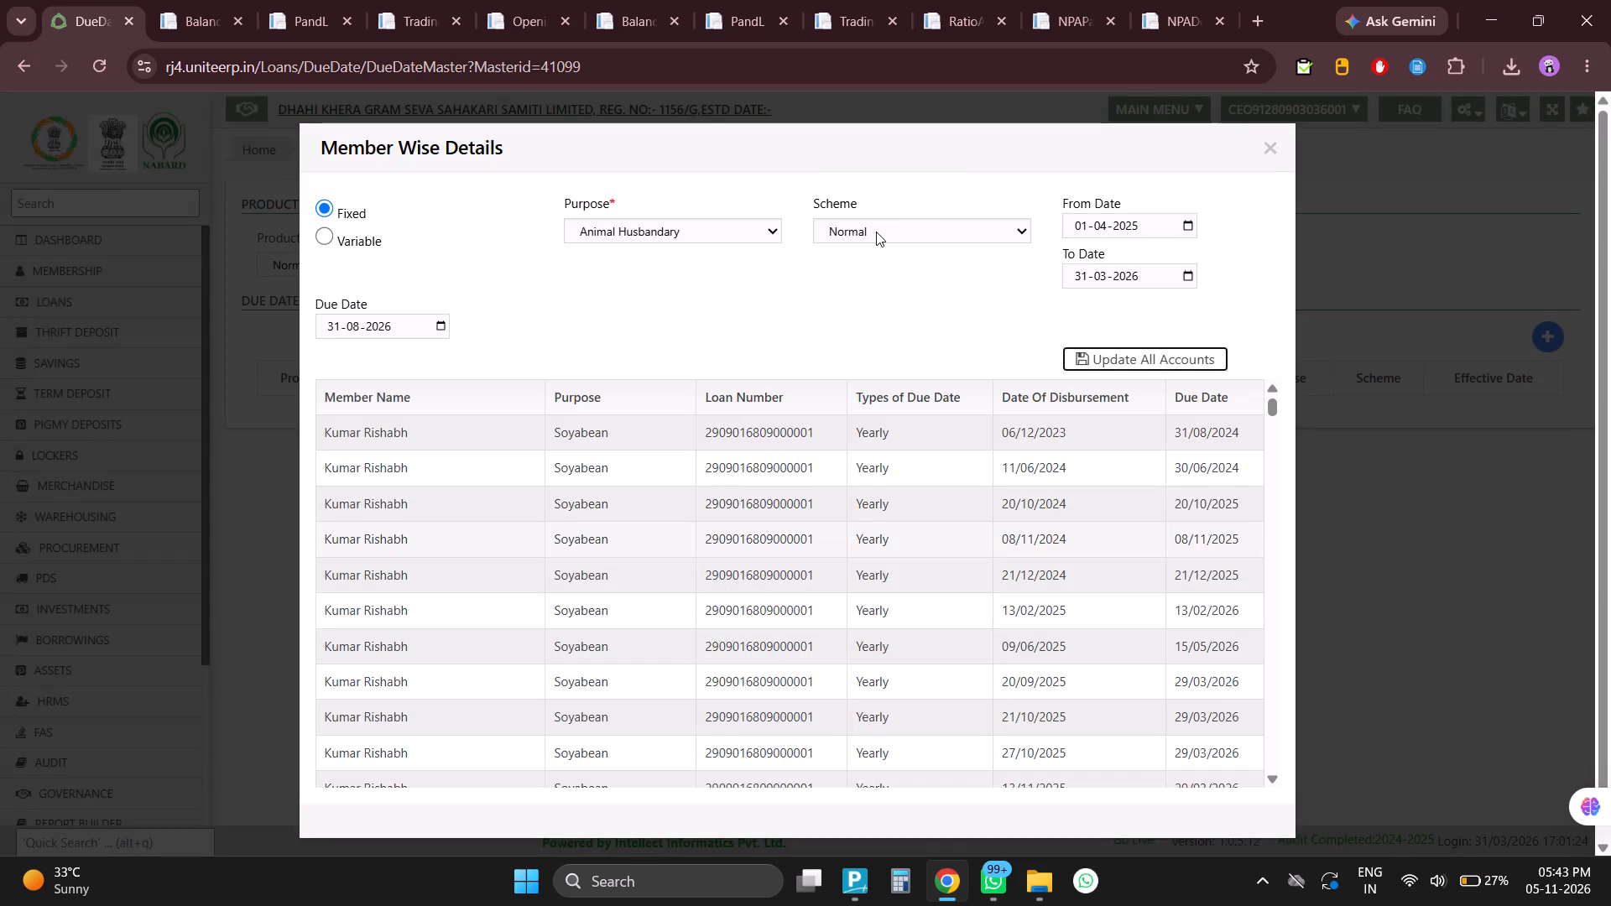
left_click(876, 232)
left_click(854, 232)
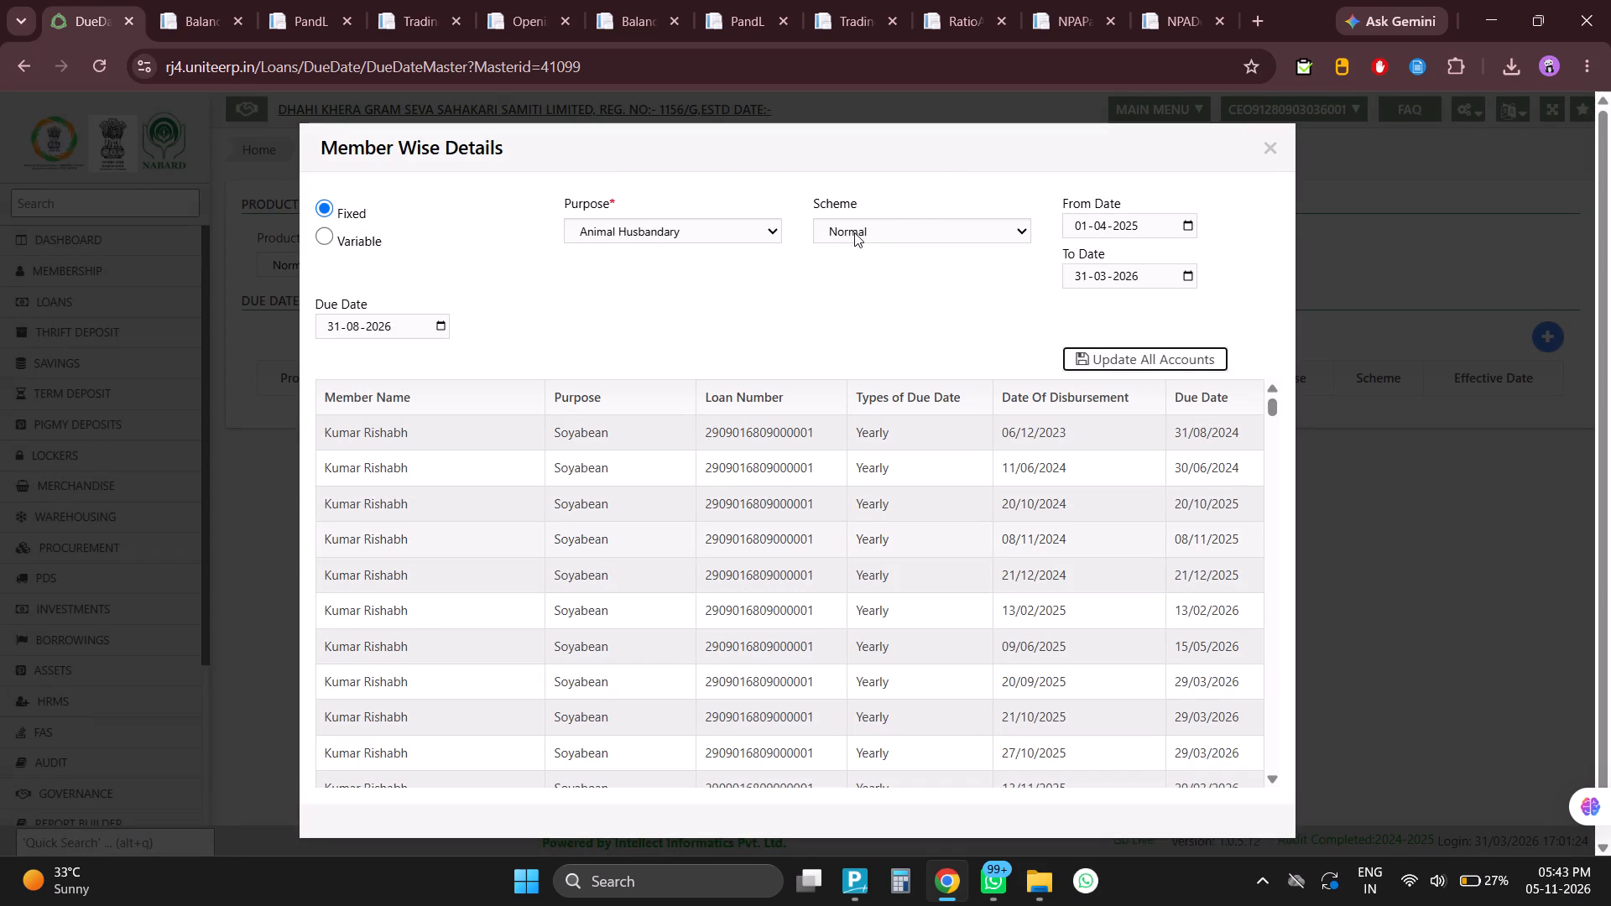
triple_click(838, 232)
left_click(838, 232)
left_click(949, 232)
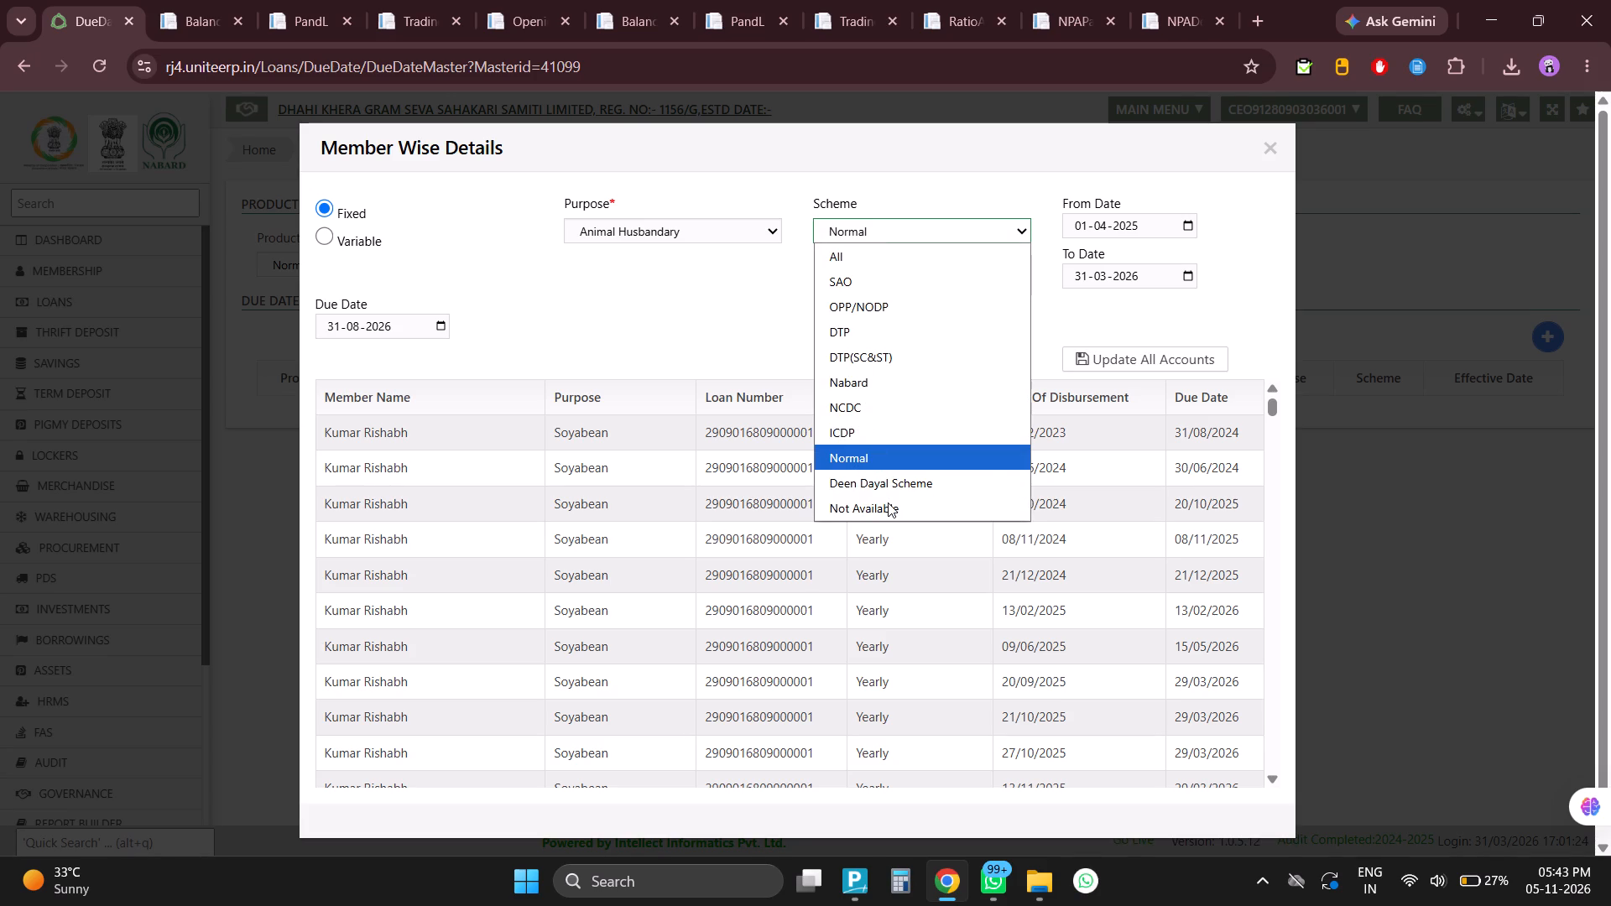
left_click(874, 508)
triple_click(874, 508)
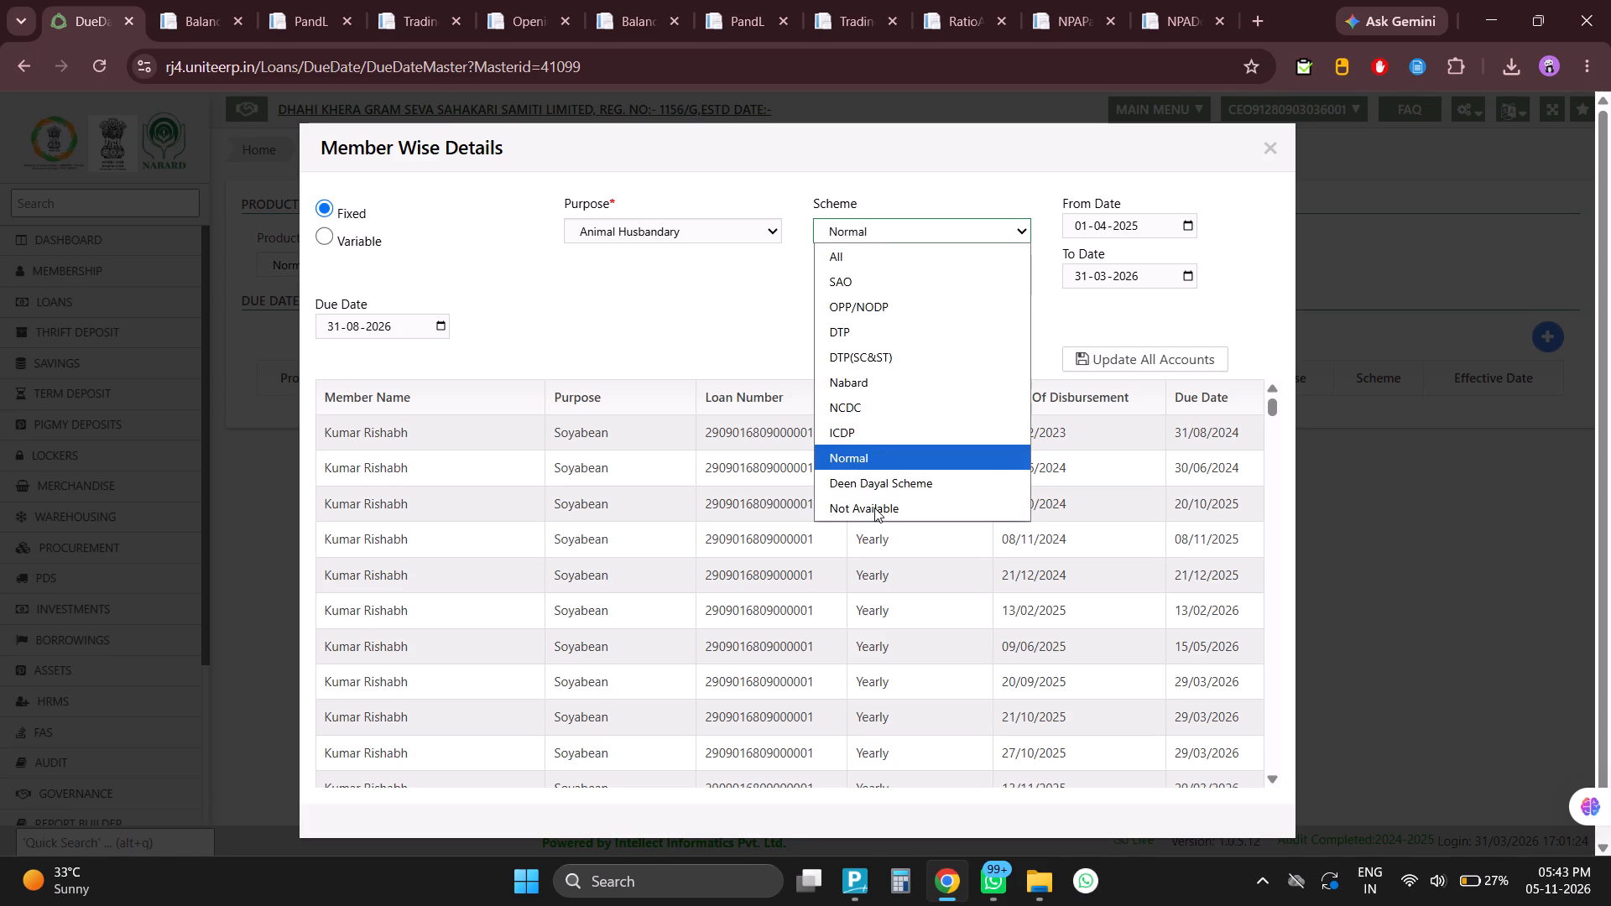
left_click(874, 508)
left_click(869, 506)
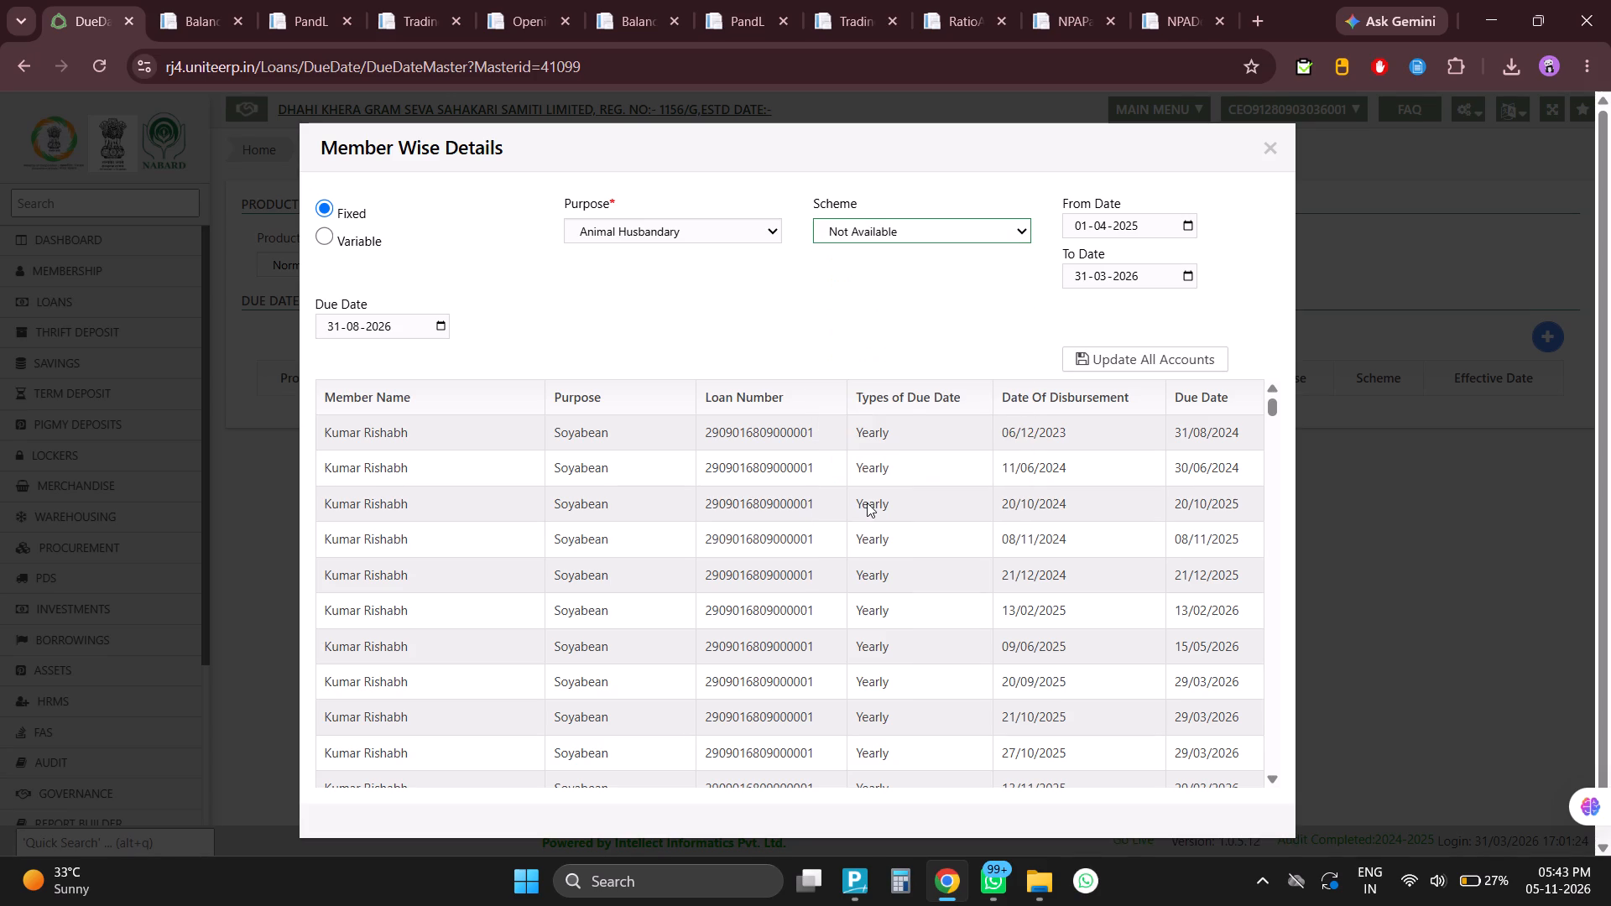
left_click(1124, 361)
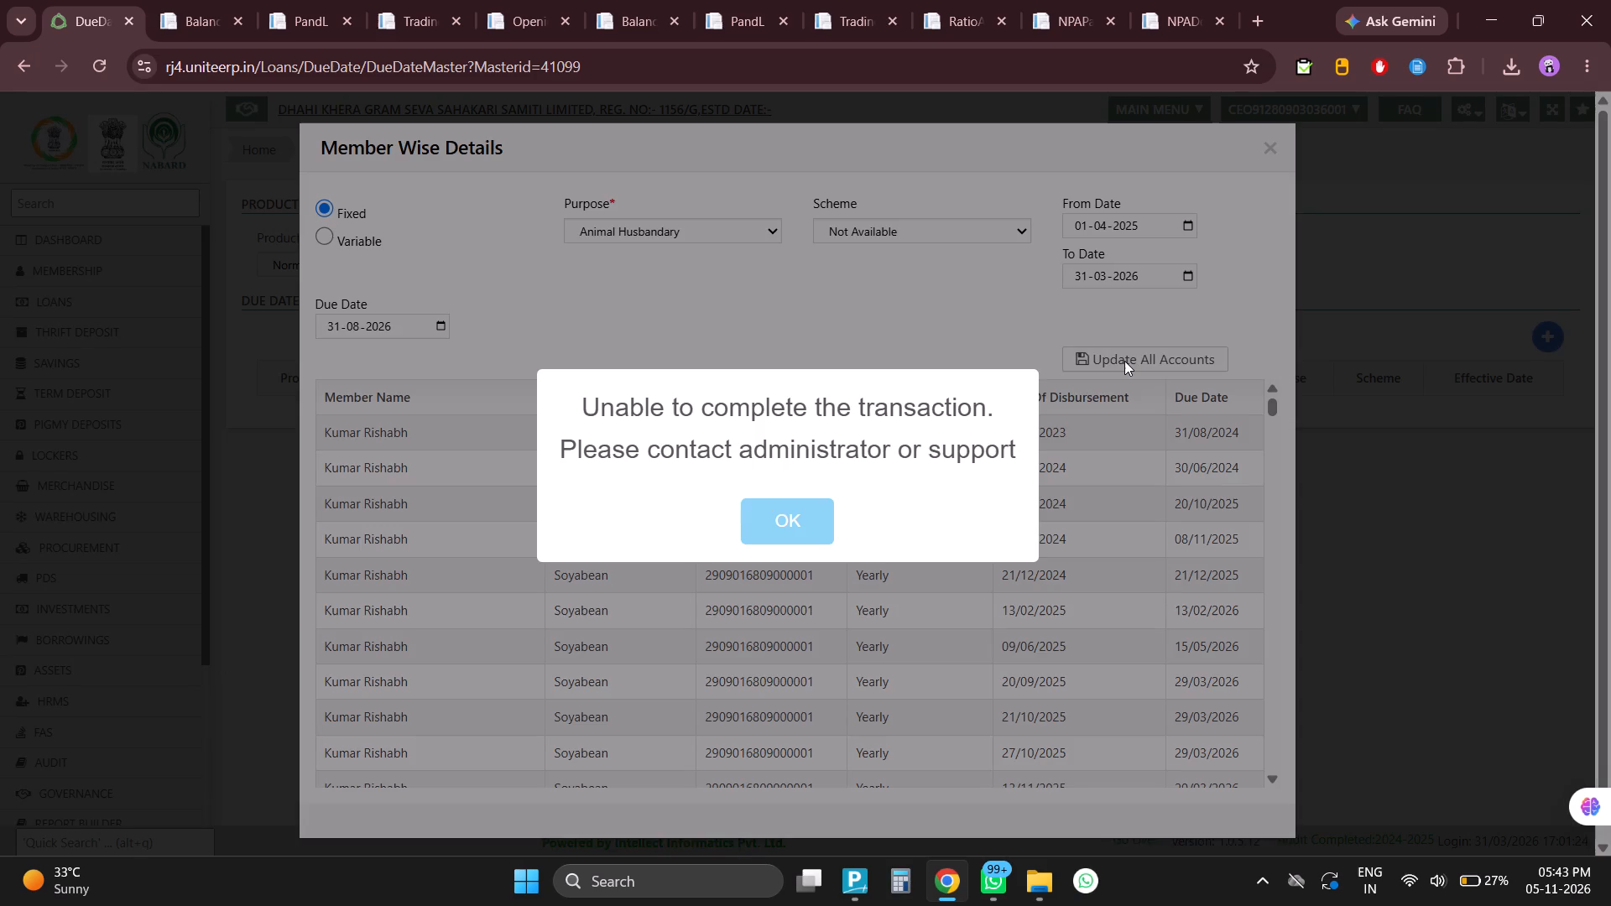
left_click(758, 509)
Change the purpose to Garlic and the scheme to All, and update all accounts with the entered due date.
left_click(884, 231)
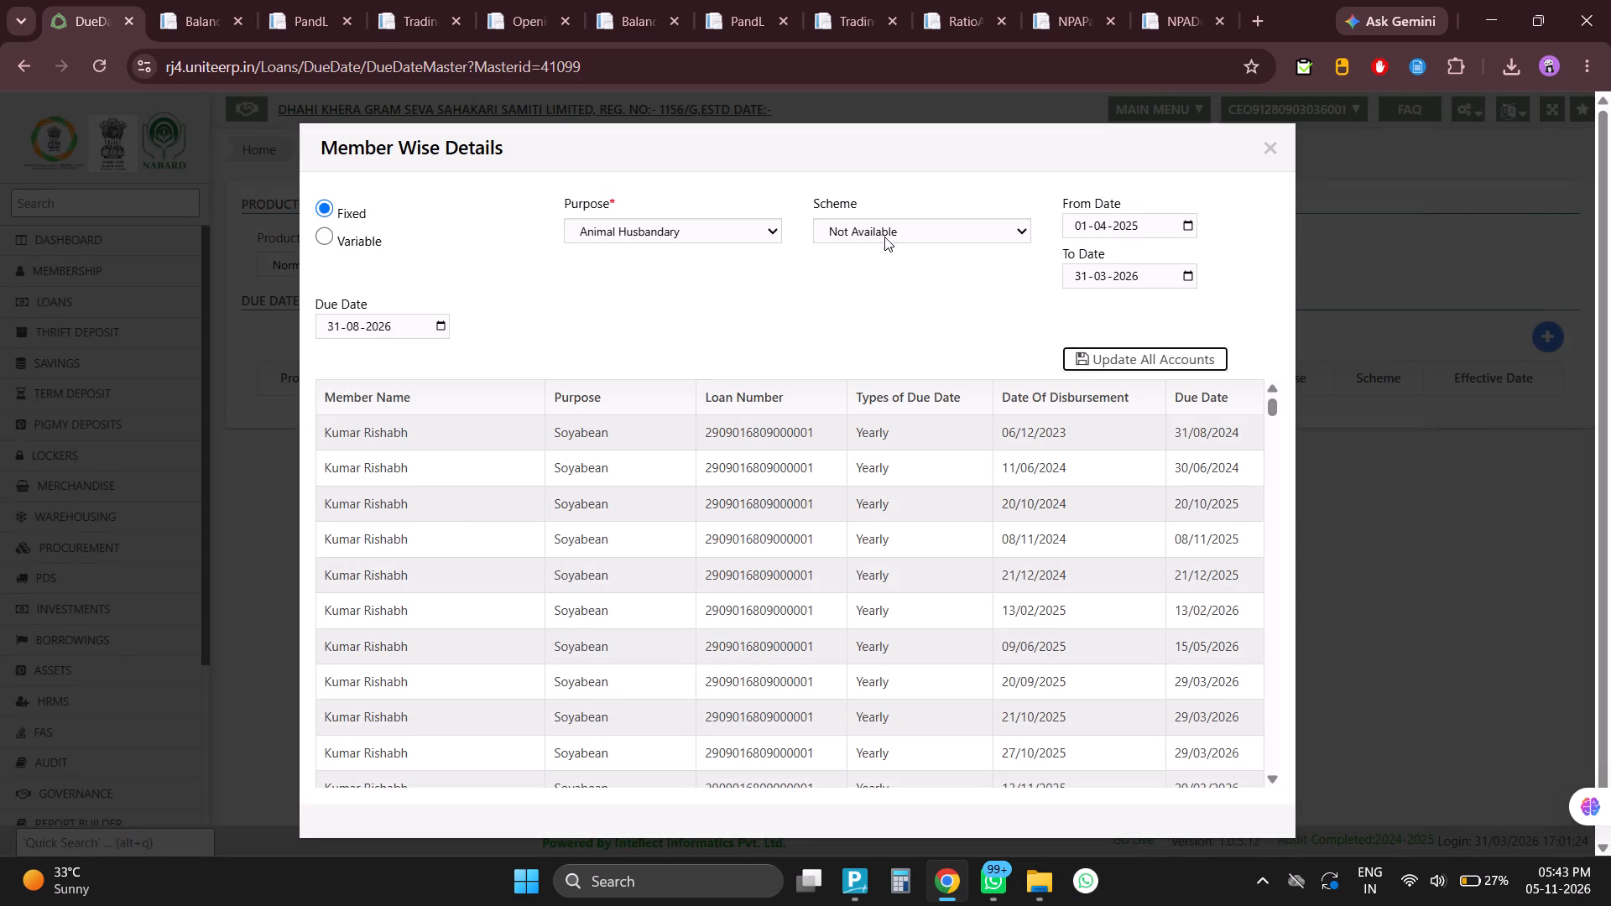
left_click(548, 234)
left_click(615, 233)
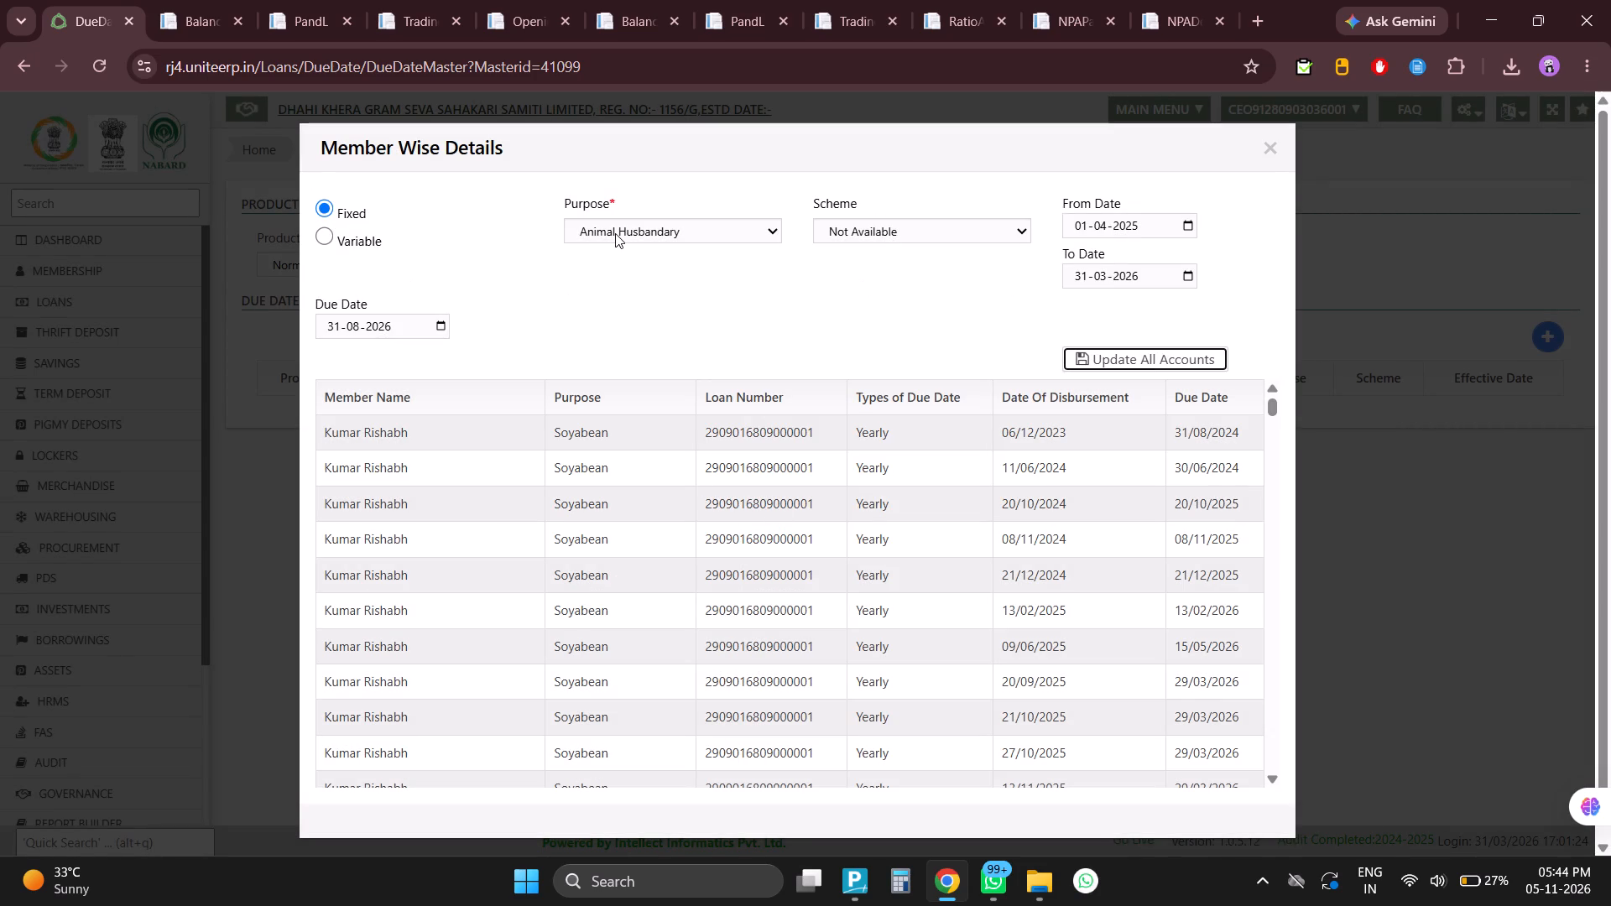
left_click(615, 233)
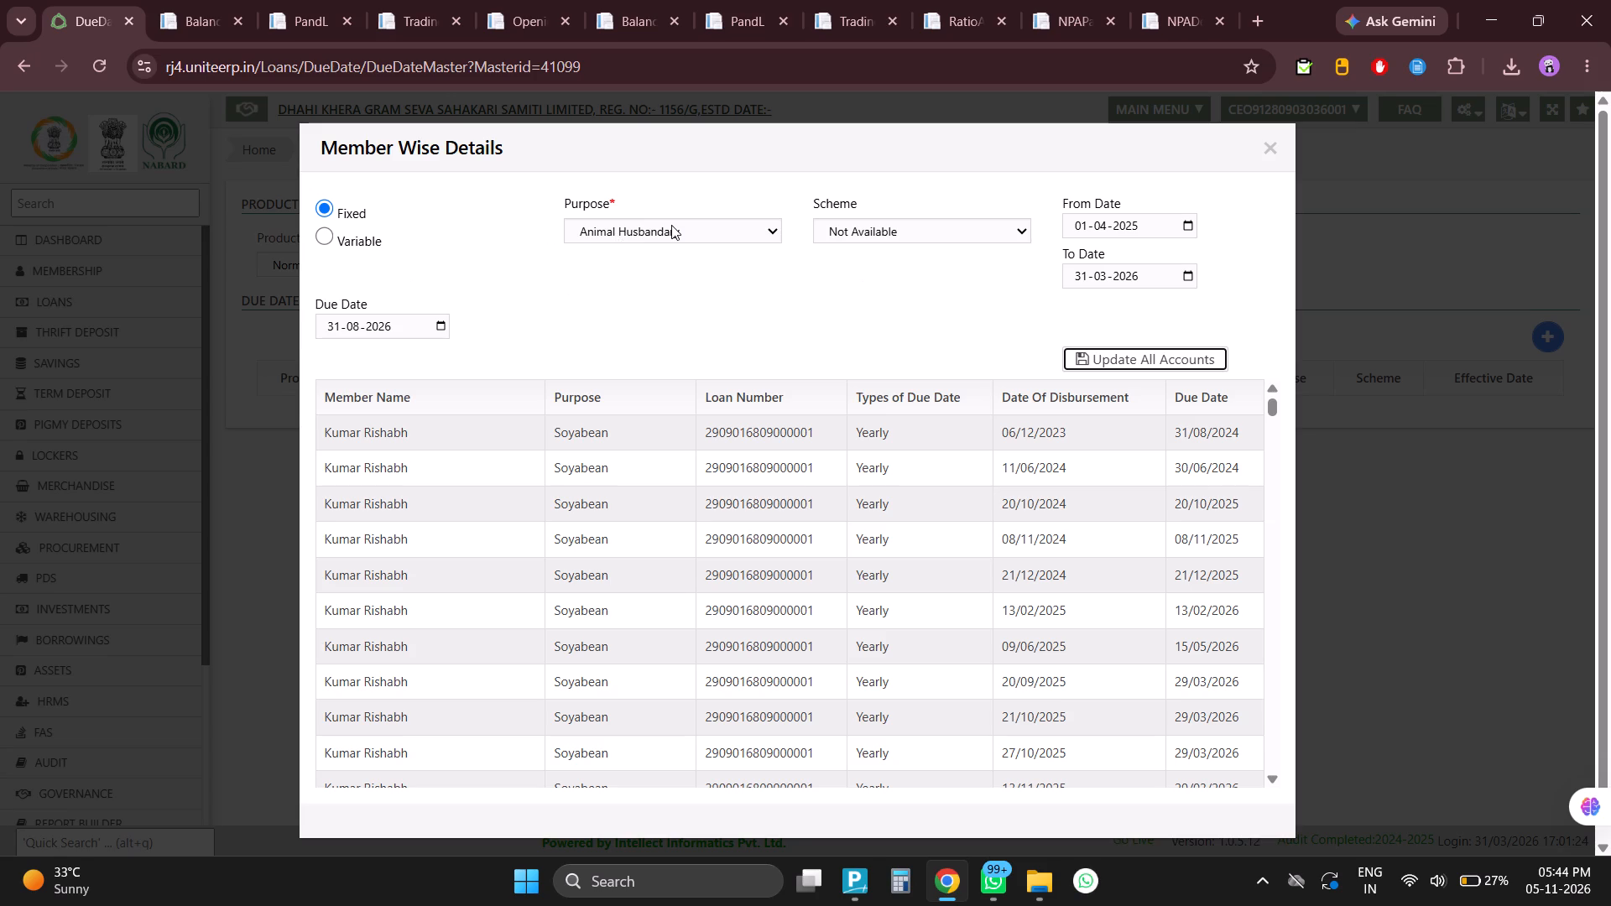
left_click(671, 225)
triple_click(776, 227)
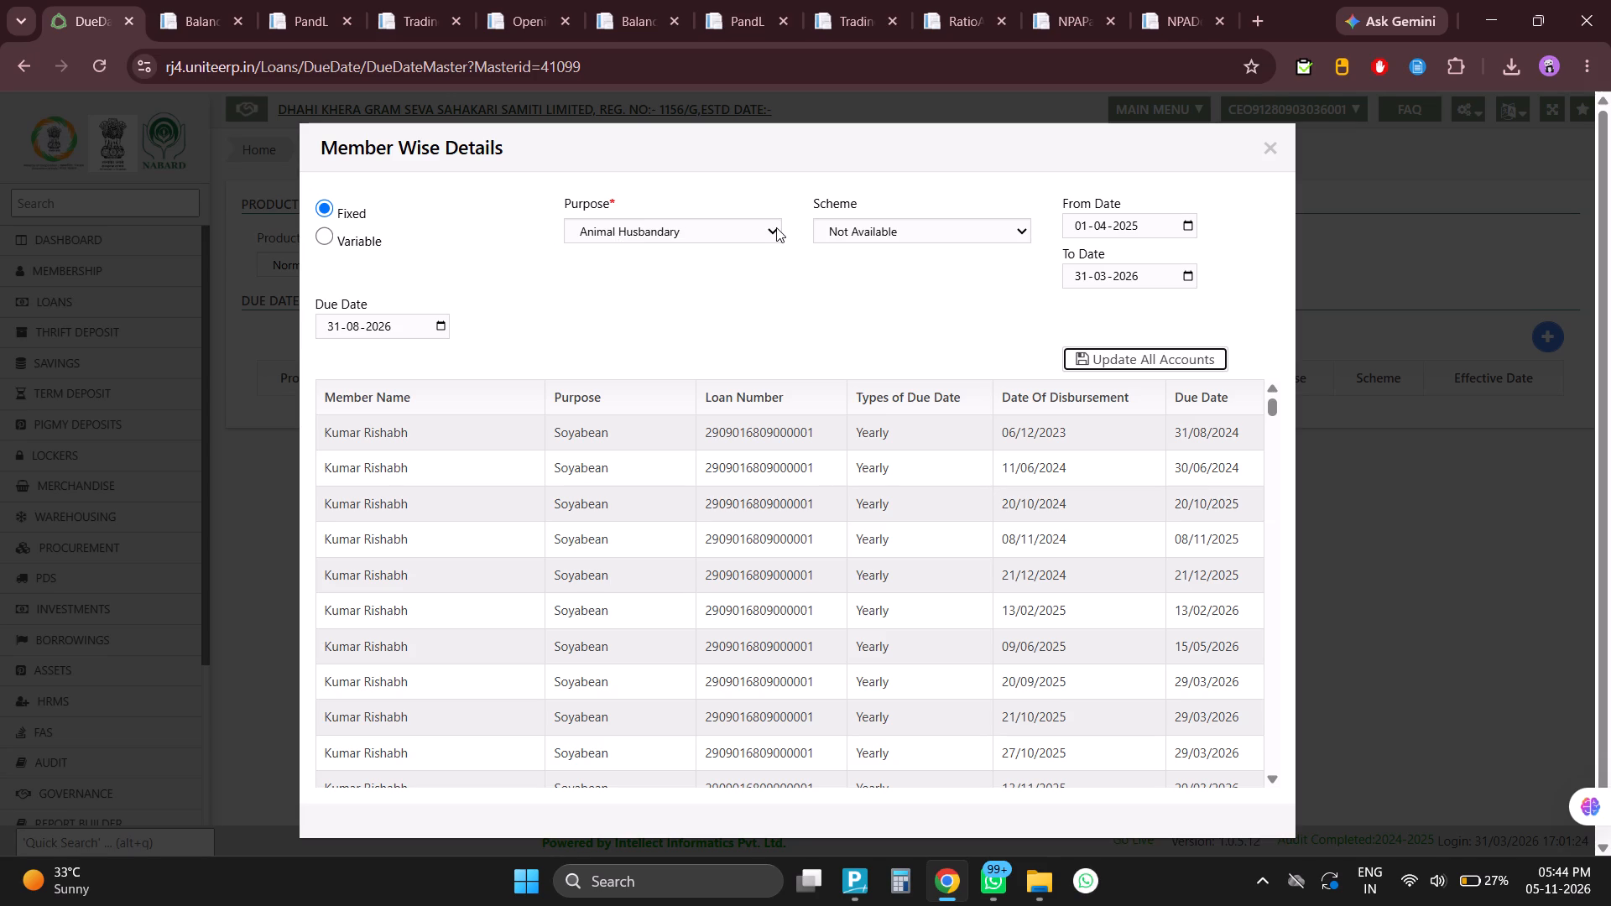
triple_click(777, 228)
left_click(777, 228)
left_click(649, 236)
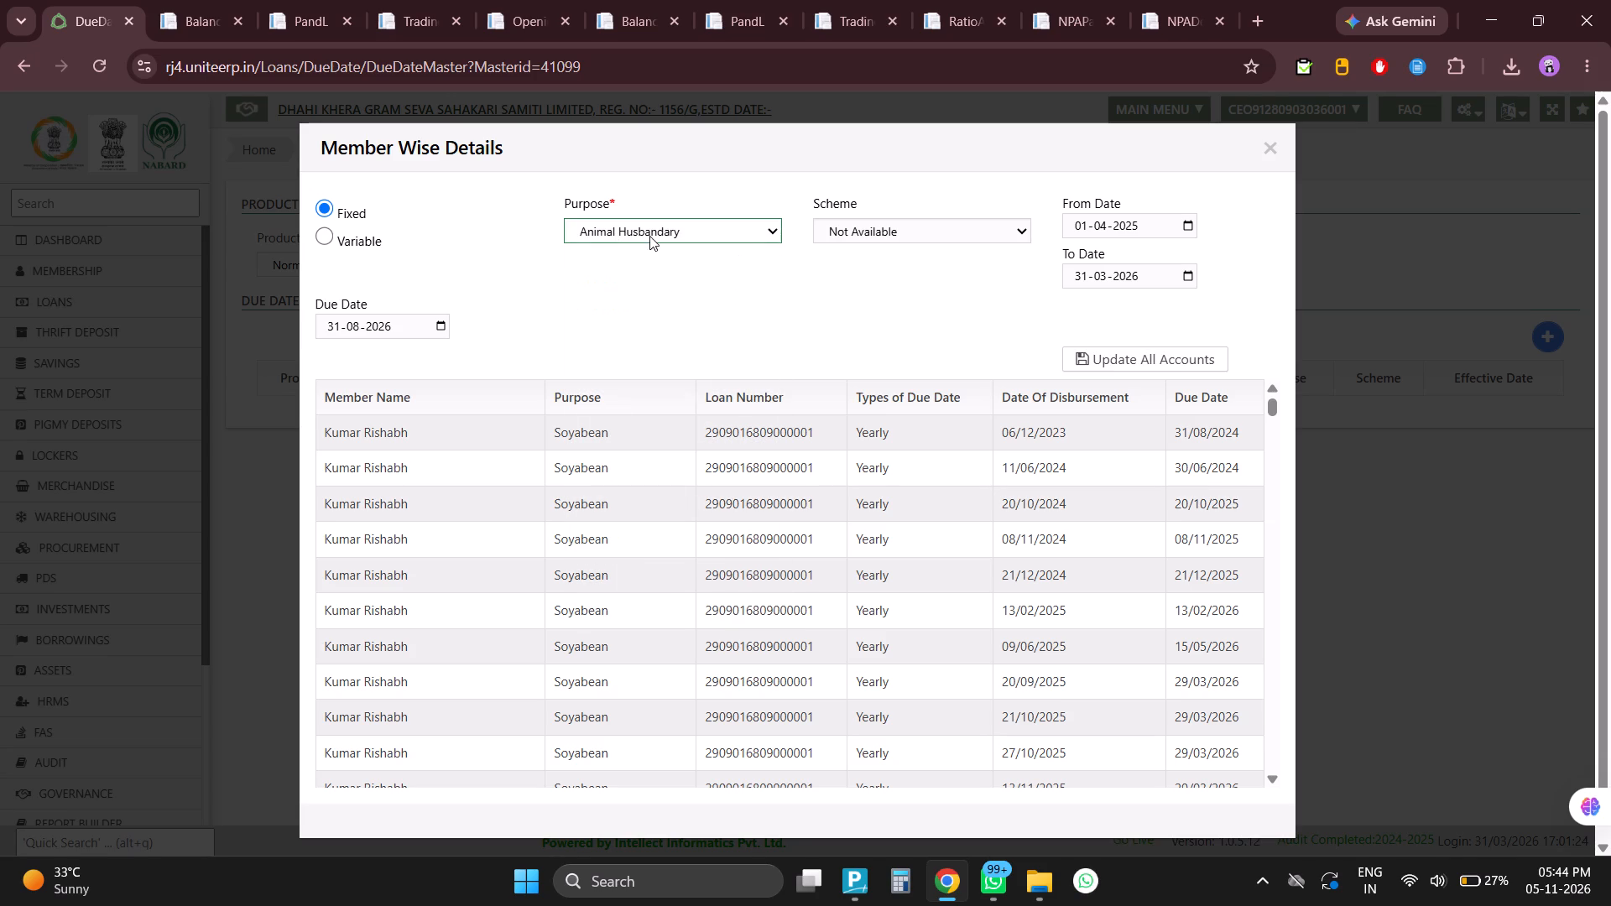
left_click(713, 235)
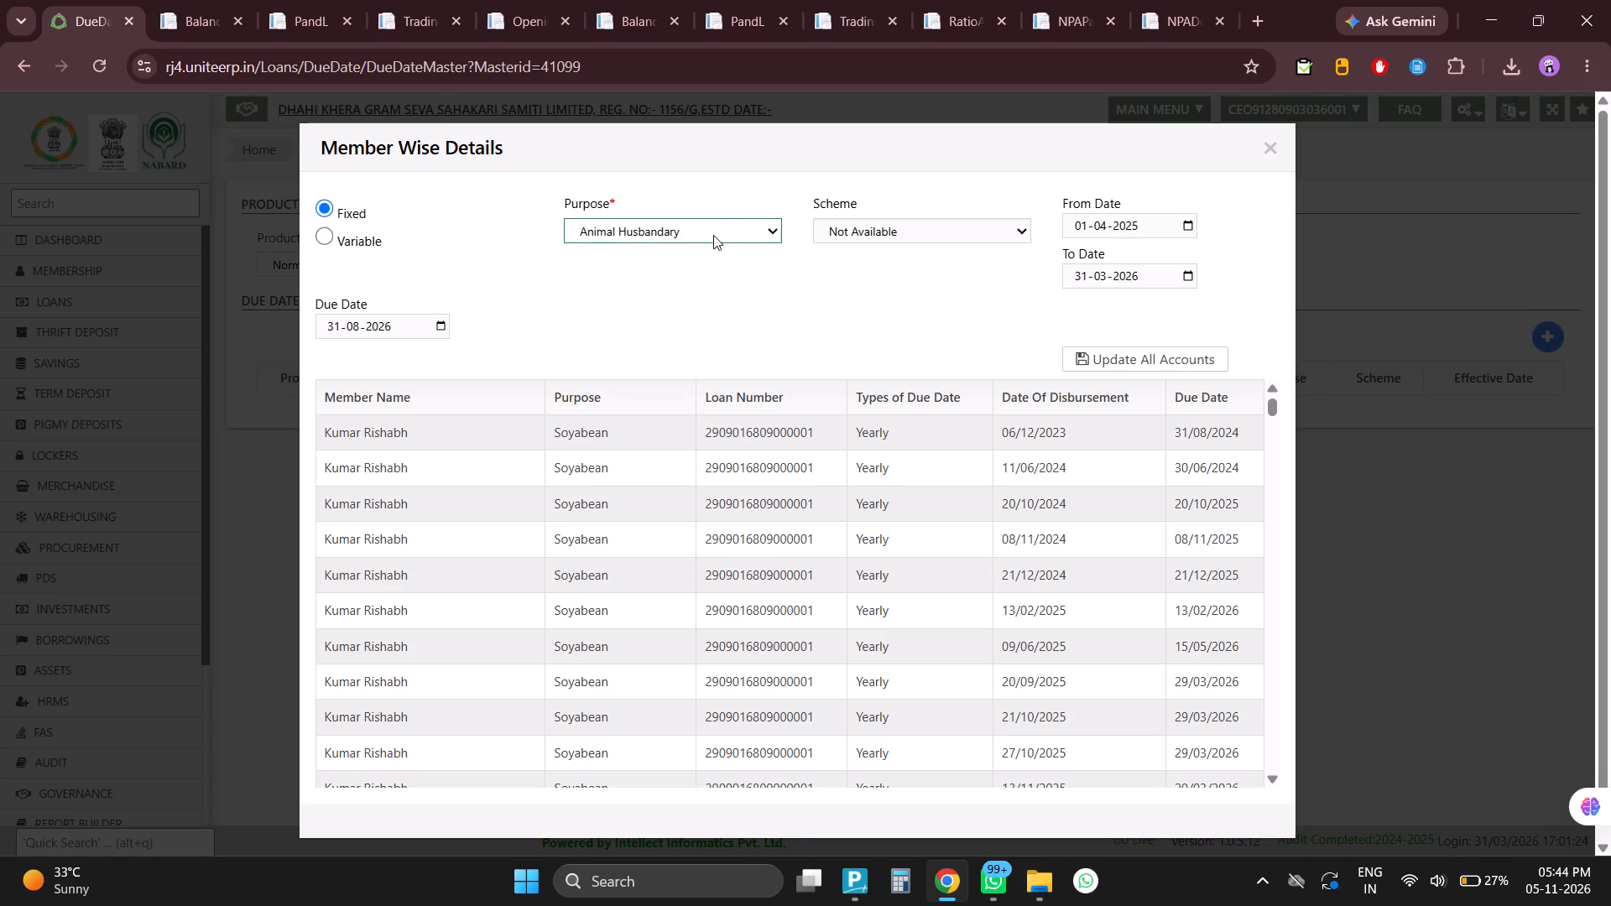
left_click(712, 231)
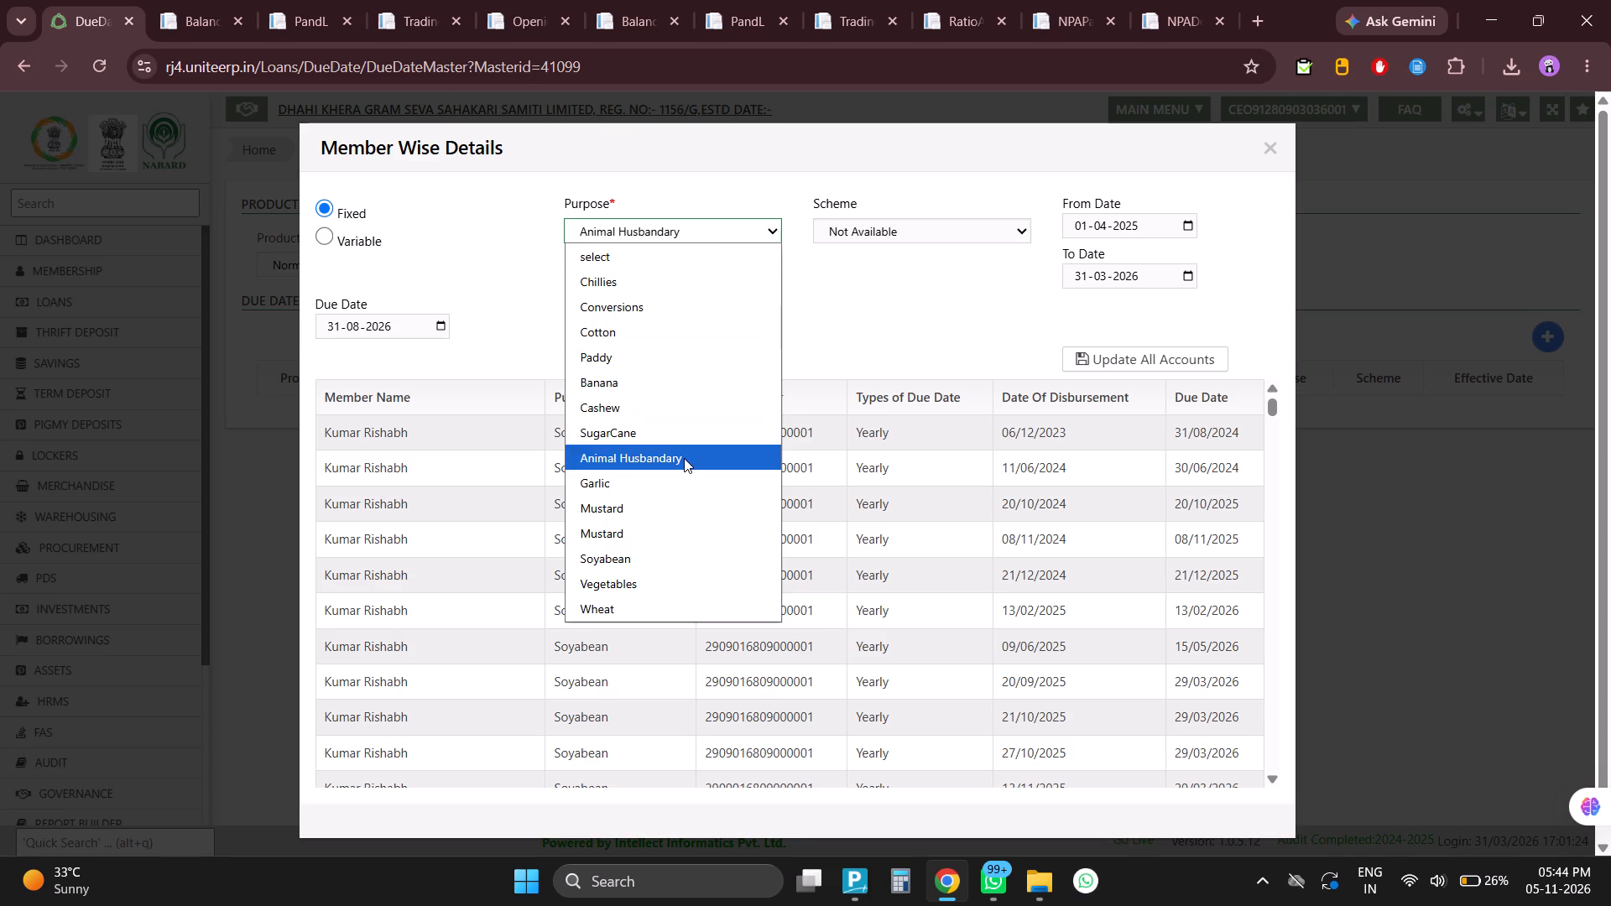
left_click(633, 486)
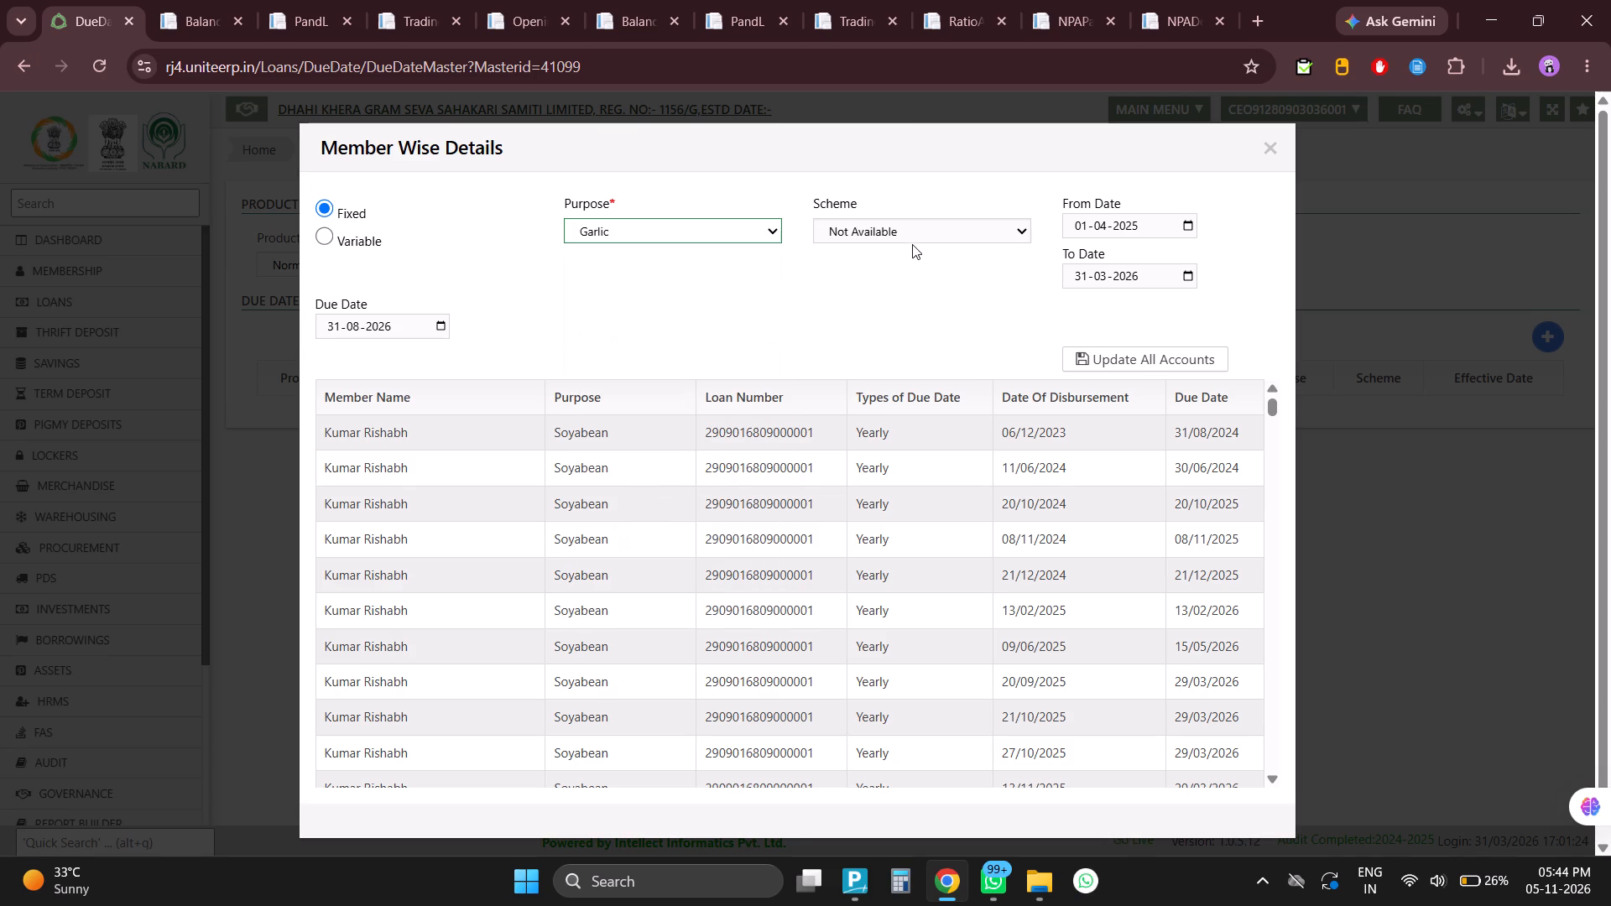
left_click(915, 236)
left_click(860, 253)
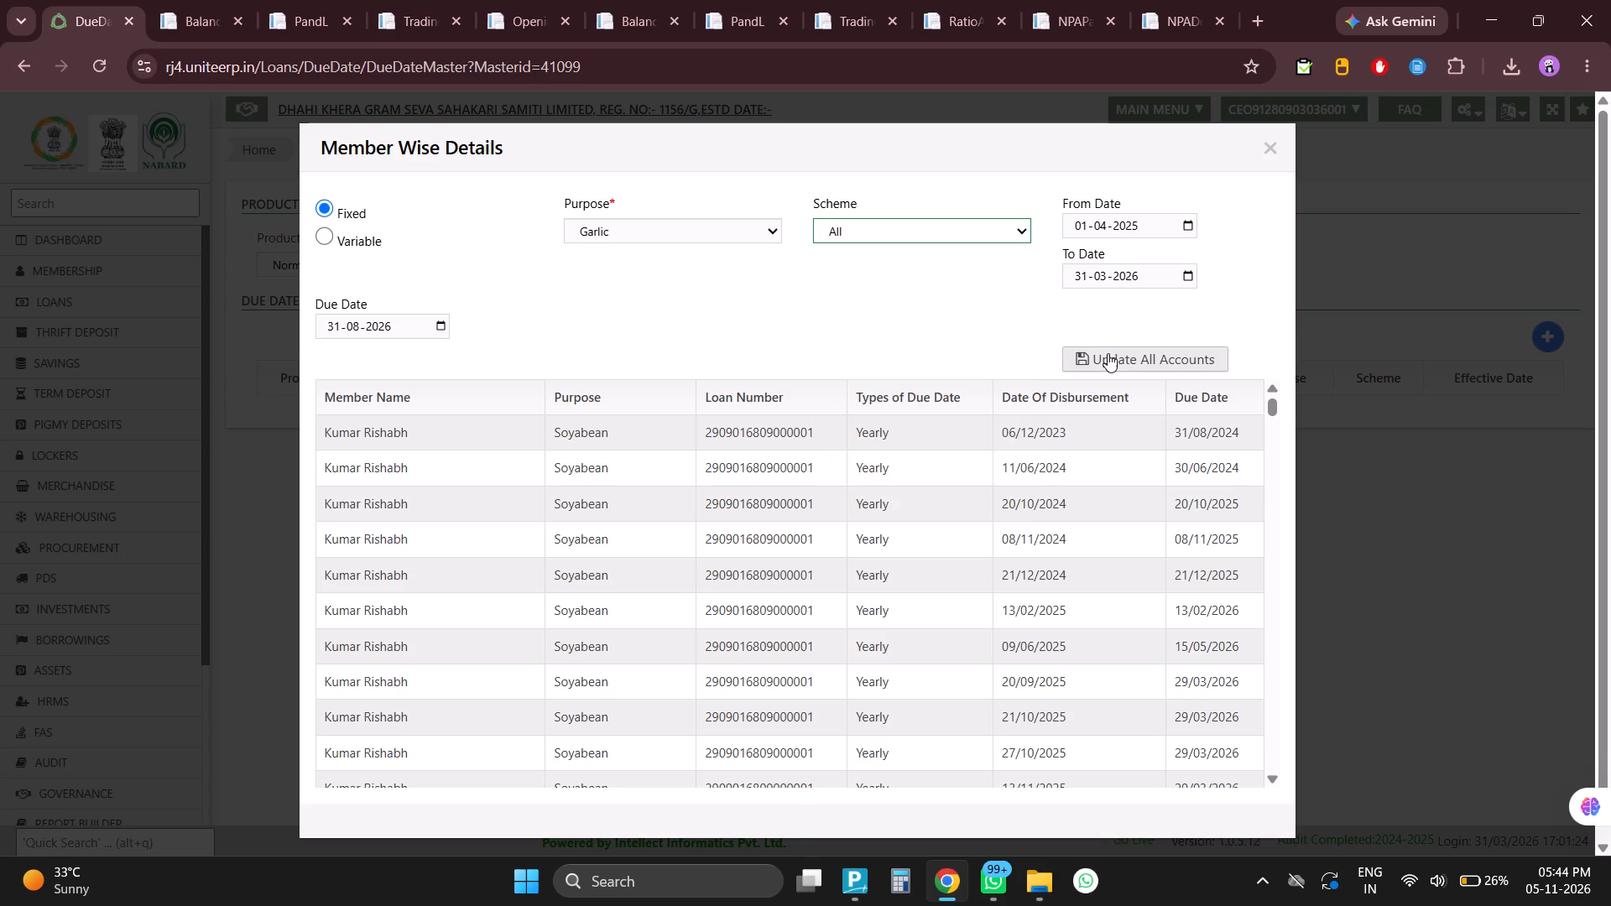
left_click(1107, 353)
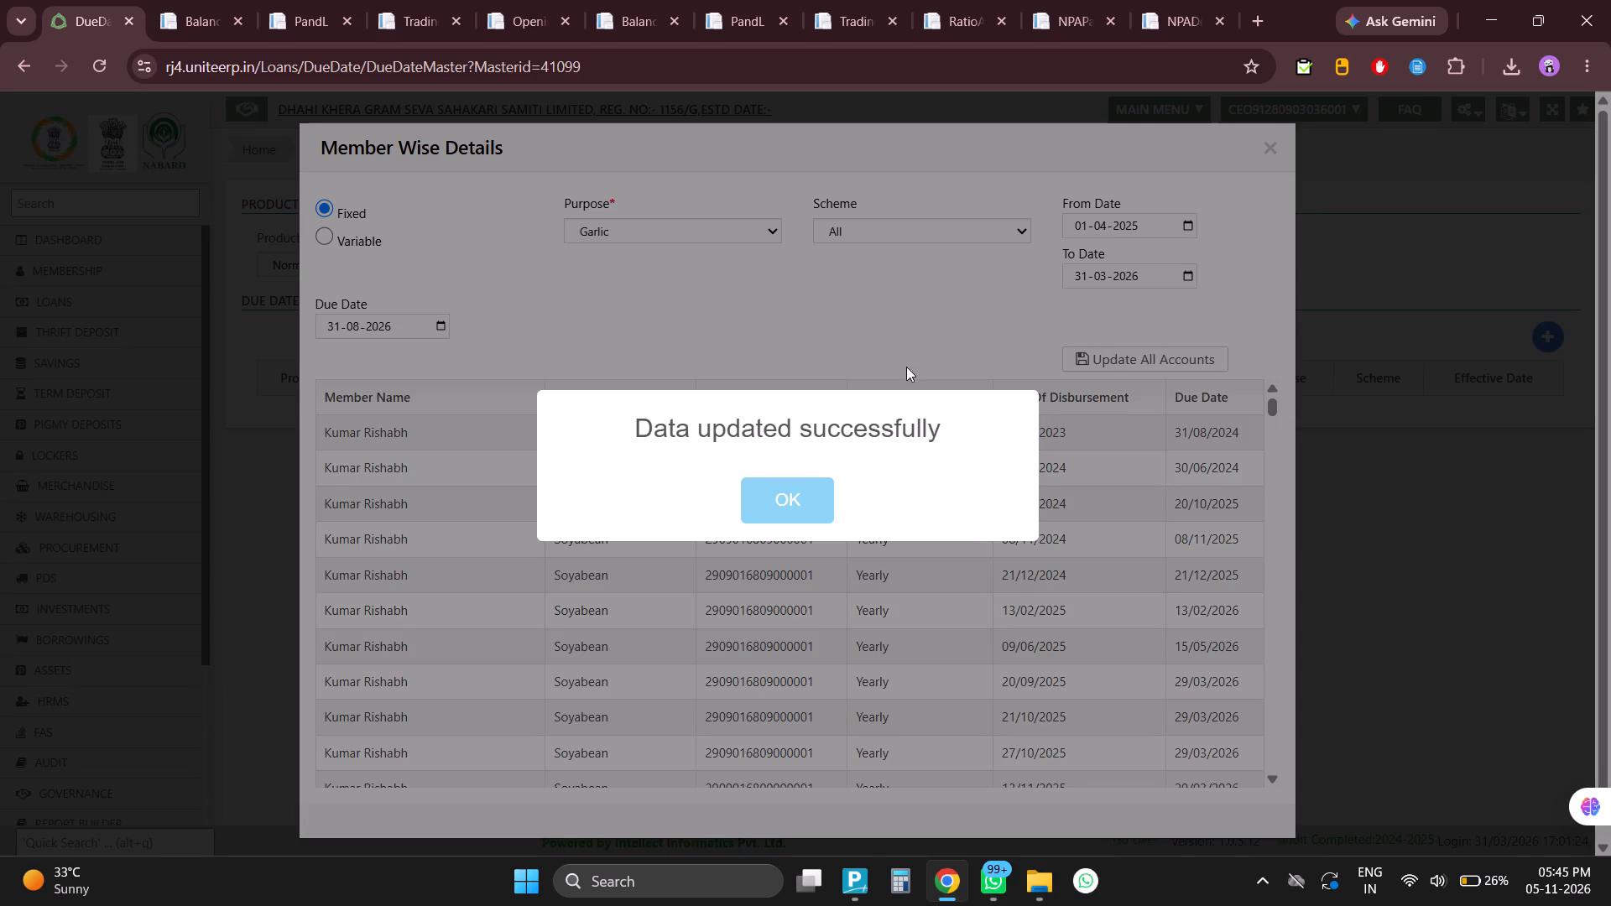
left_click(792, 505)
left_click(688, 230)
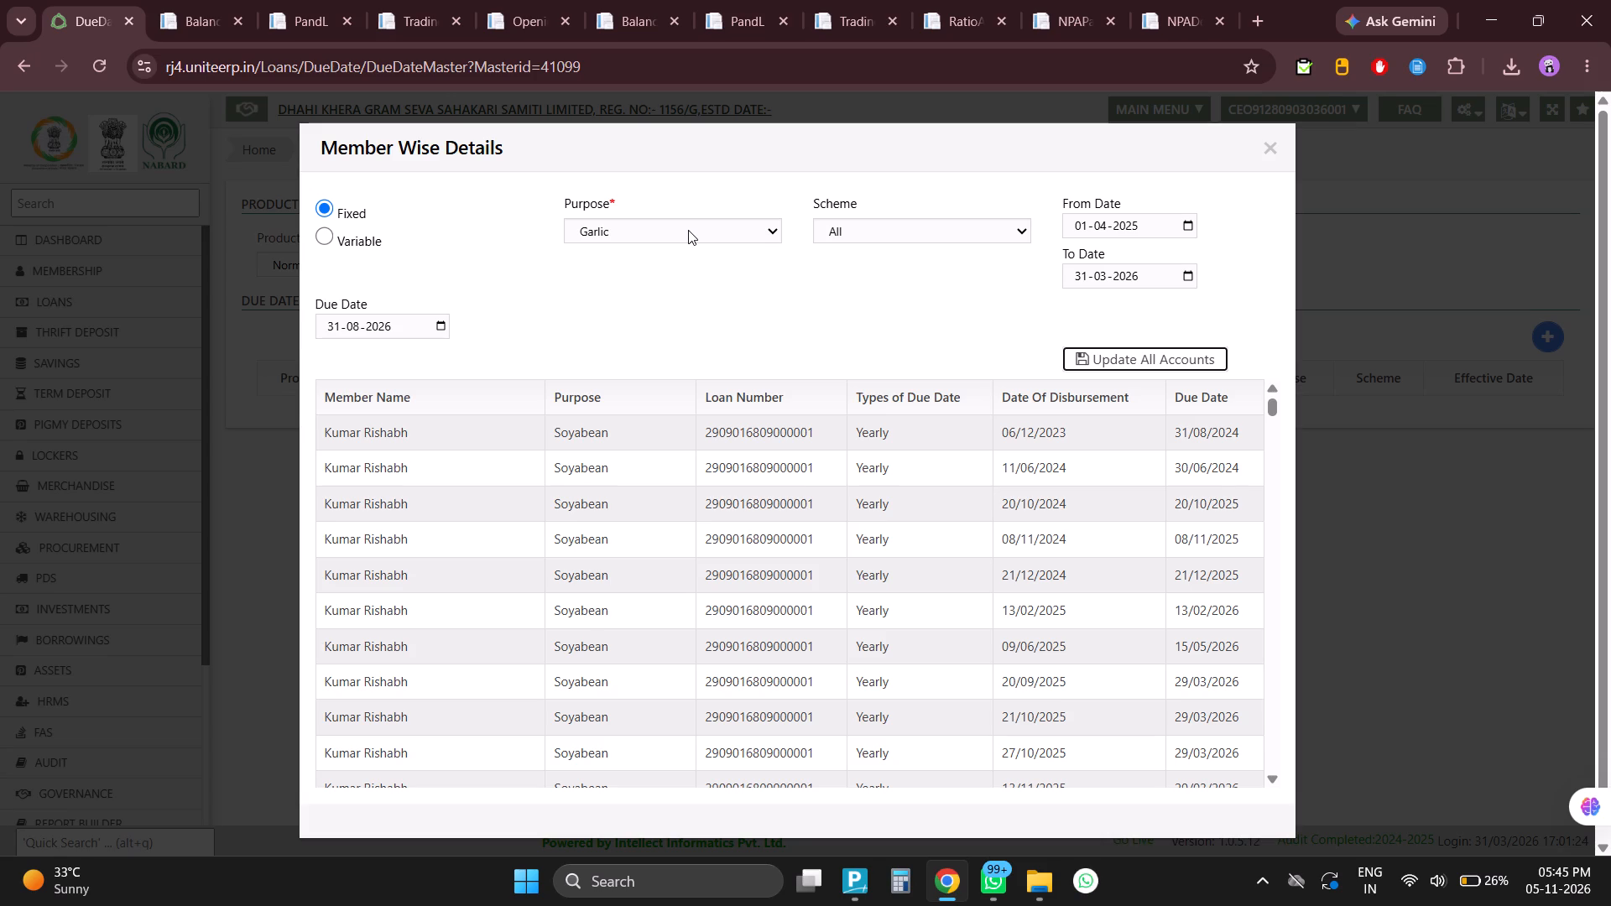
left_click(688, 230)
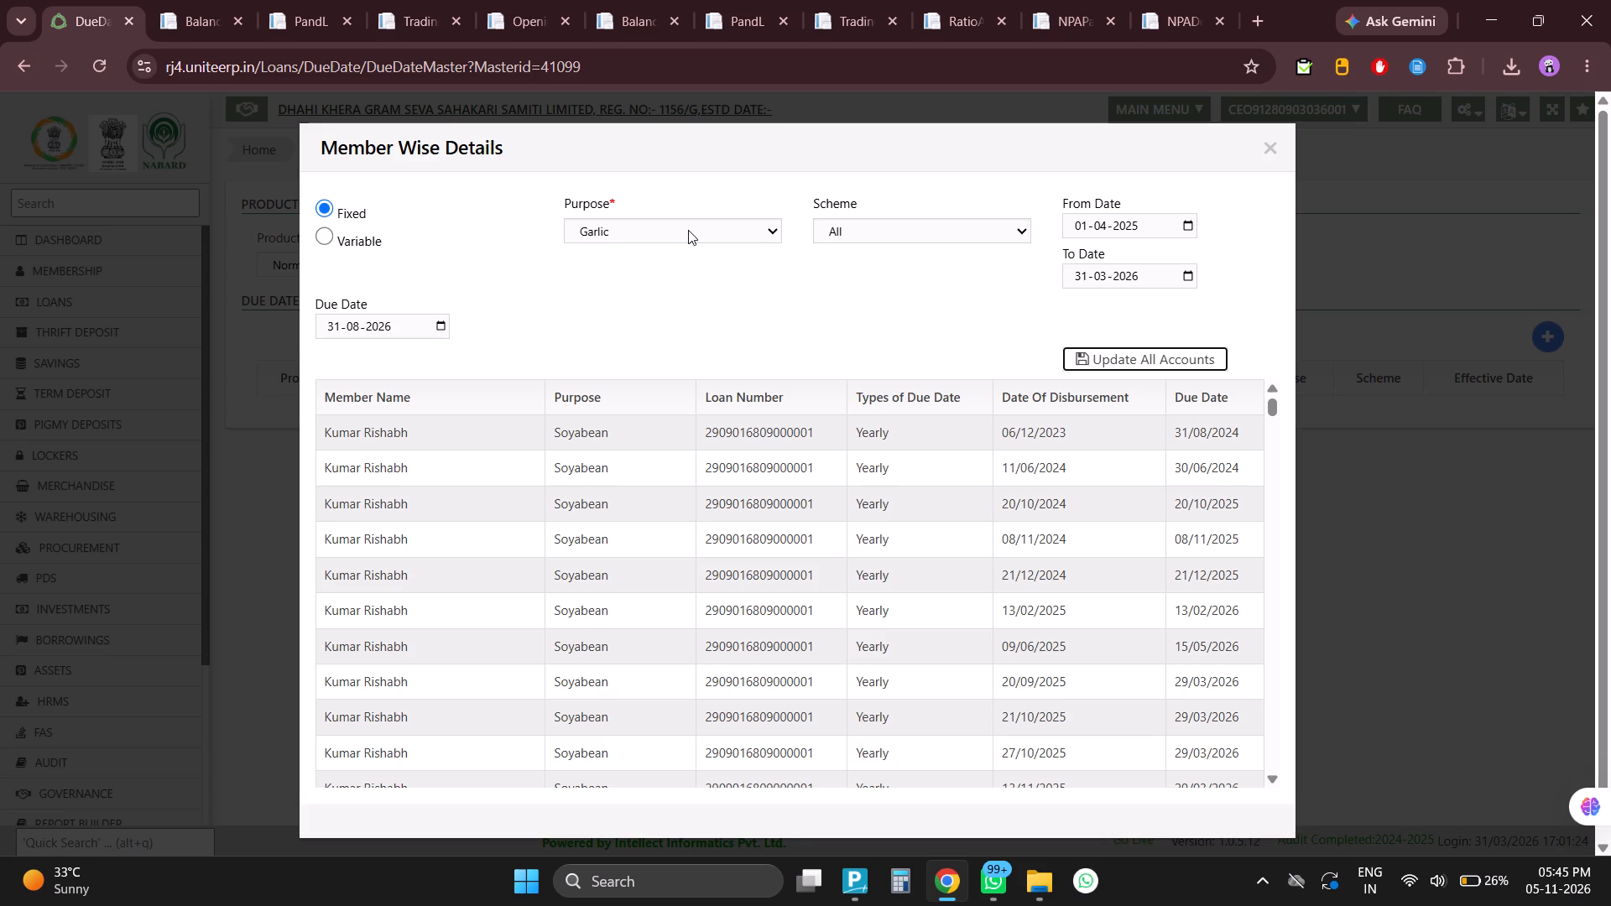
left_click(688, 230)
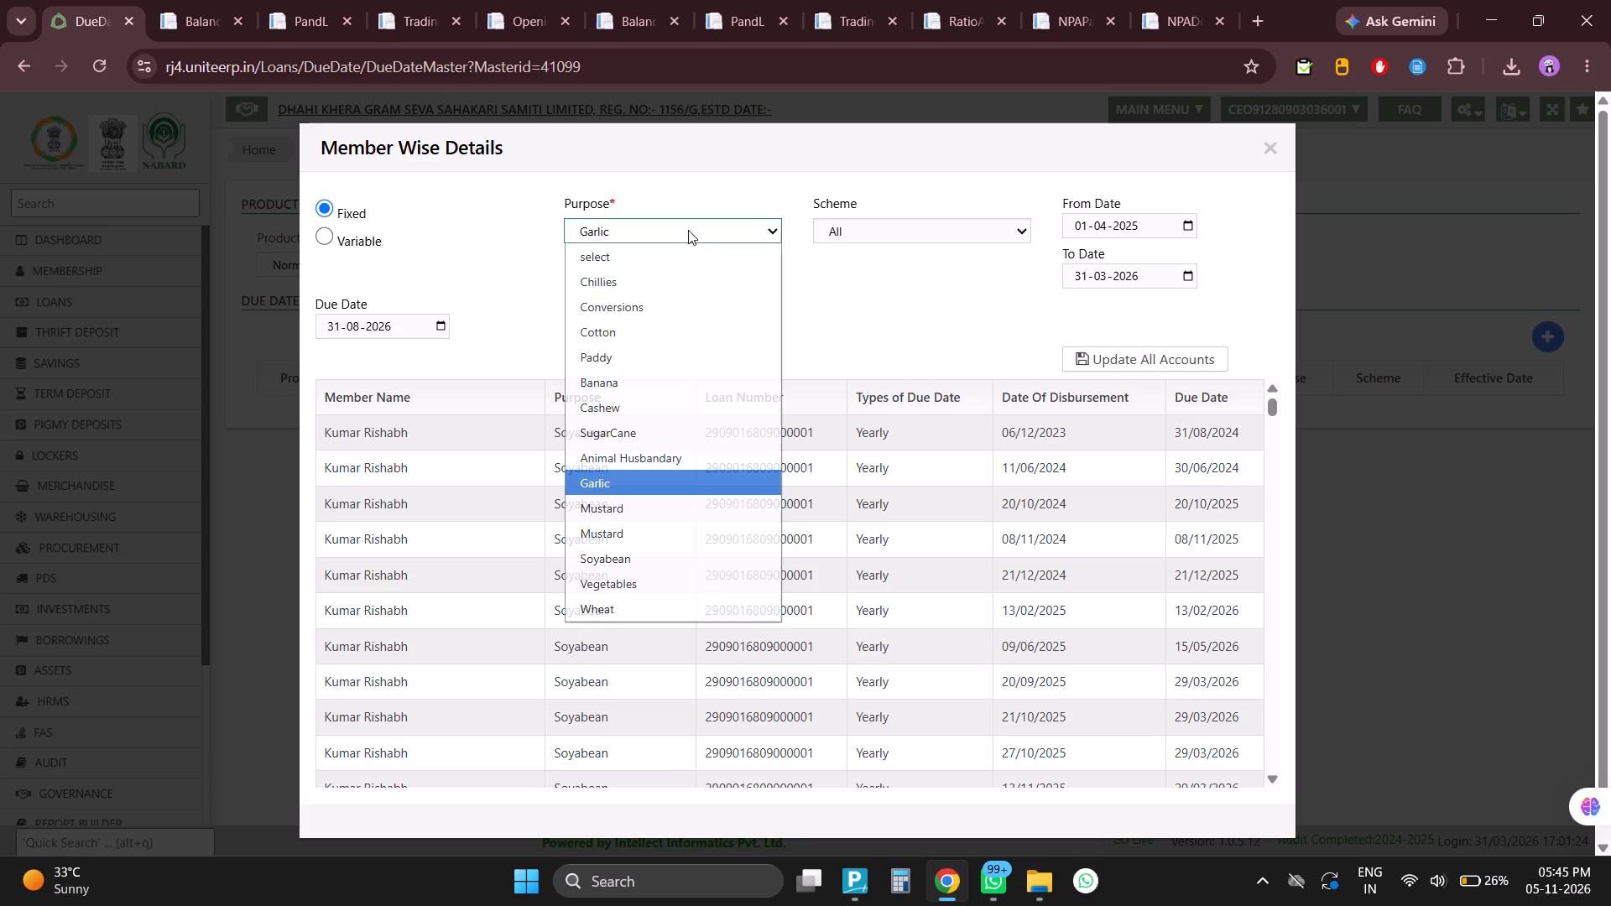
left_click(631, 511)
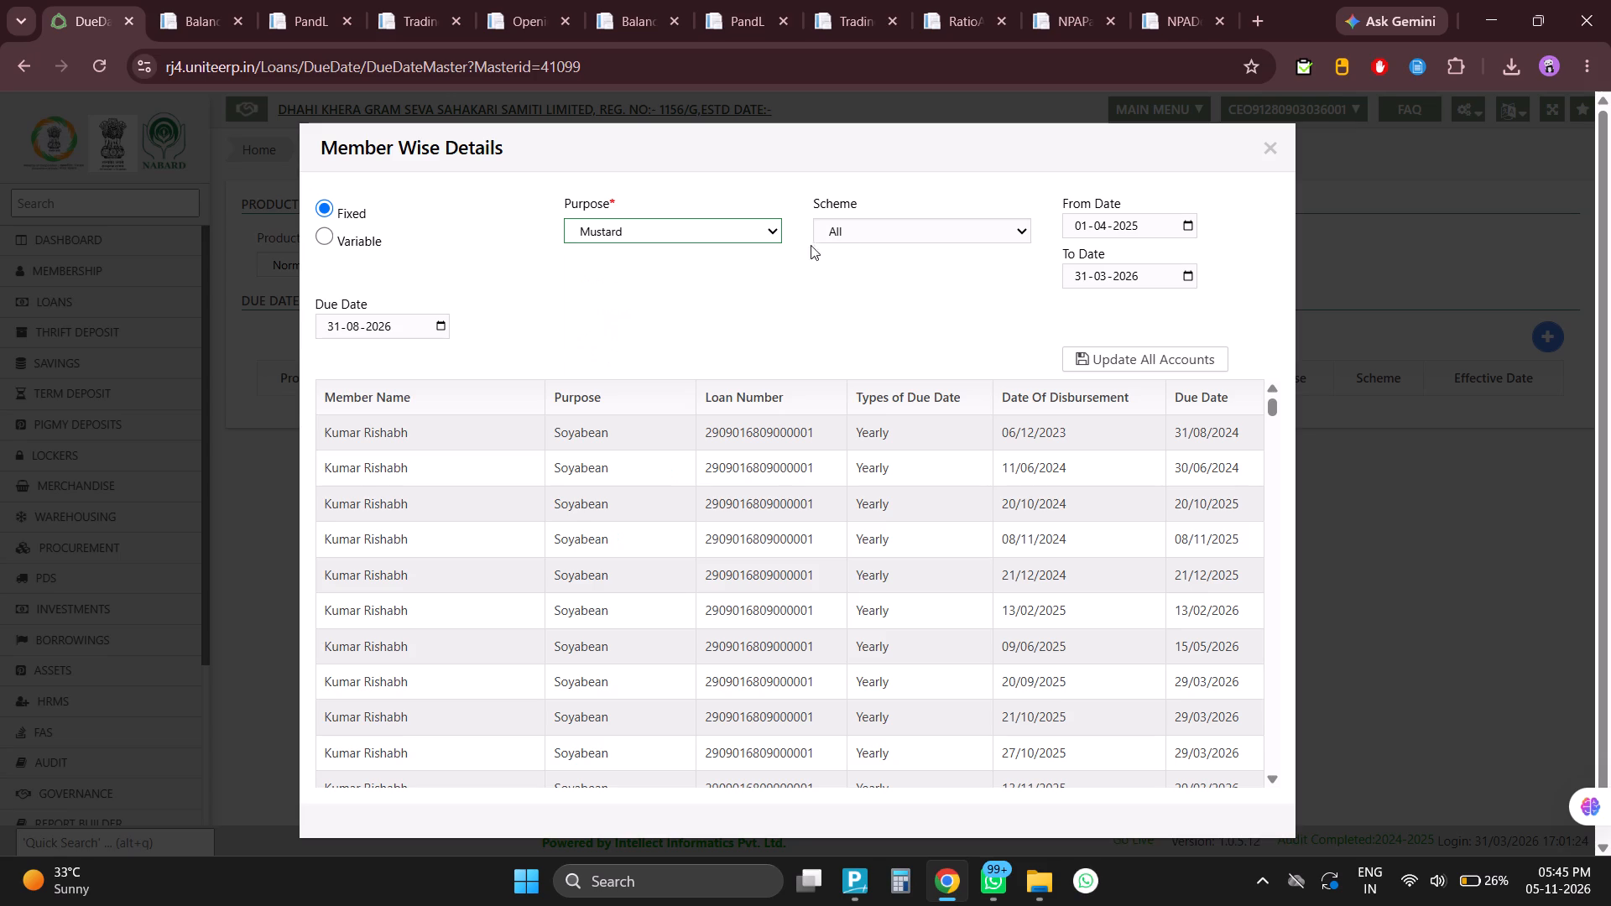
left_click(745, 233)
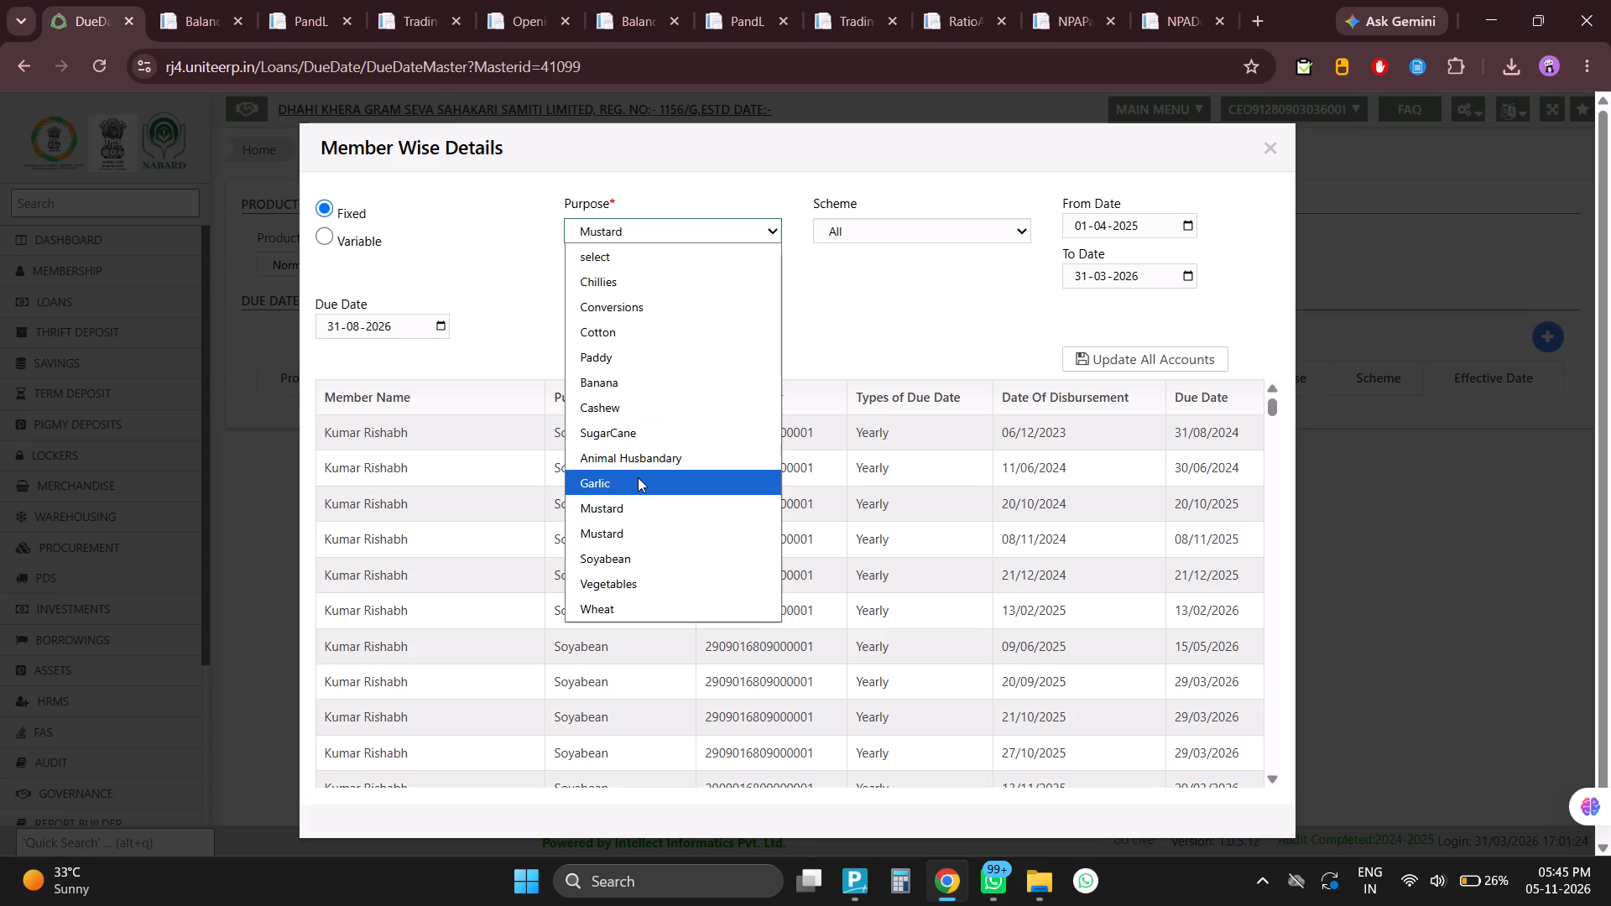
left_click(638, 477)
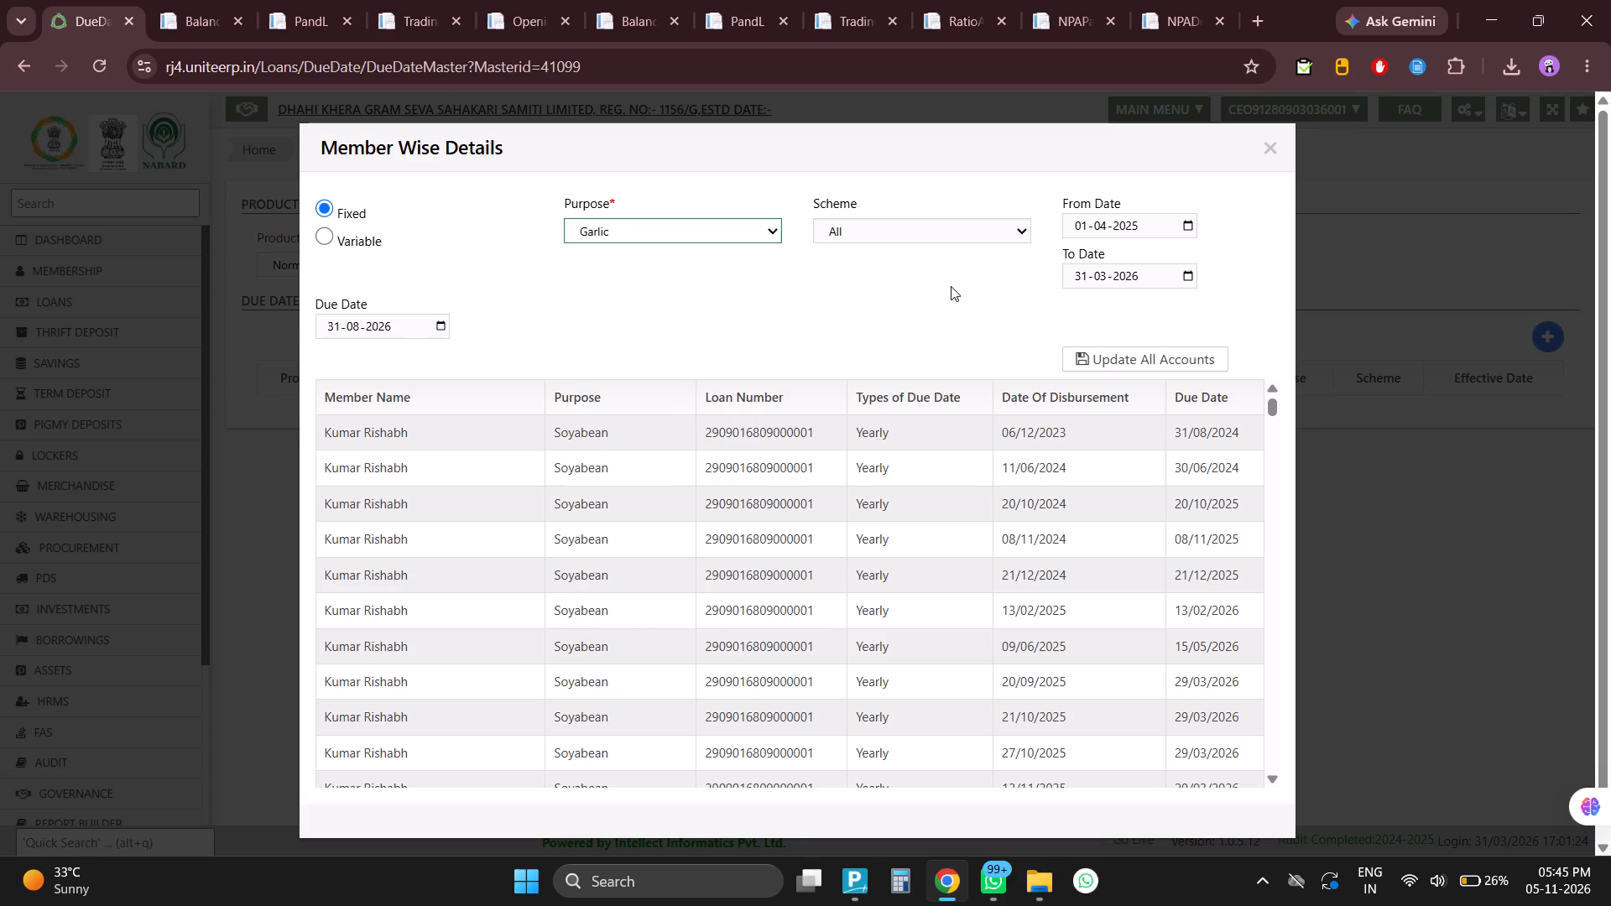
Change the scheme to SAO and update all Garlic accounts with the entered due date.
left_click(936, 234)
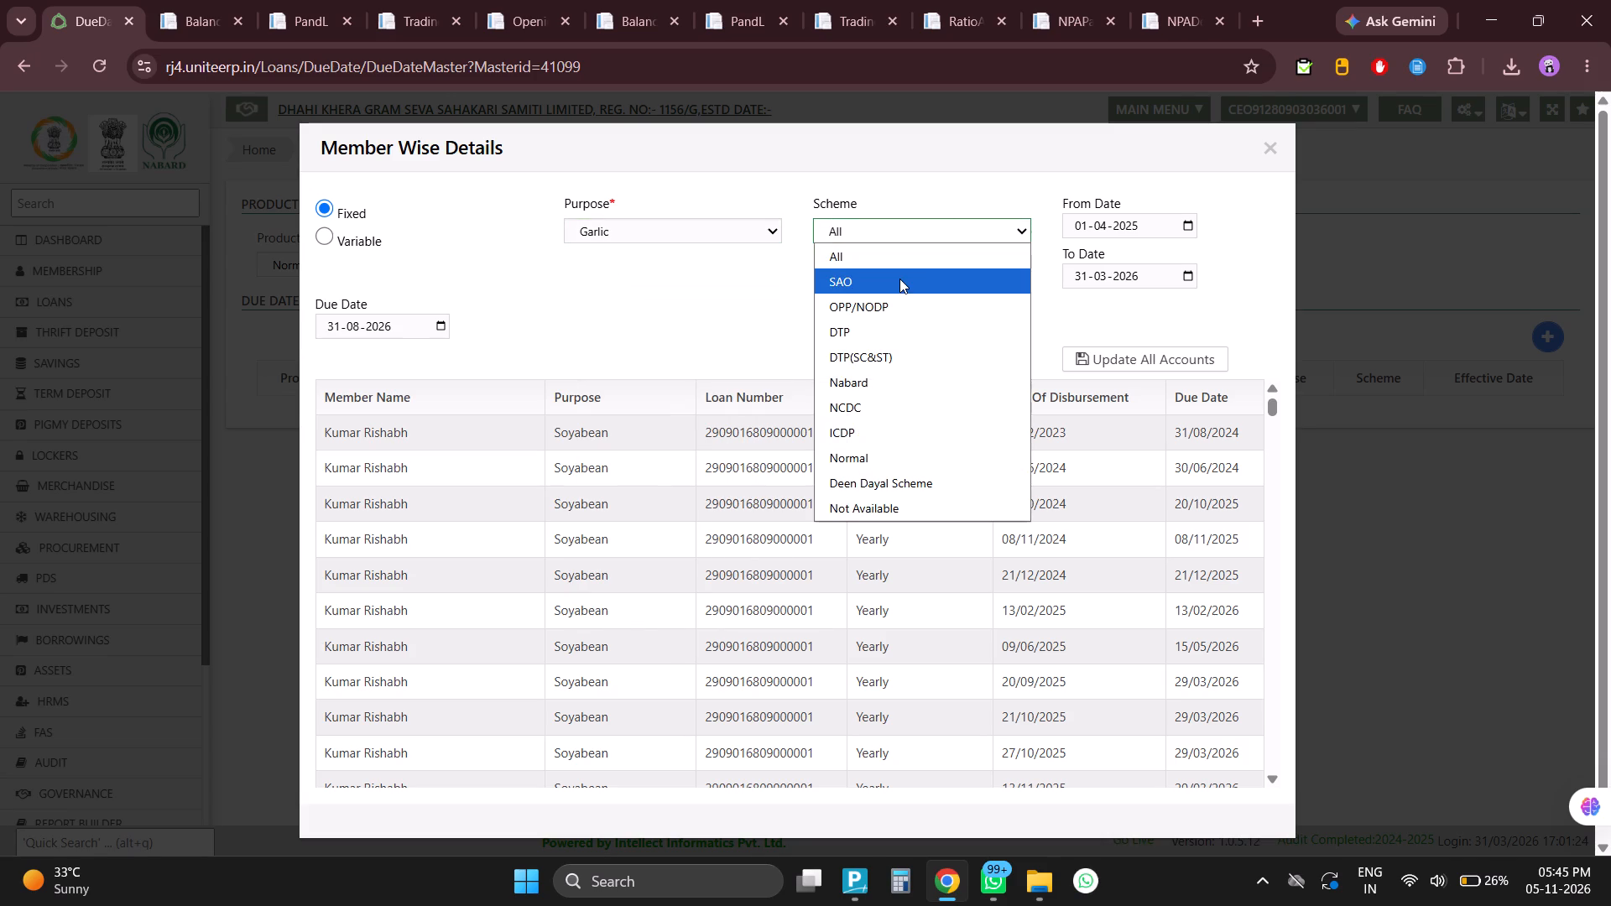
left_click(899, 279)
left_click(1200, 350)
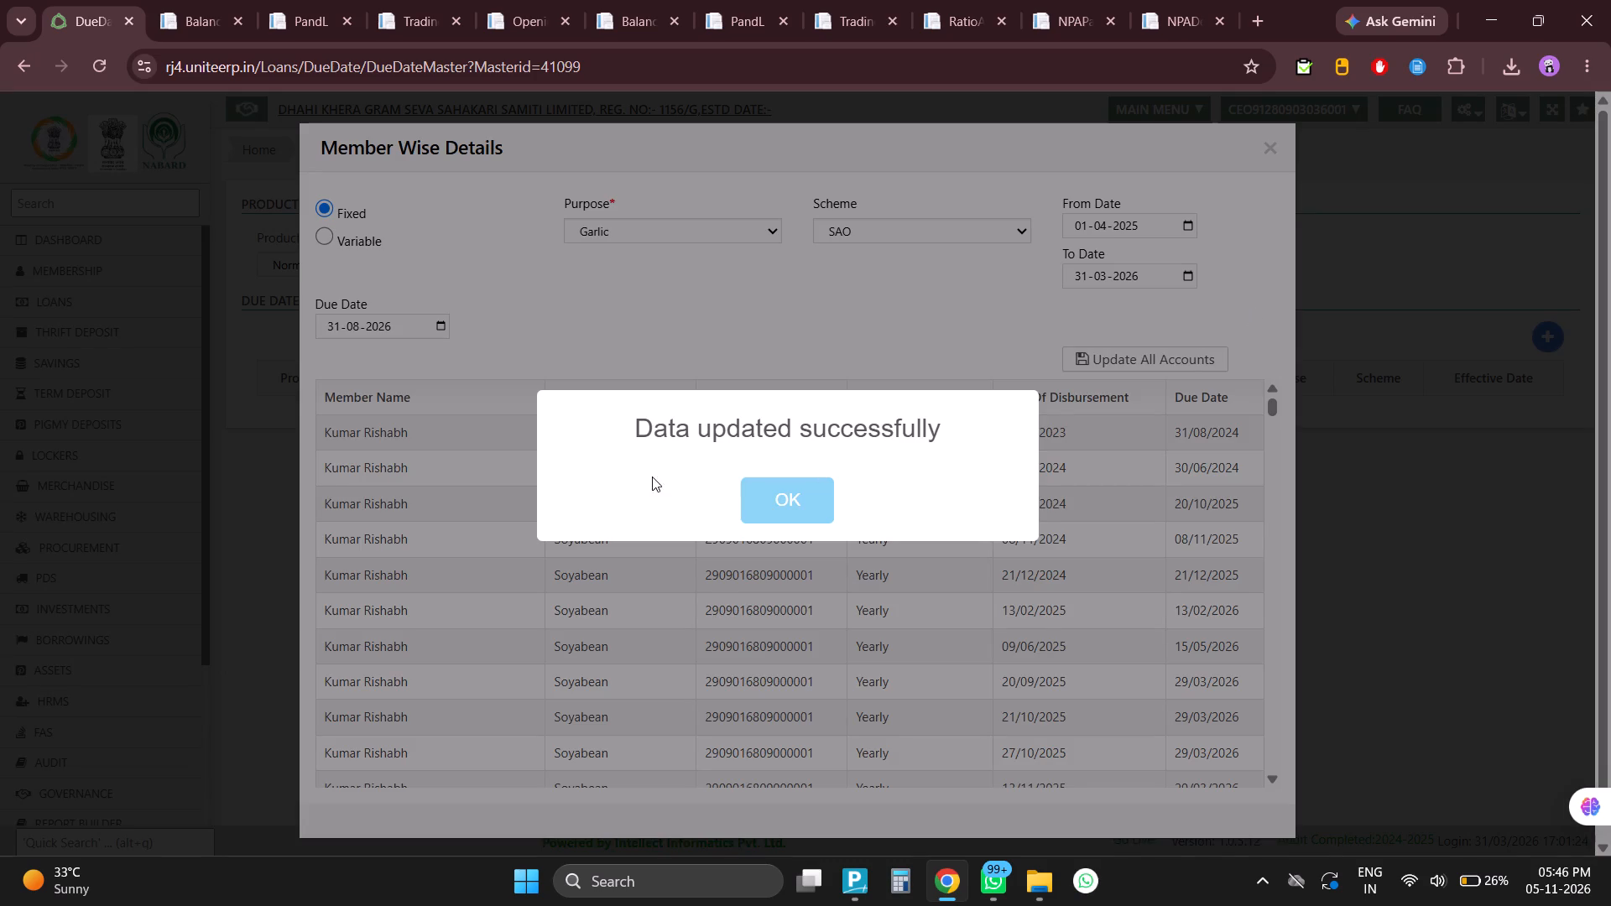
left_click(802, 497)
left_click(785, 489)
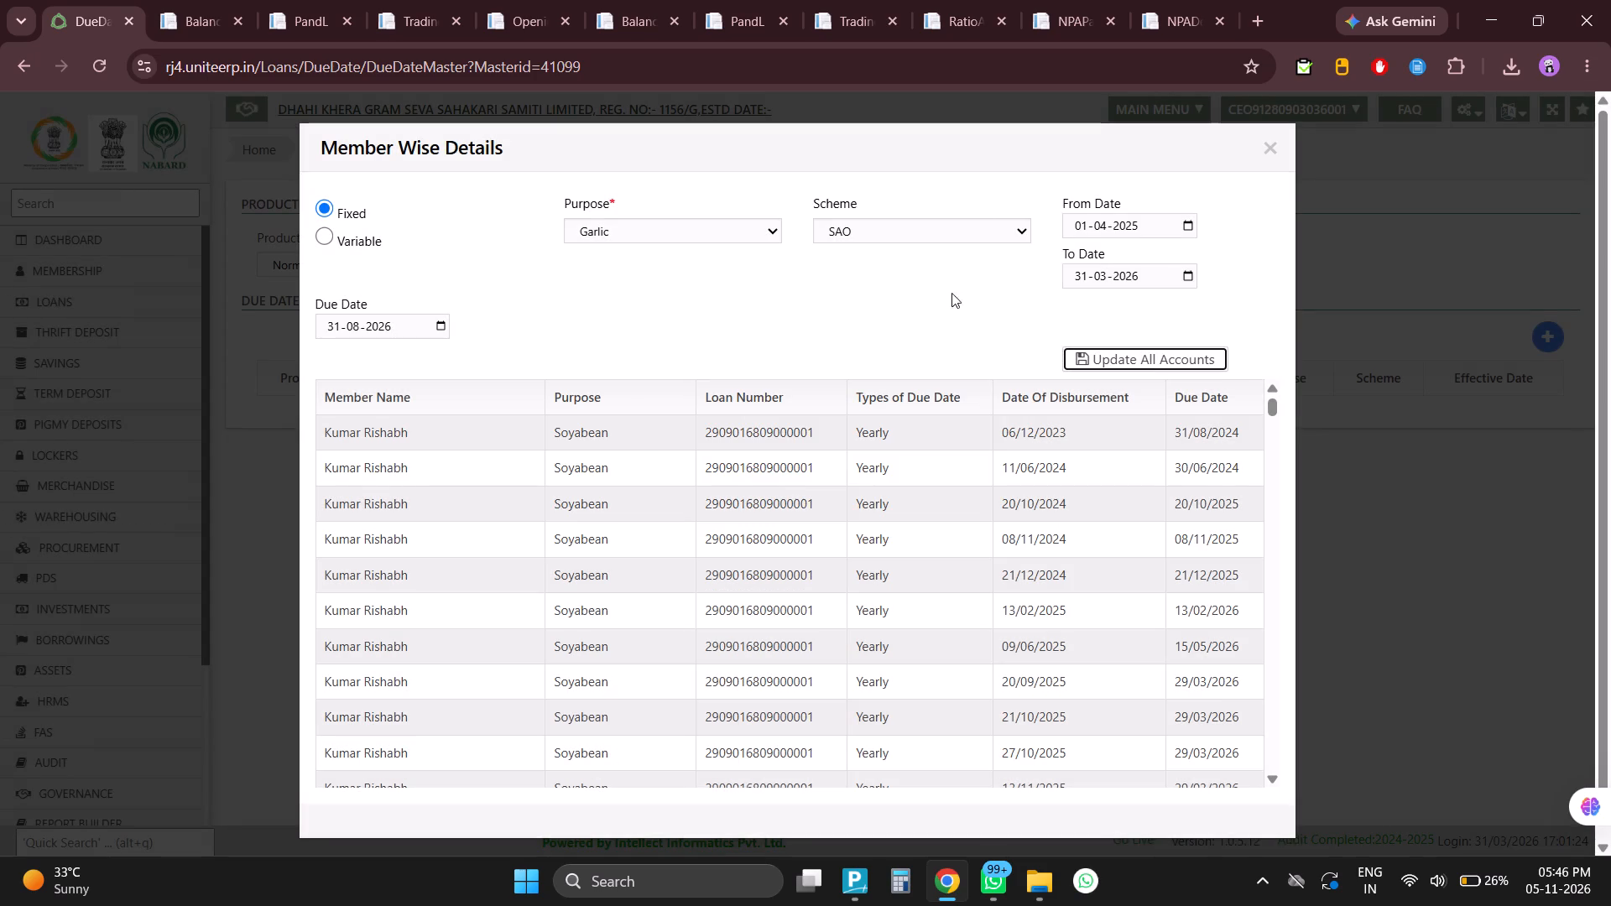
Change the scheme to Normal and update all Garlic accounts with the entered due date.
left_click(956, 235)
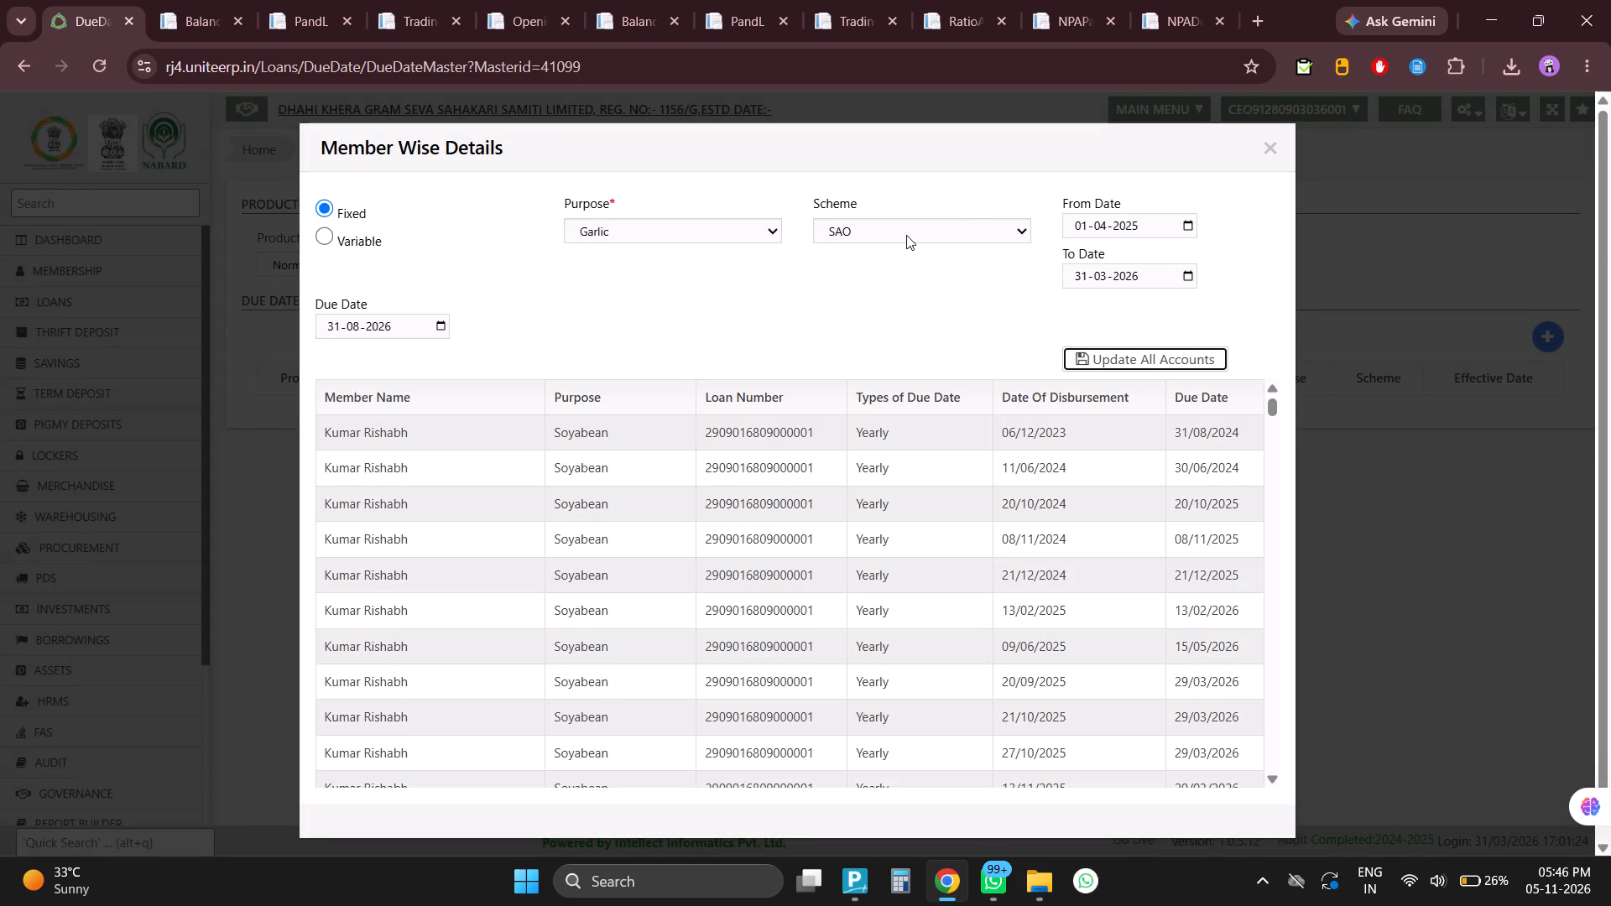
left_click(906, 235)
left_click(894, 234)
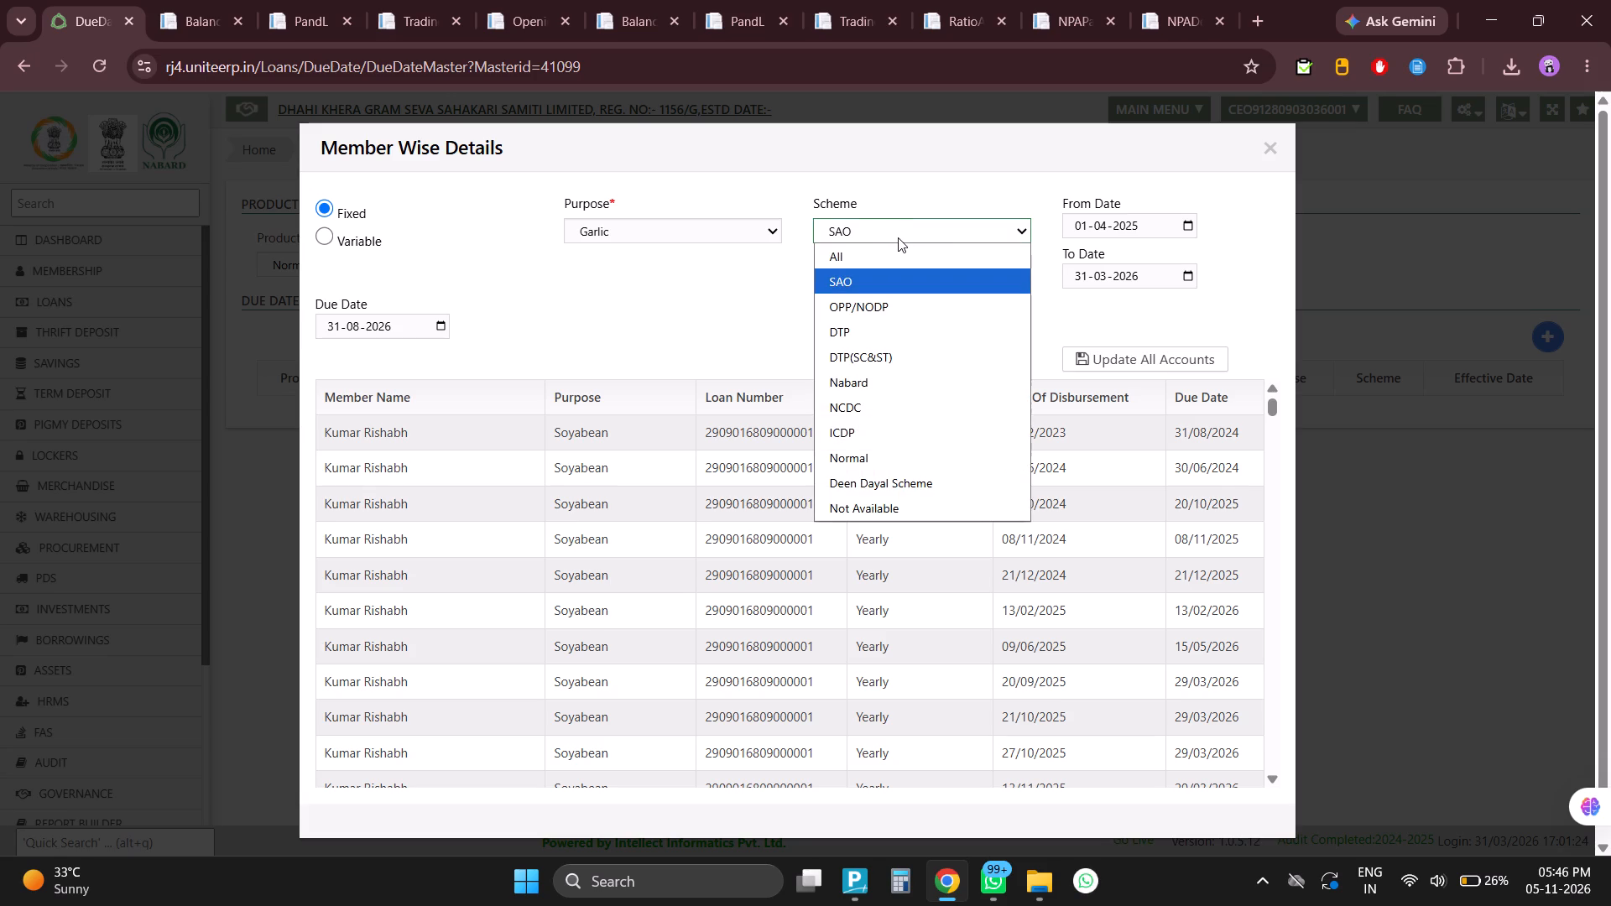
left_click(854, 462)
left_click(1137, 355)
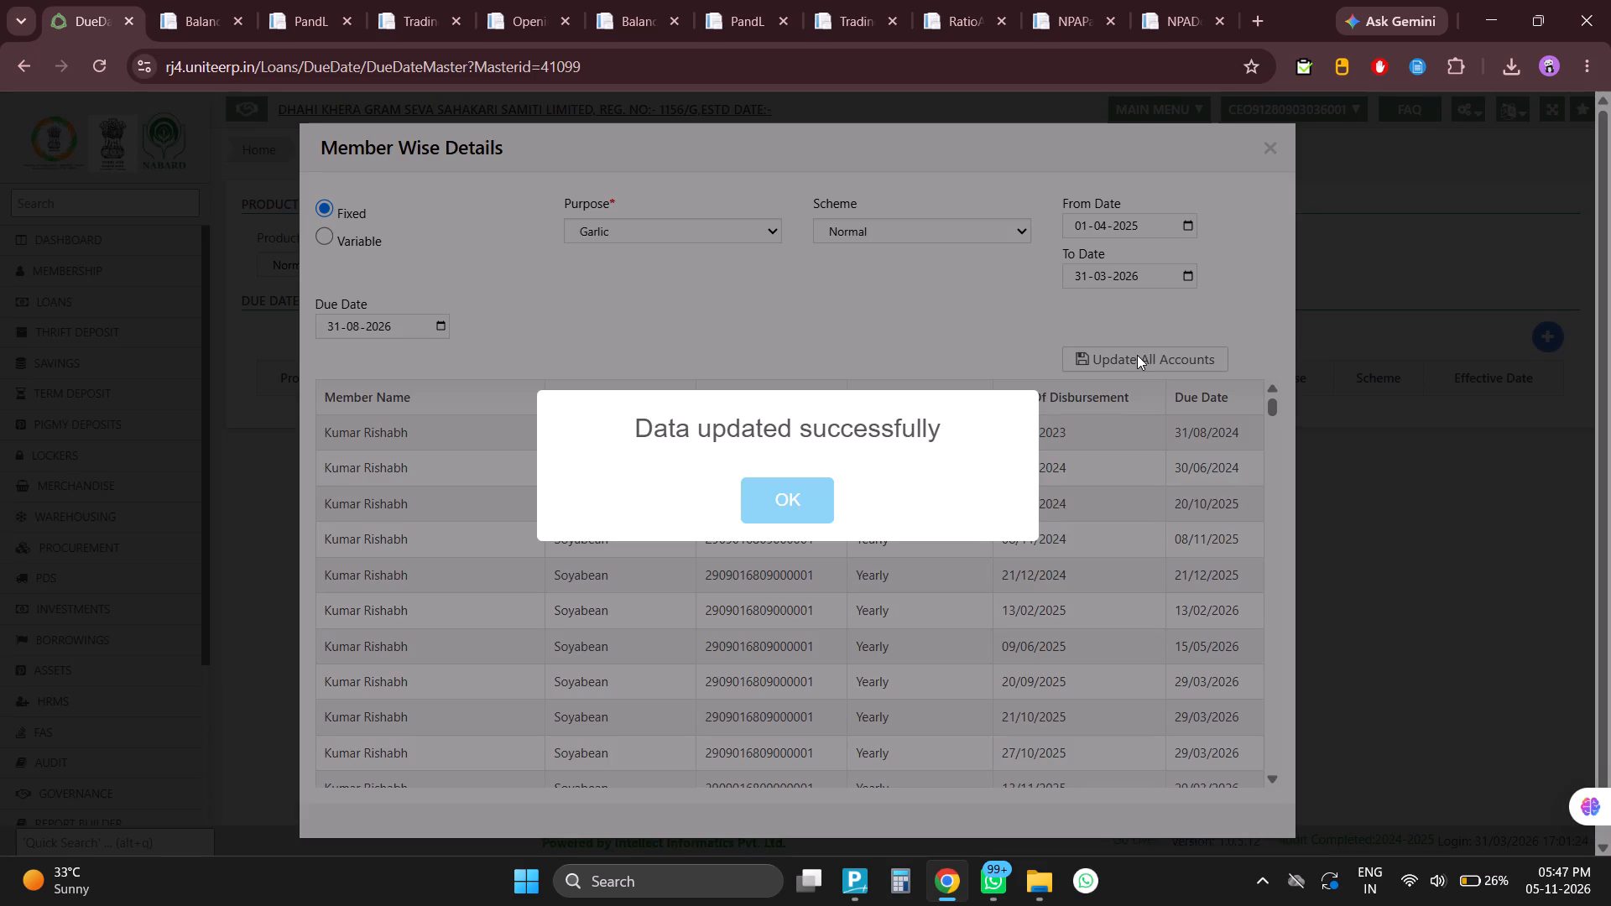
left_click(784, 492)
left_click(770, 483)
Choose Not Available as the scheme and try to update all Garlic accounts with the entered due date.
left_click(868, 237)
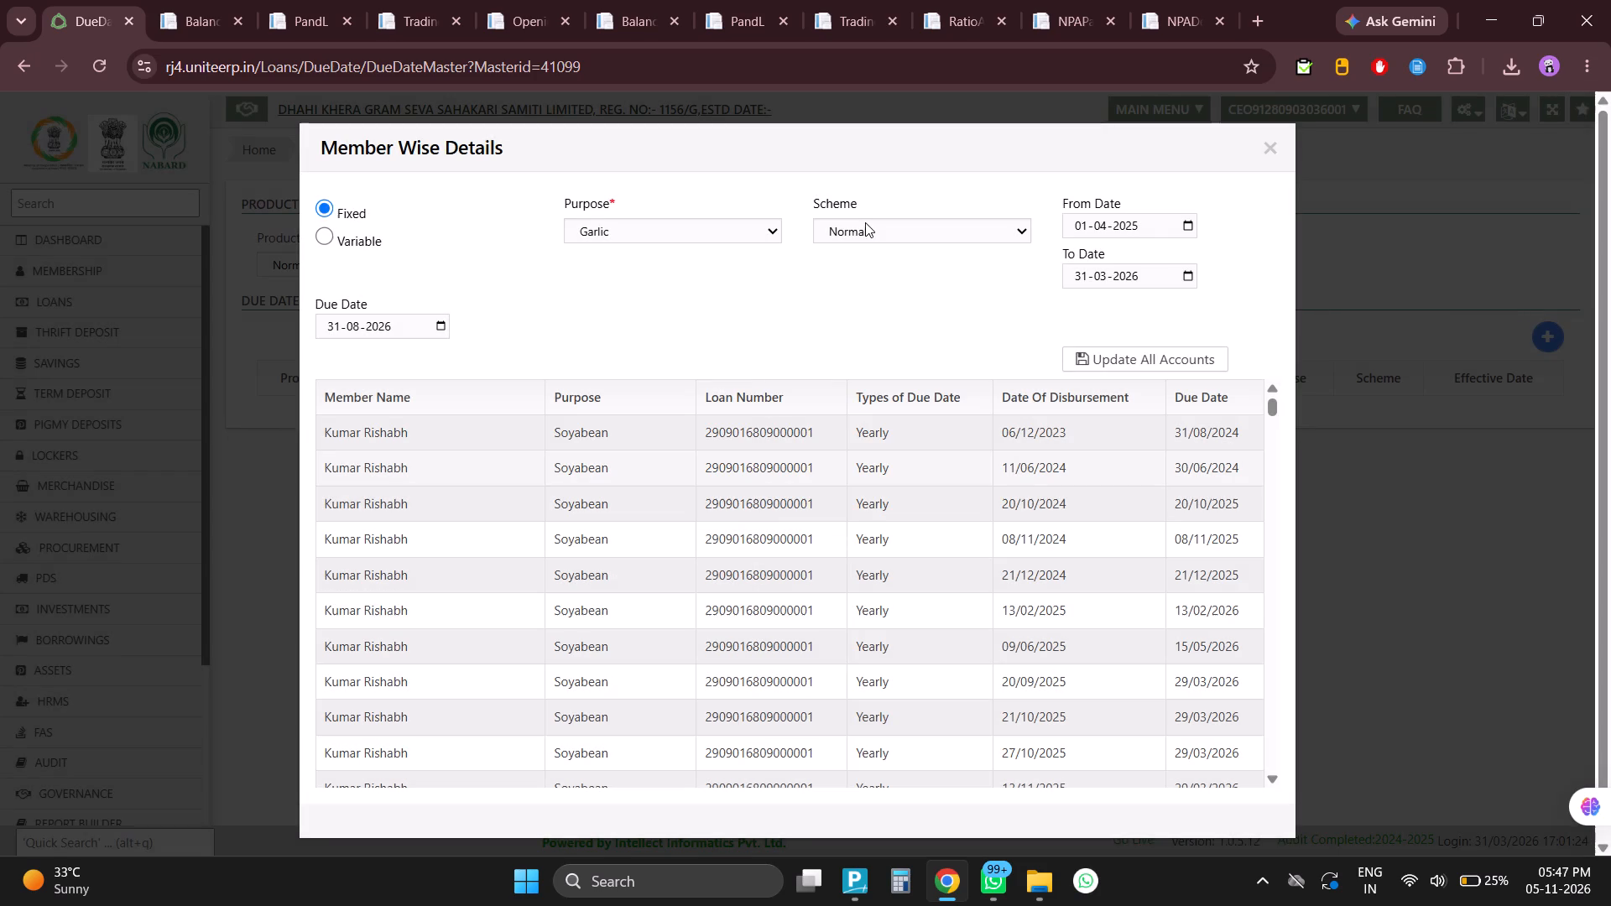
left_click(865, 222)
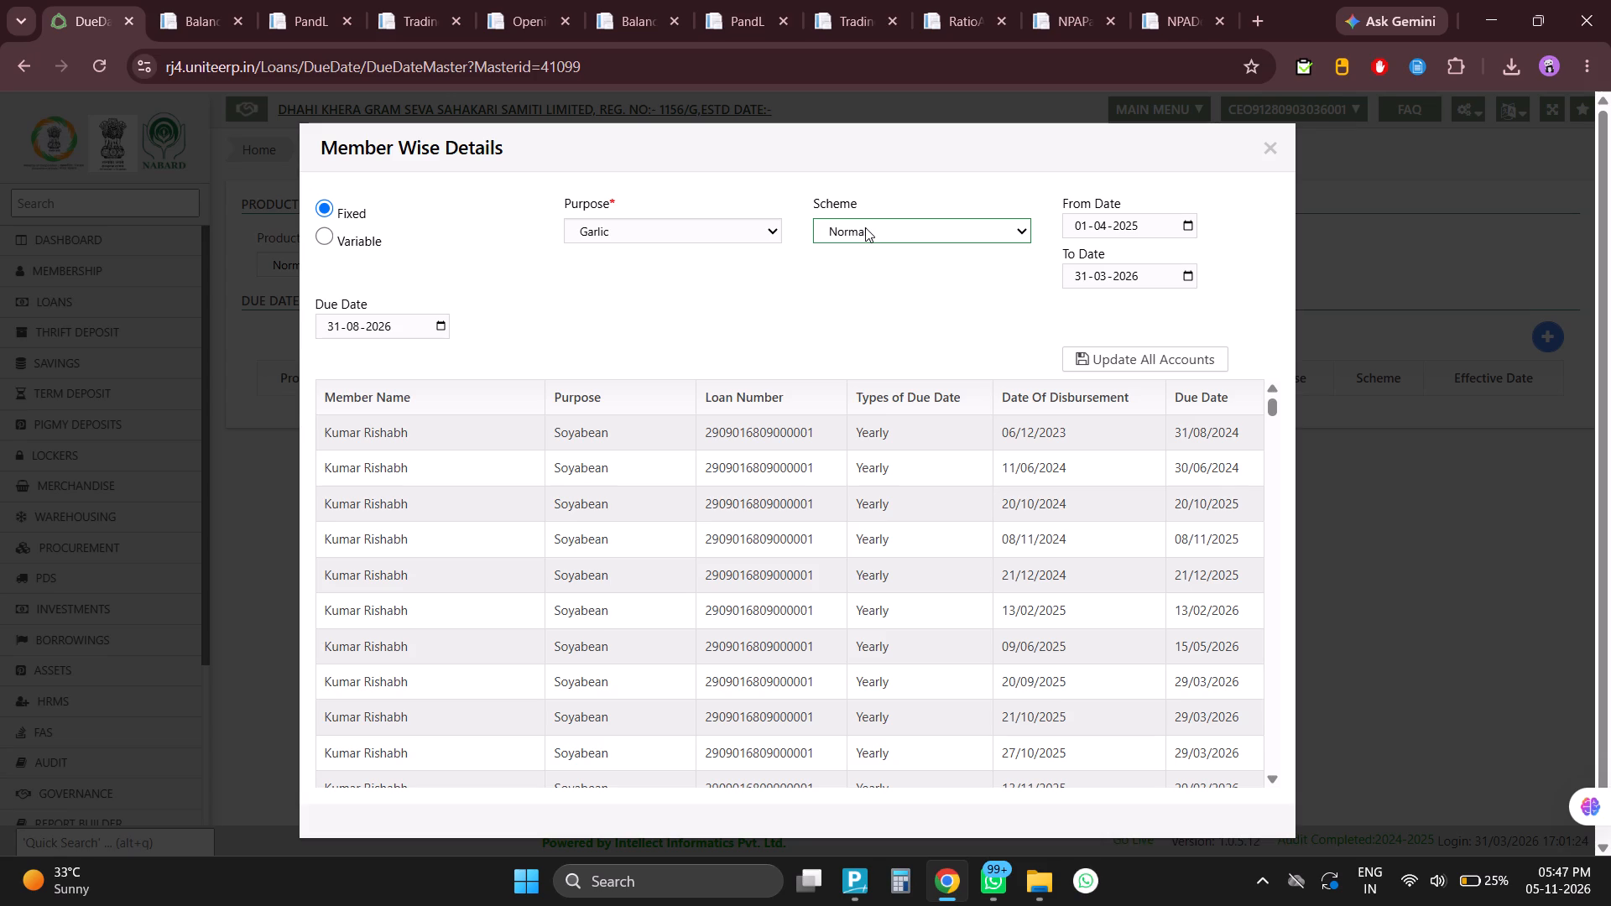
left_click(865, 227)
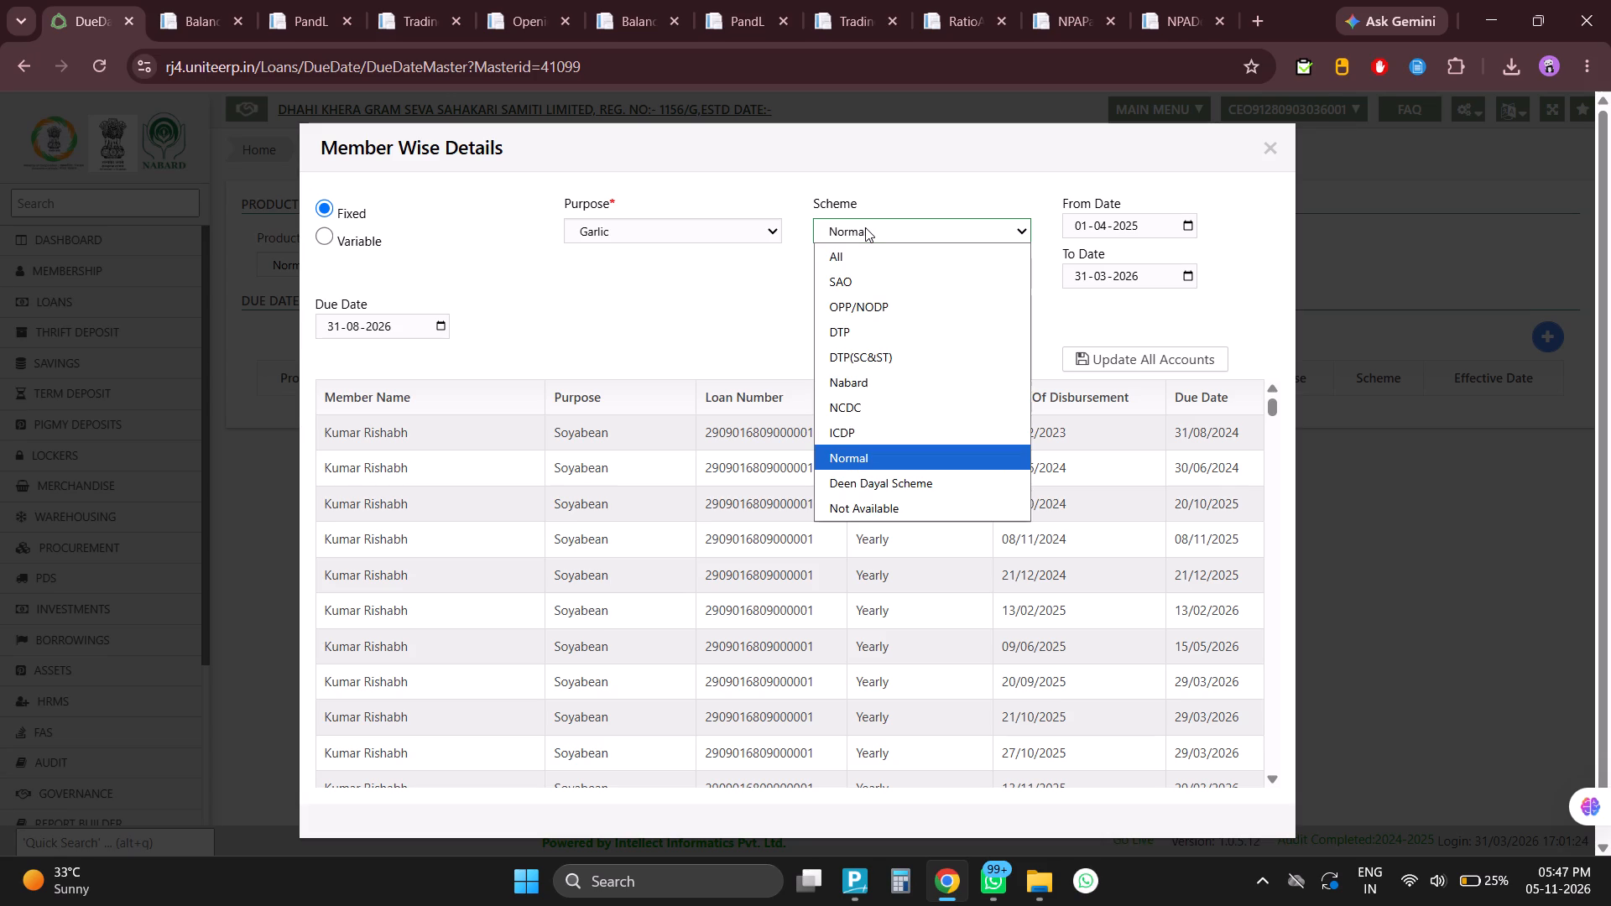
left_click(851, 502)
left_click(1144, 351)
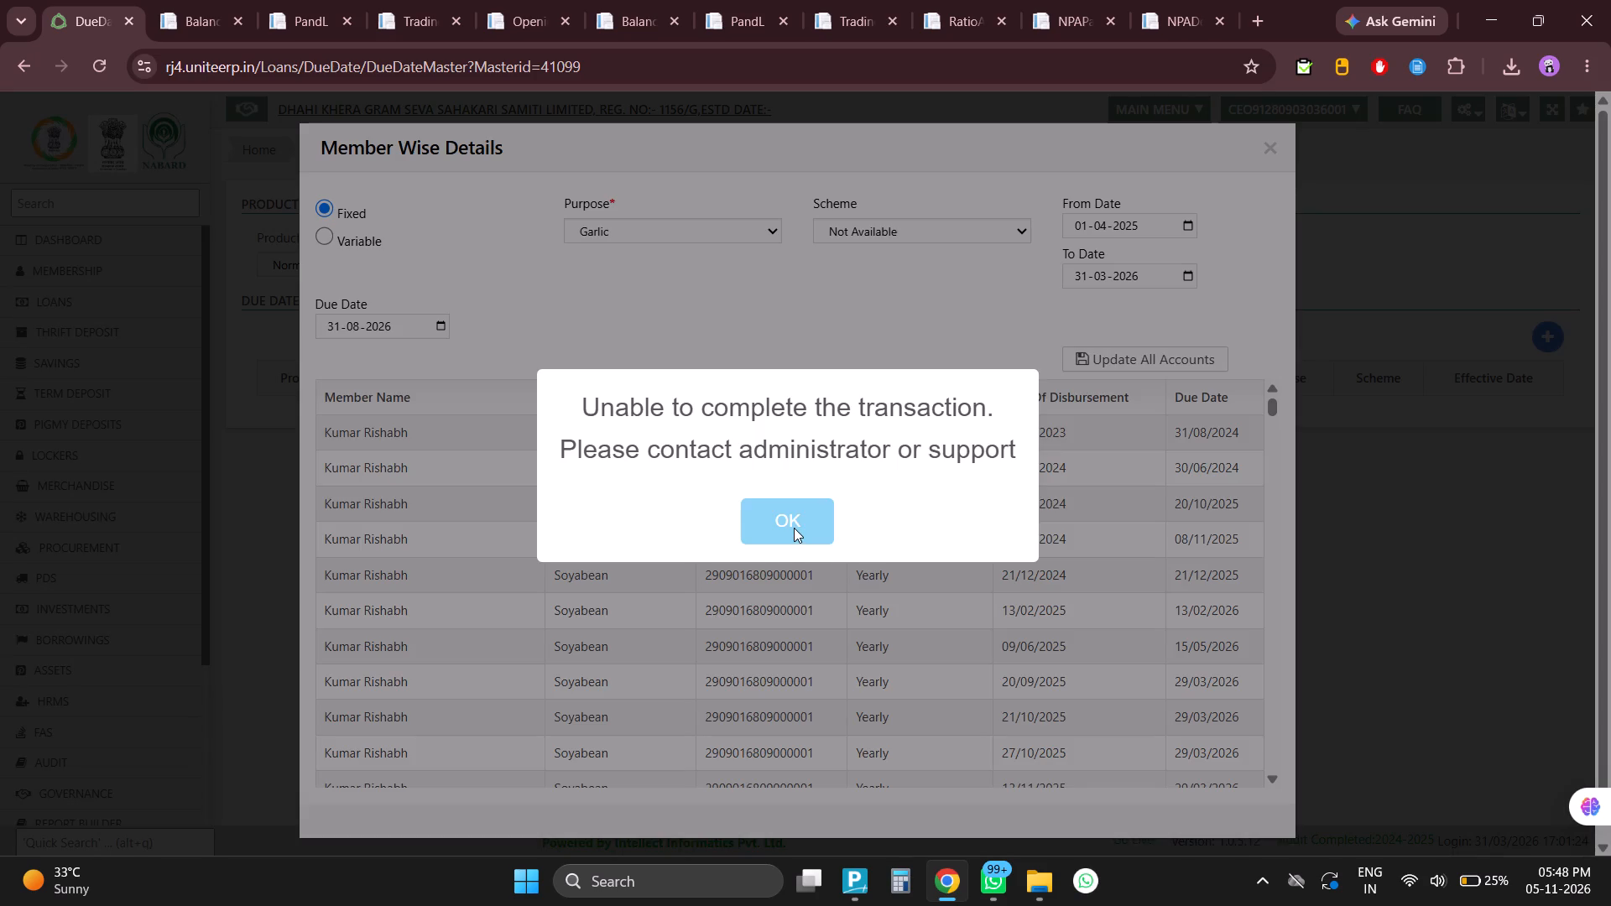
left_click(804, 520)
Change the purpose to Mustard and the scheme to All, and try to update all accounts with the entered due date.
left_click(675, 235)
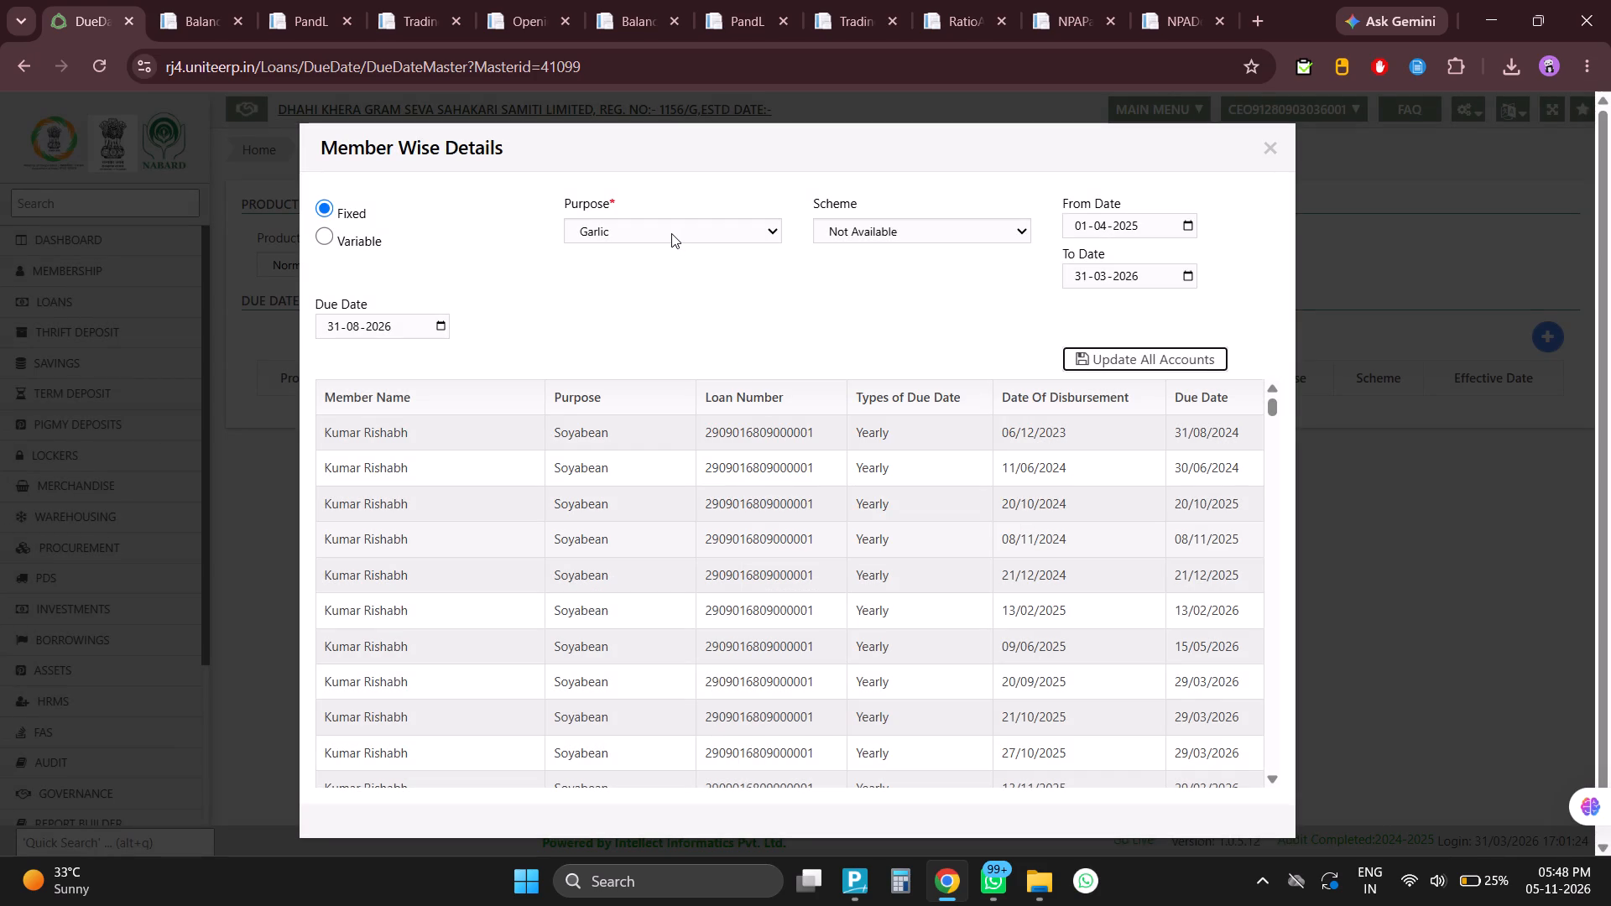
left_click(671, 233)
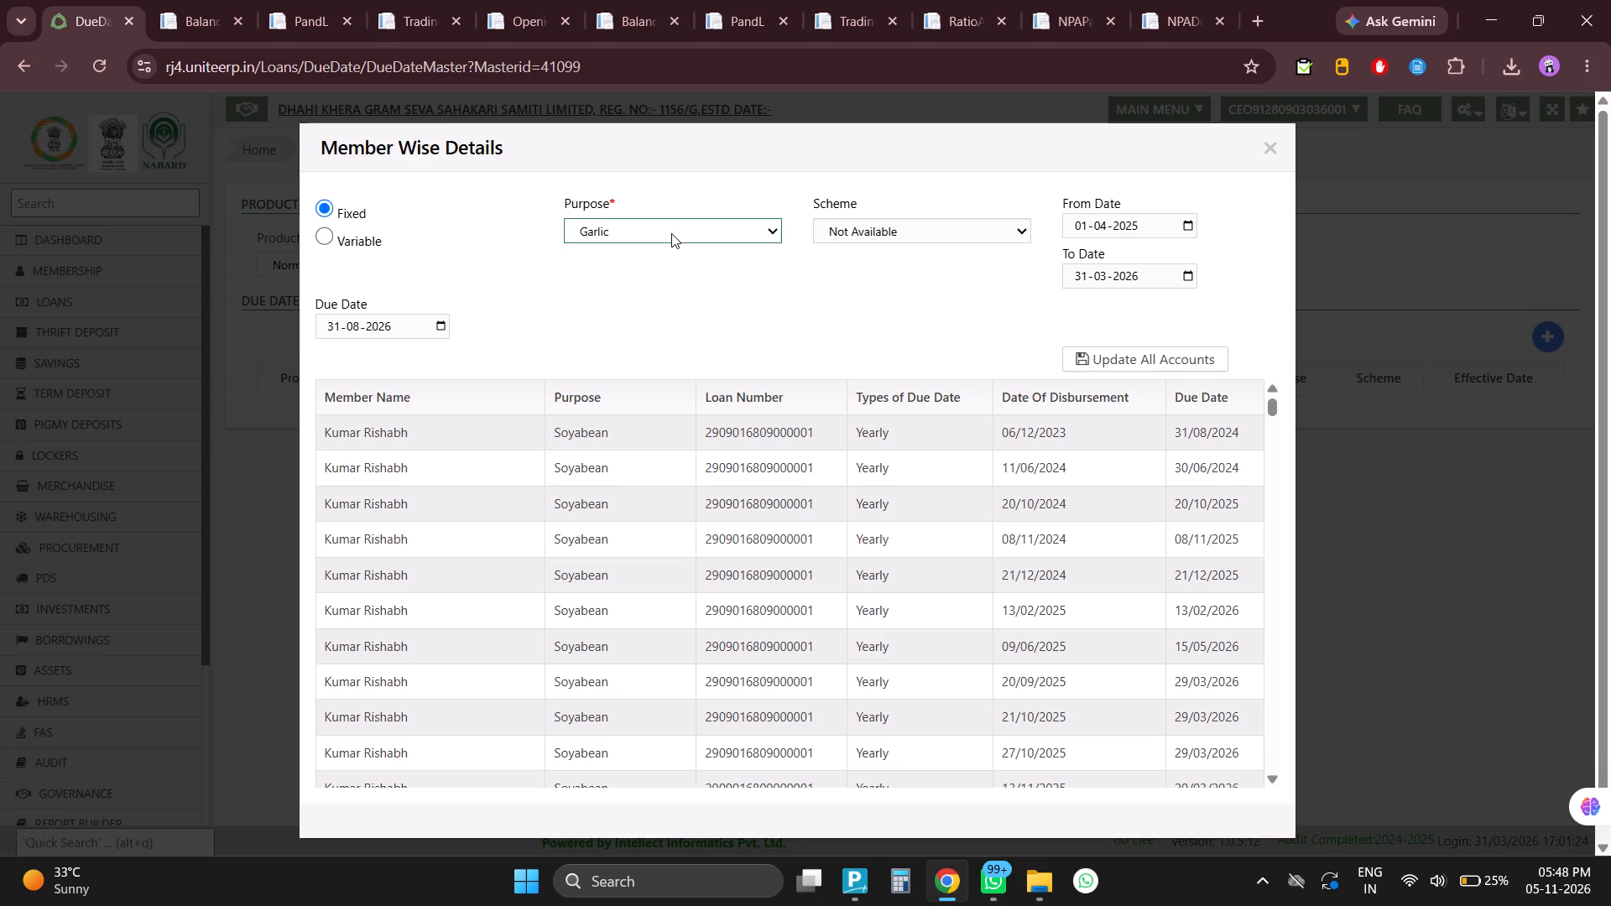
left_click(671, 233)
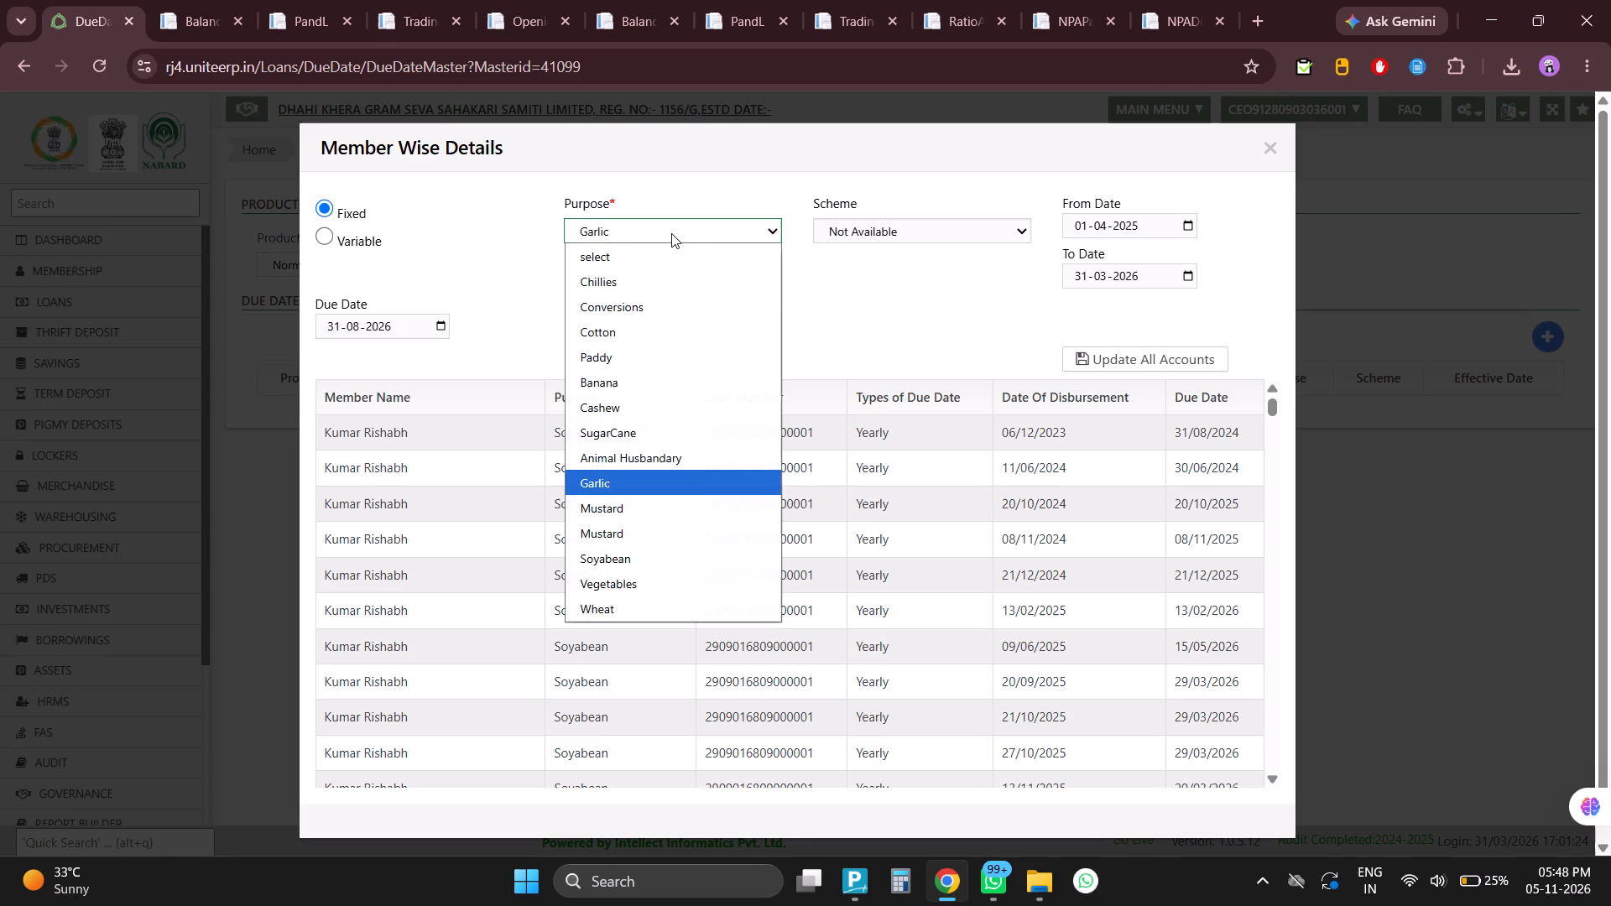
left_click(618, 508)
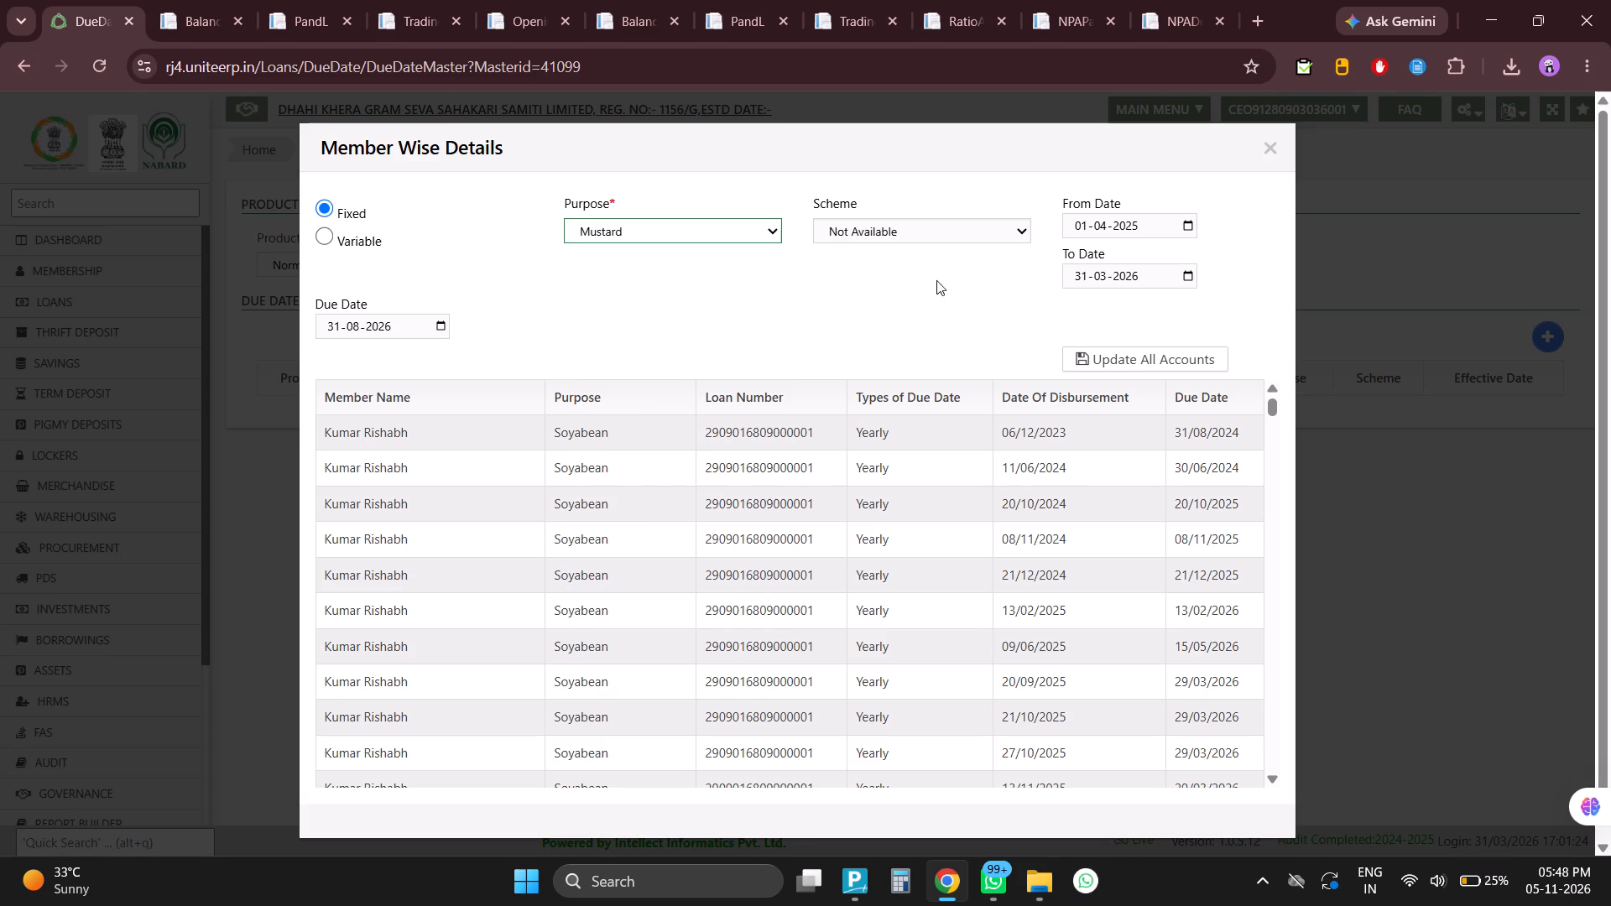
left_click(927, 225)
left_click(894, 251)
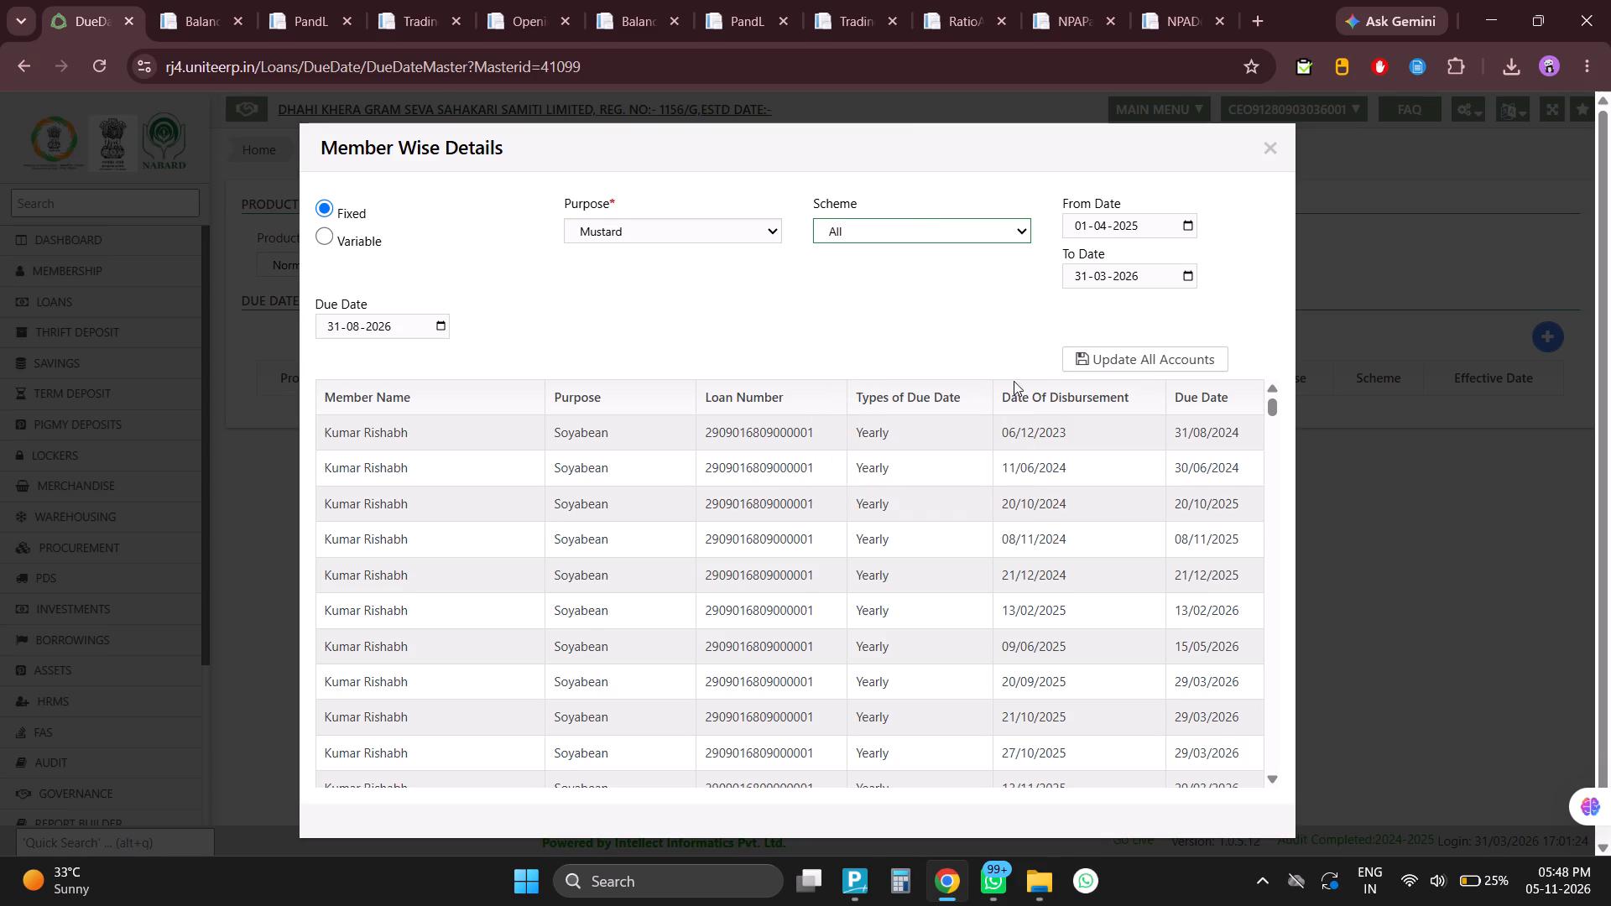
left_click(1097, 366)
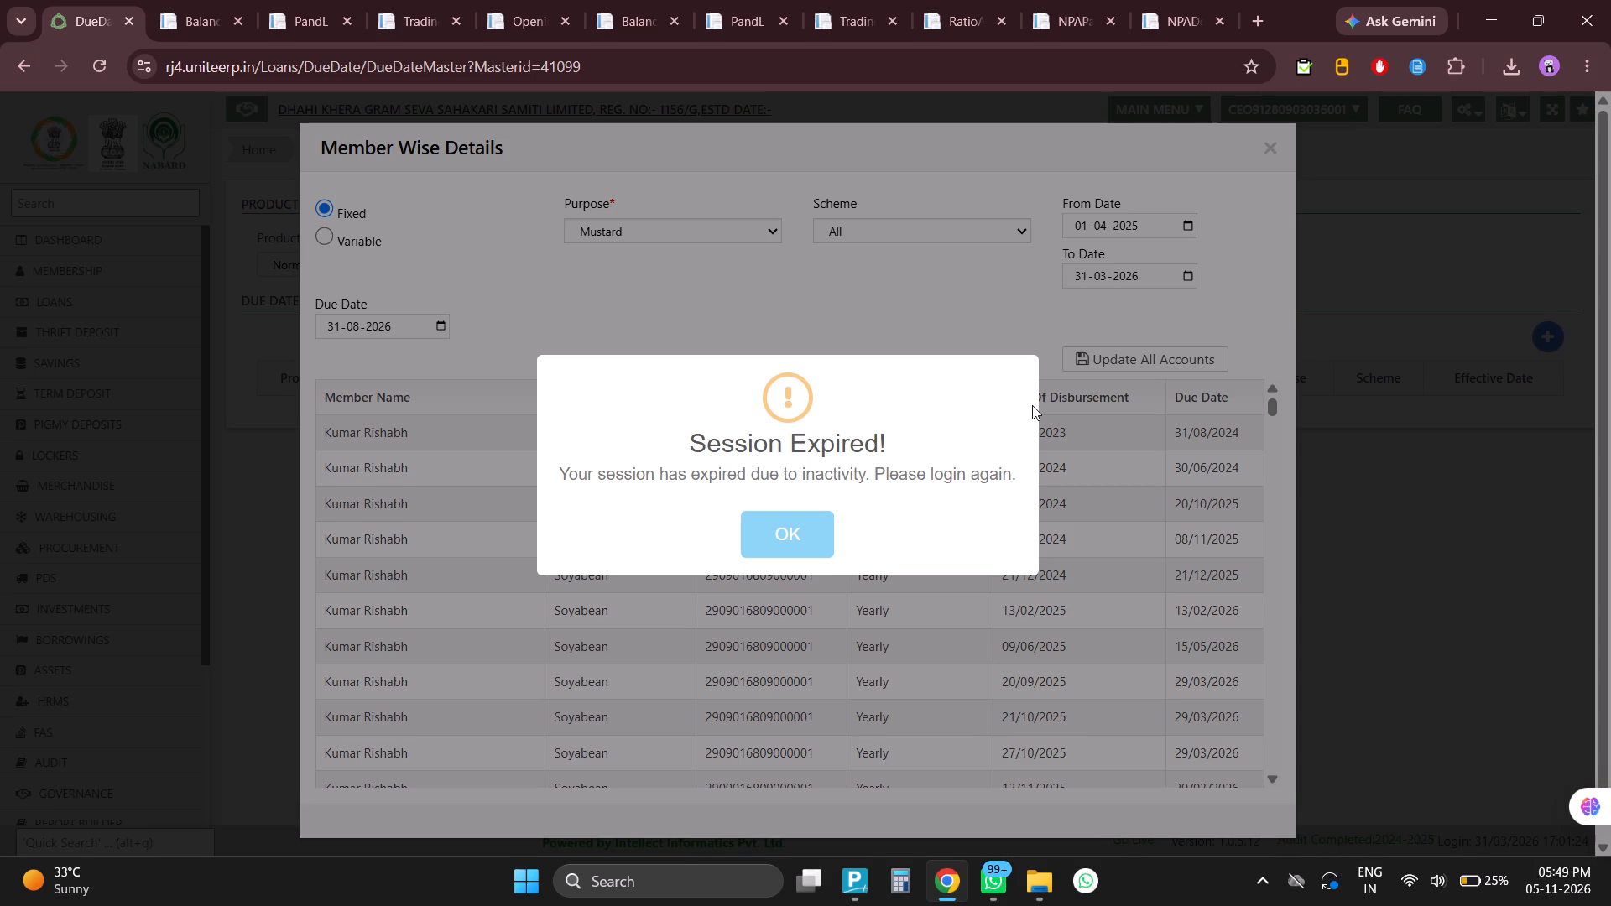
Acknowledge the session expiry notice on the due date page.
key("Escape")
key("Escape")
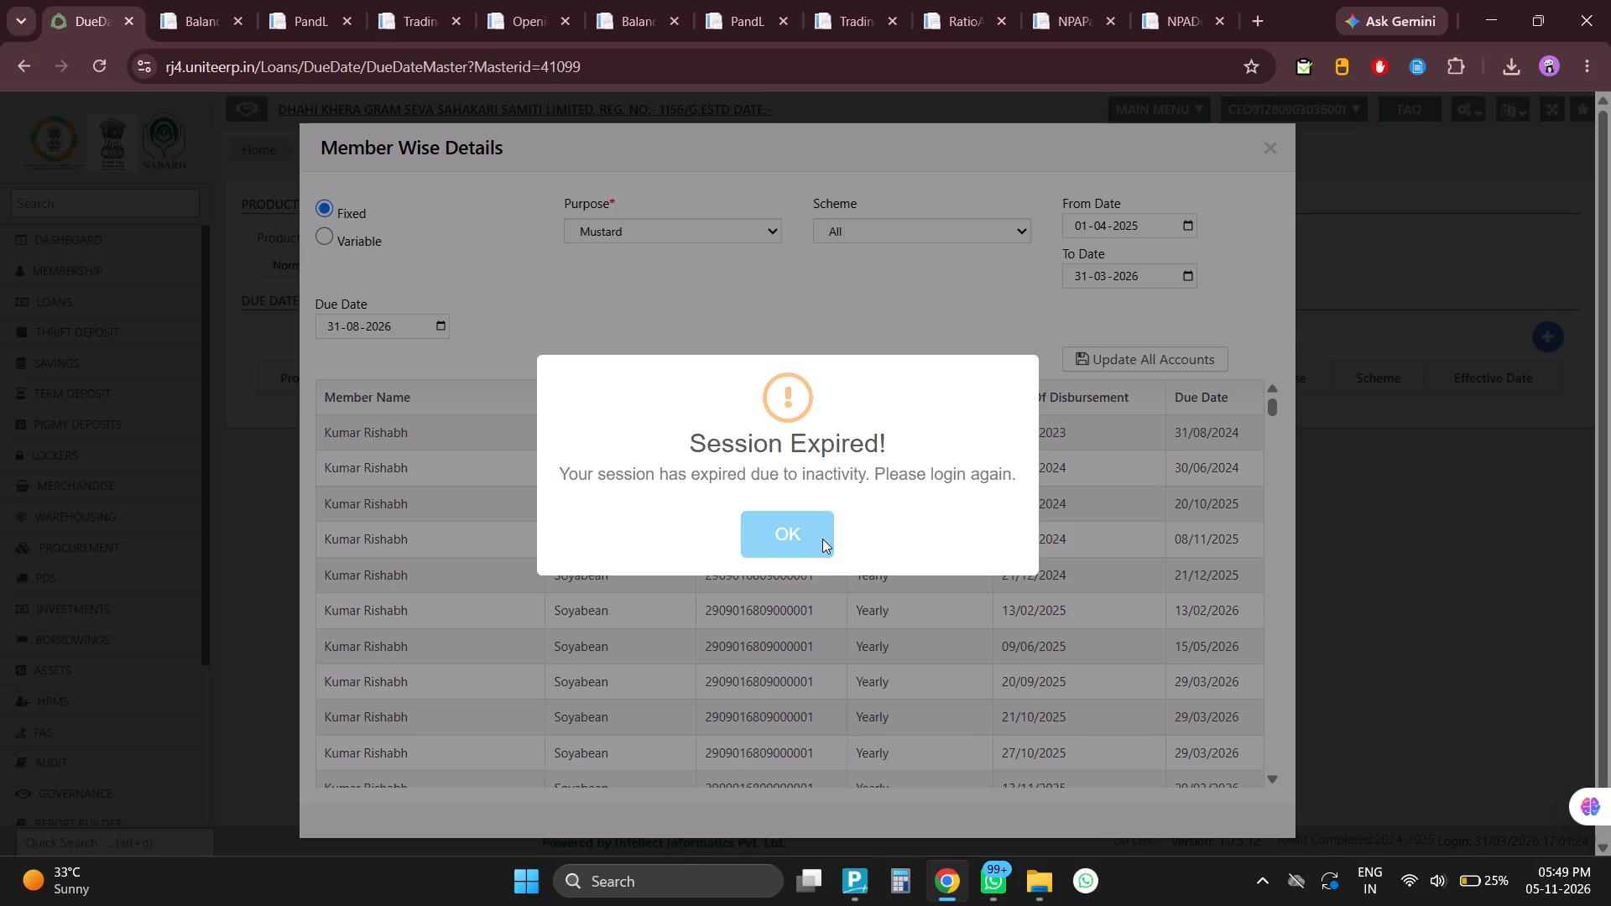
left_click(816, 535)
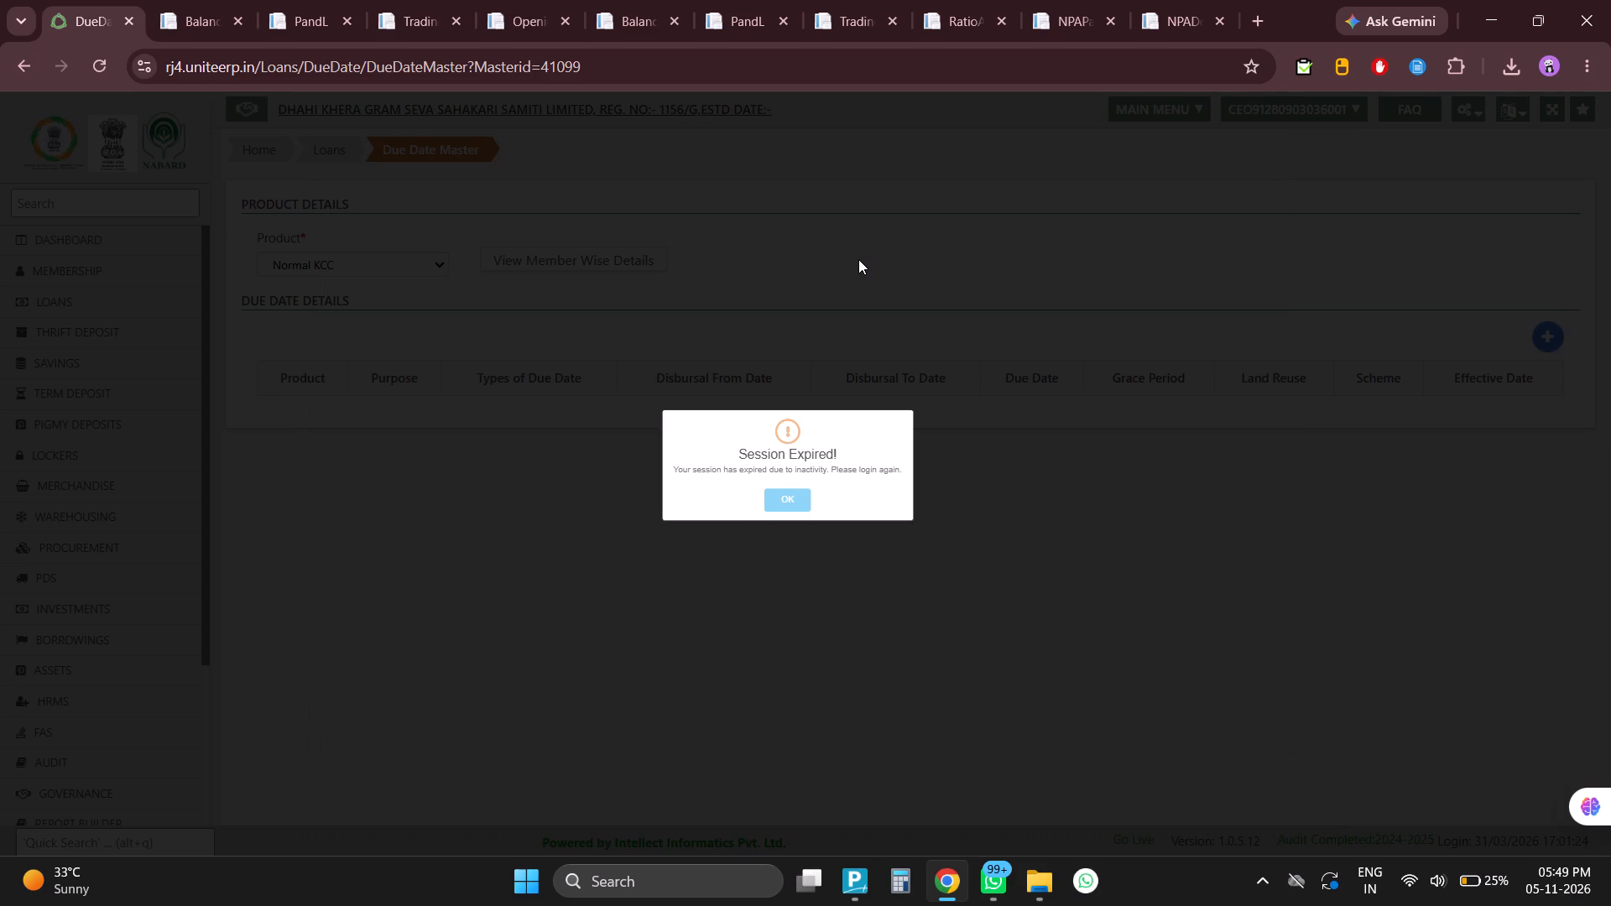
Switch to the open balance sheet report.
left_click(175, 0)
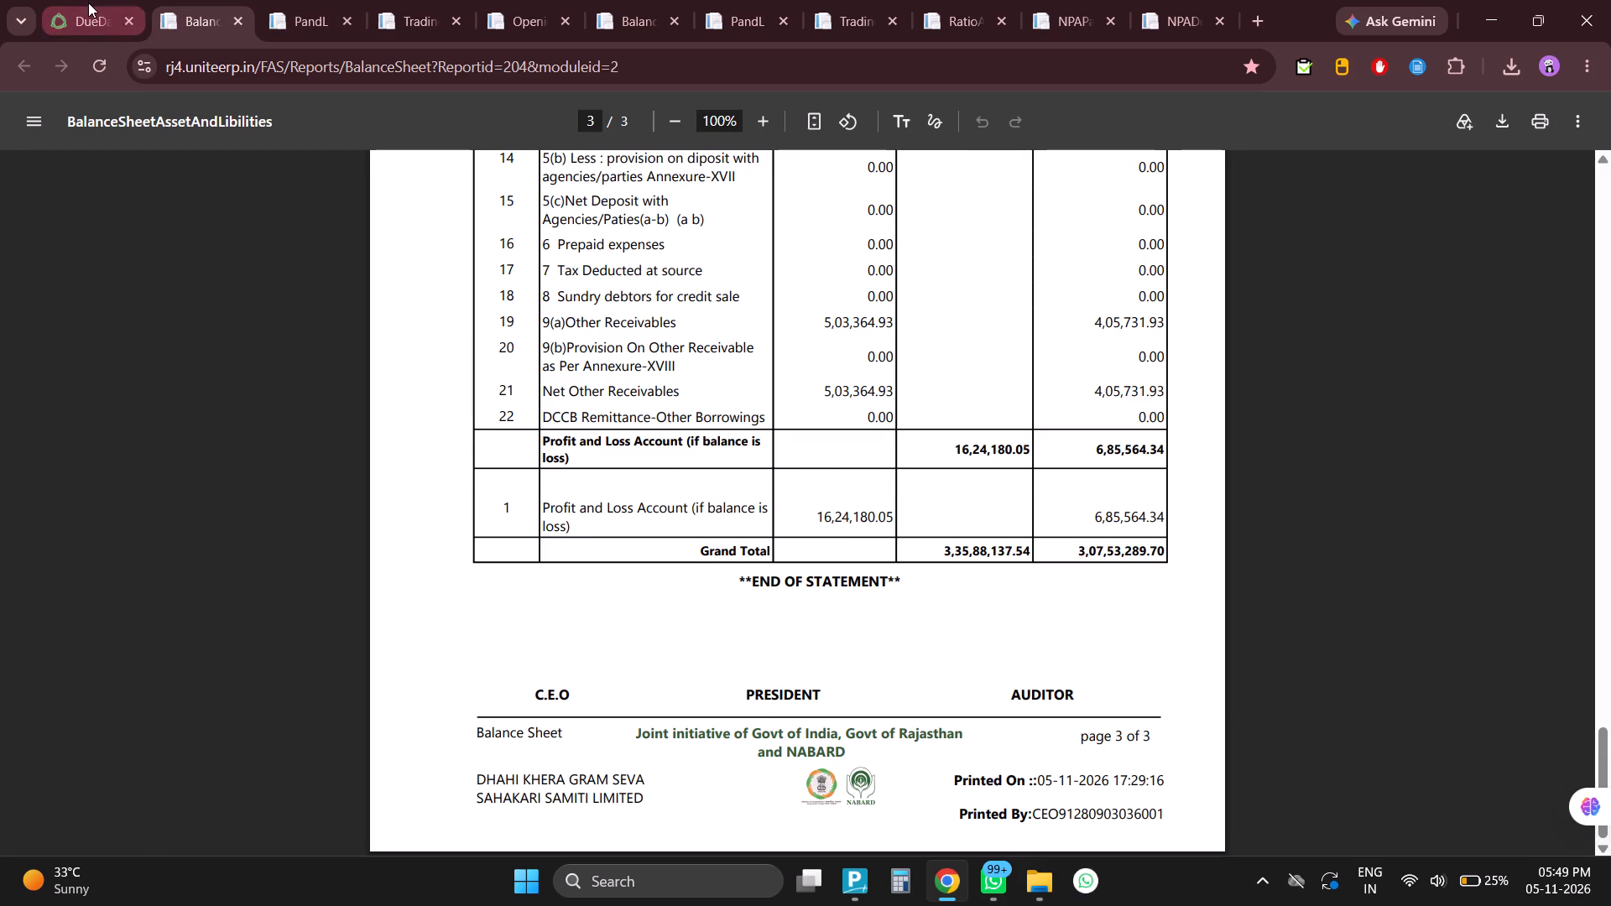
Return to the Due Date Master page and close the whole browser window with its report tabs.
left_click(88, 3)
left_click(1606, 0)
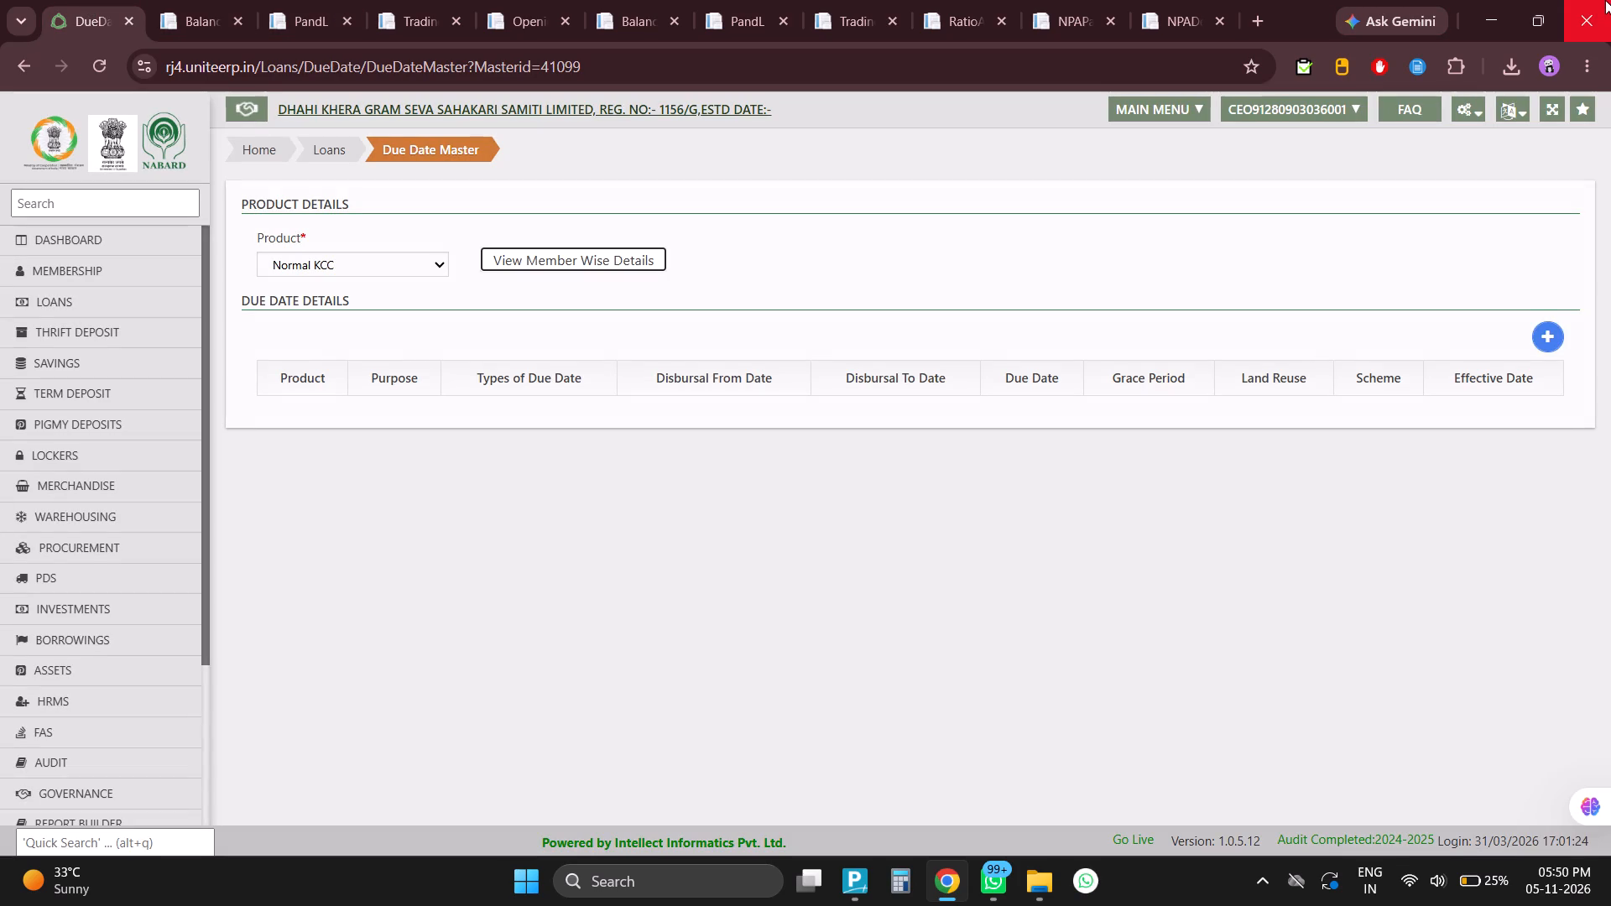
left_click(1605, 0)
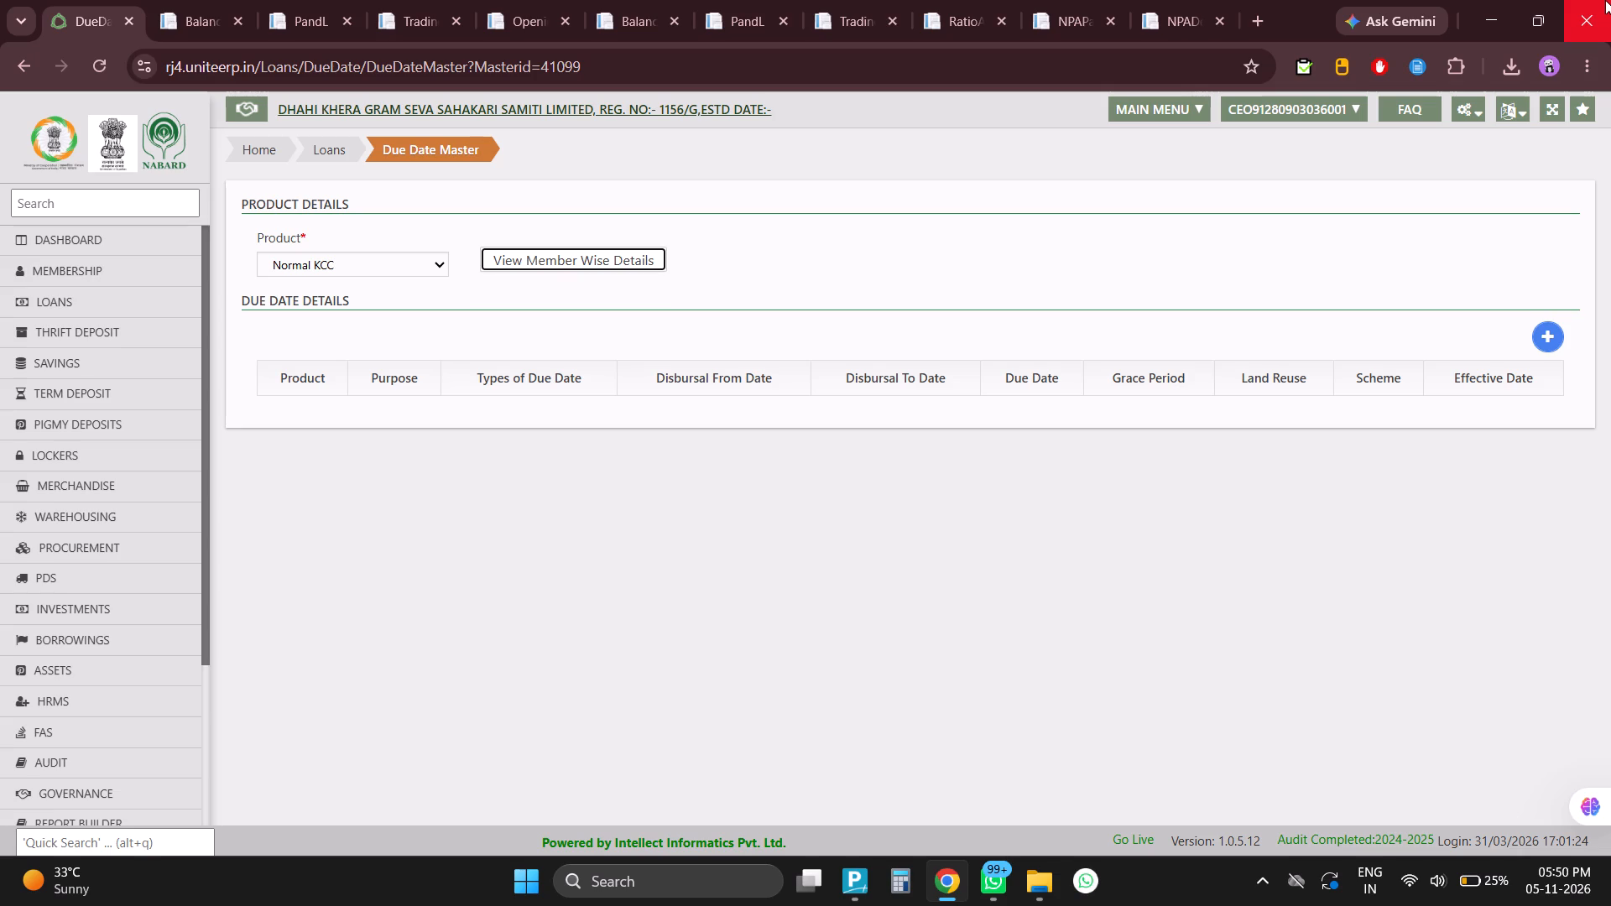
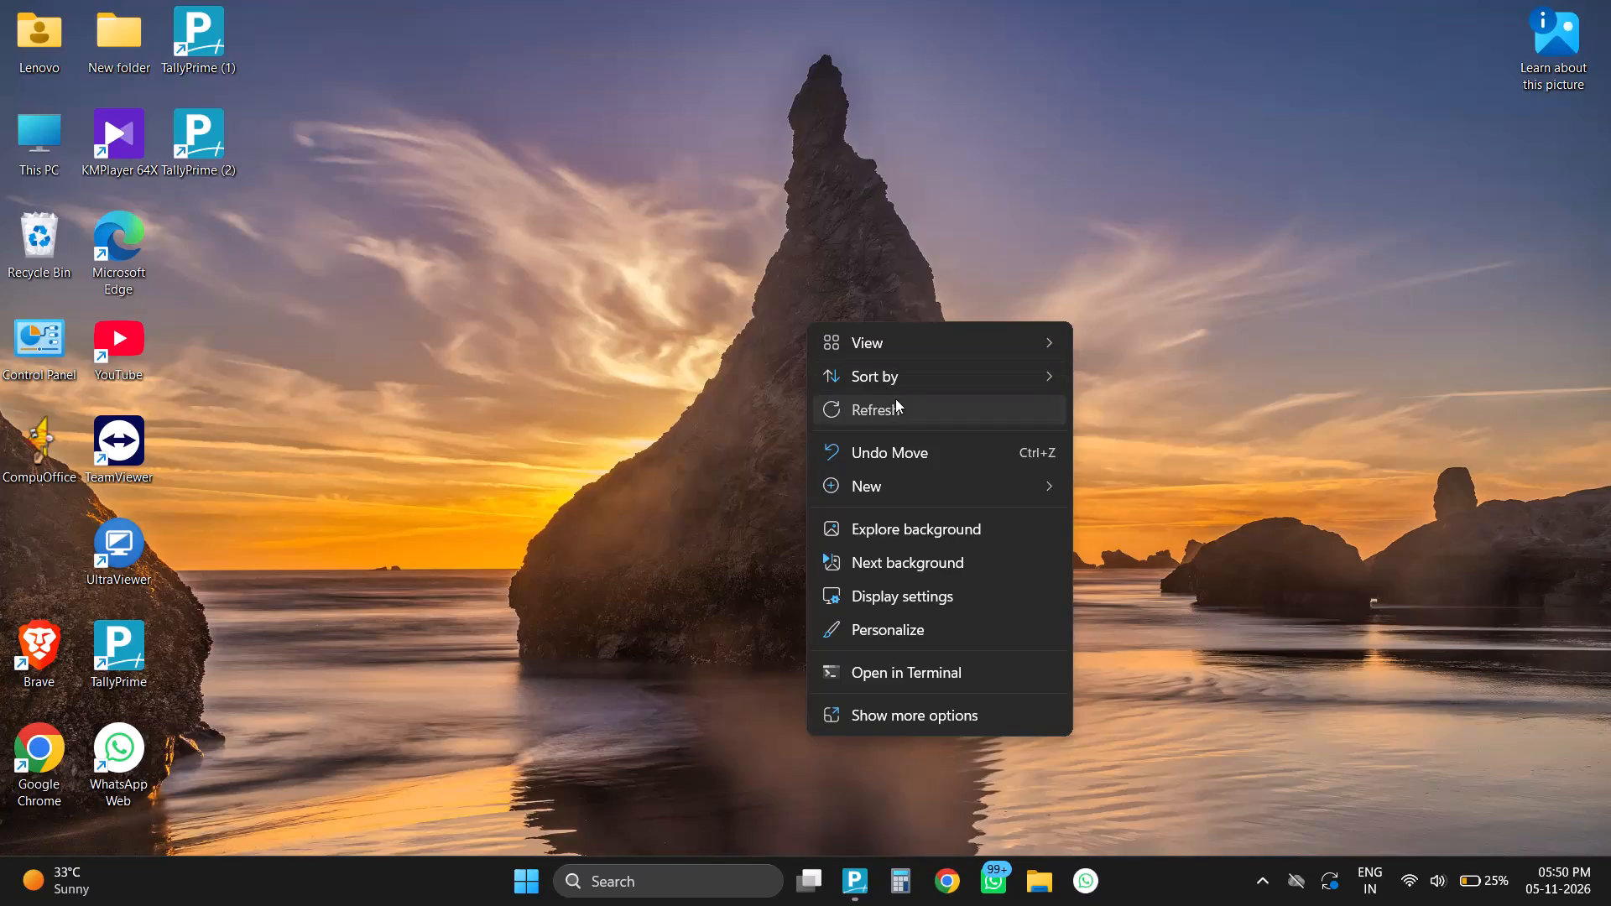
Open a new Google Chrome window.
double_click(36, 742)
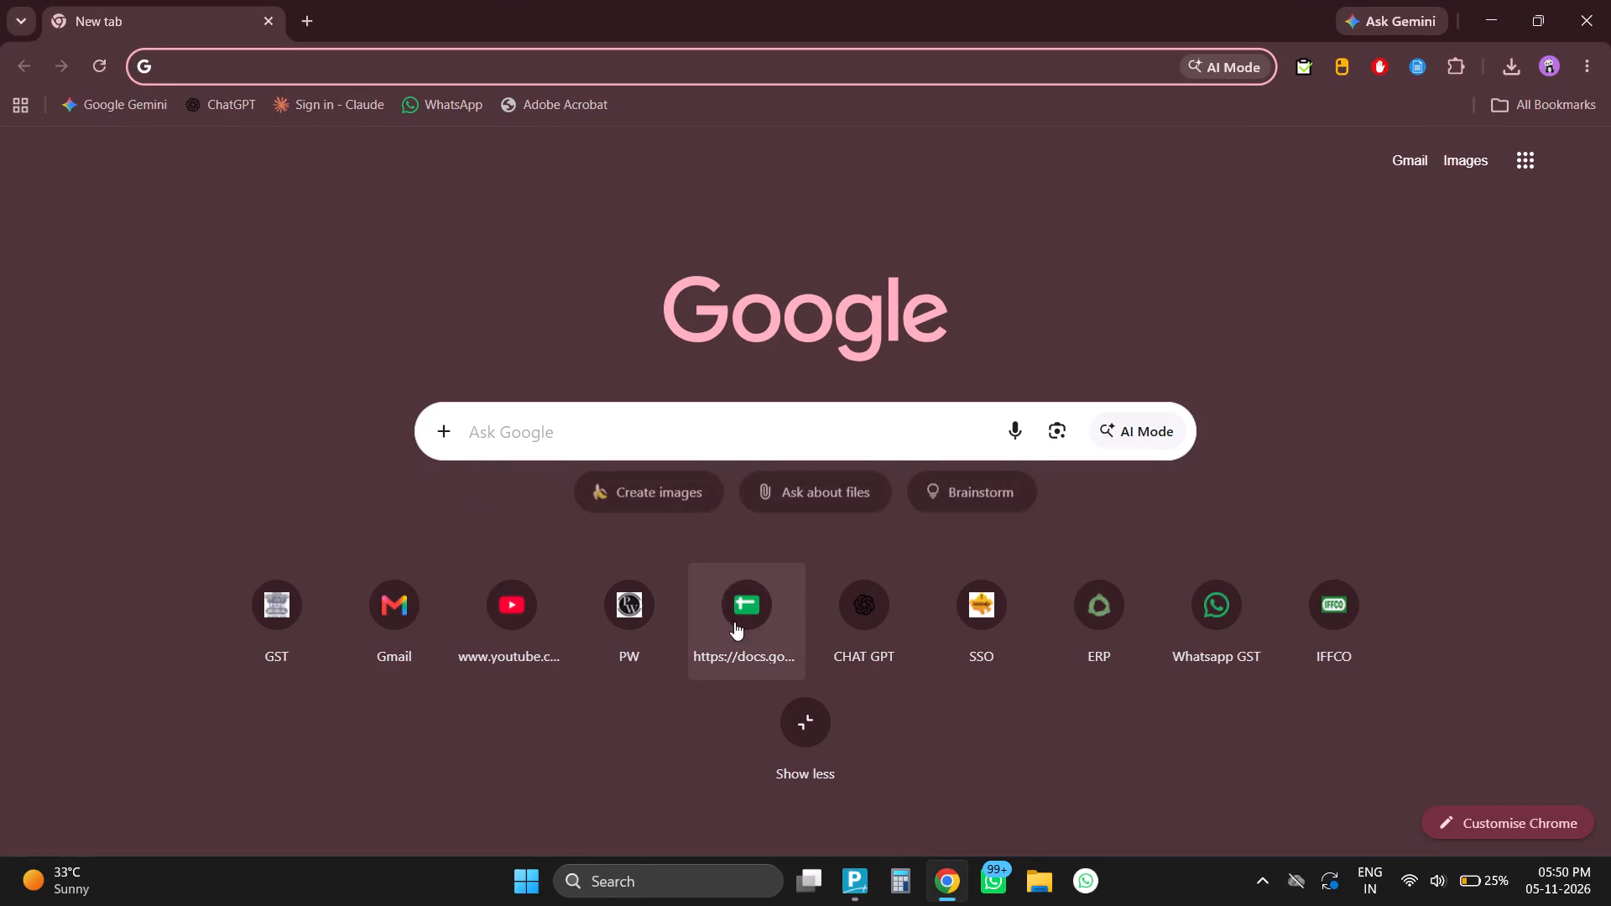
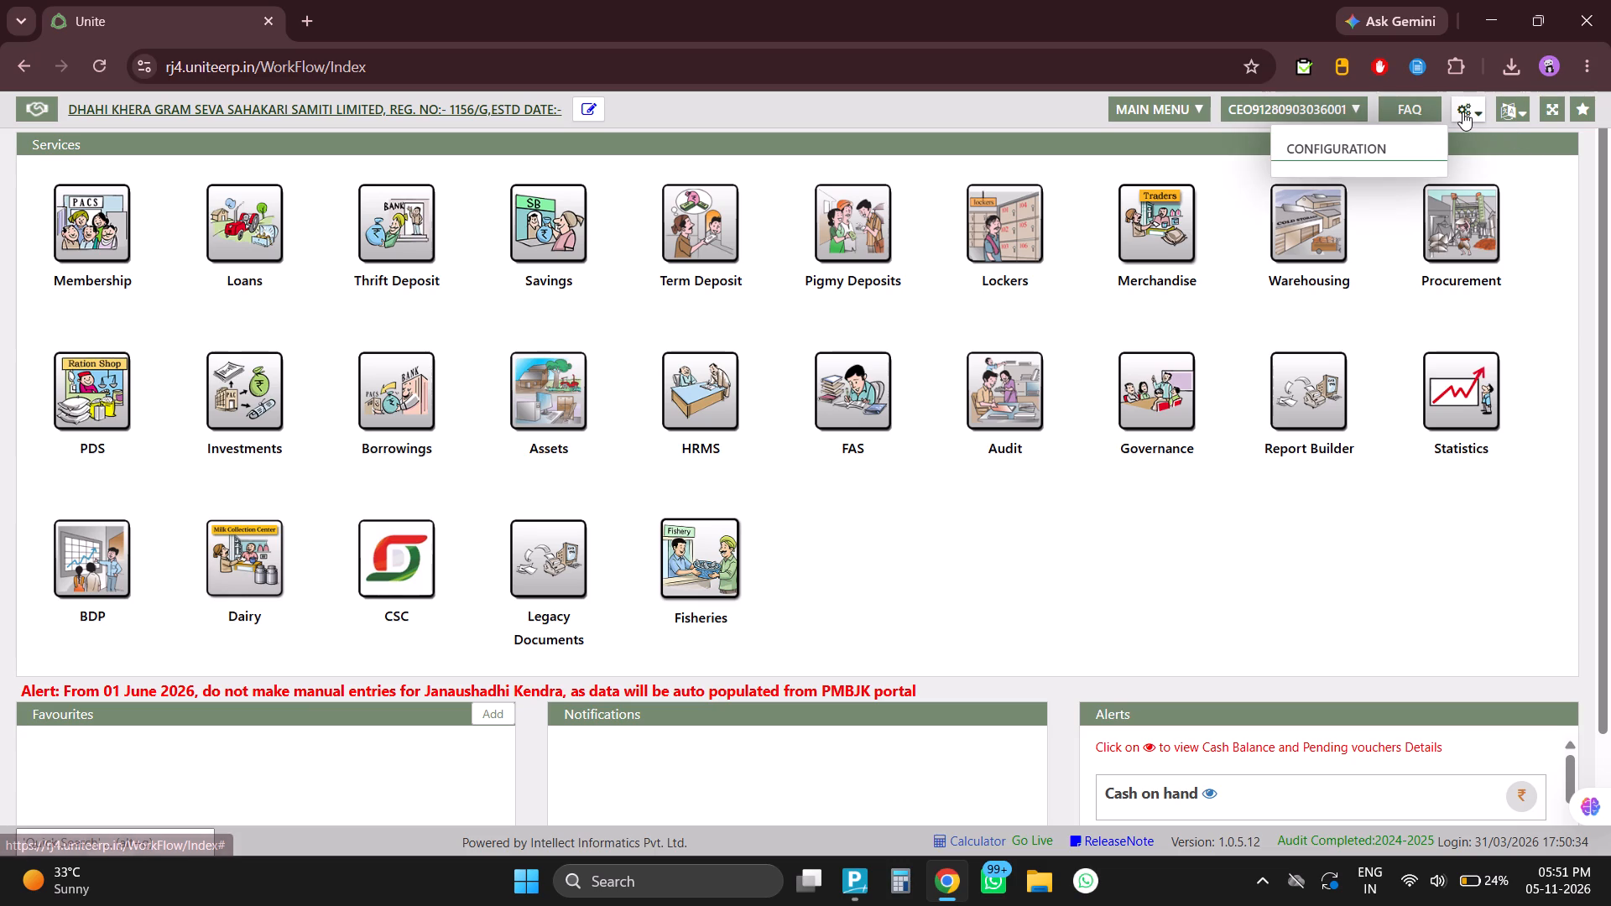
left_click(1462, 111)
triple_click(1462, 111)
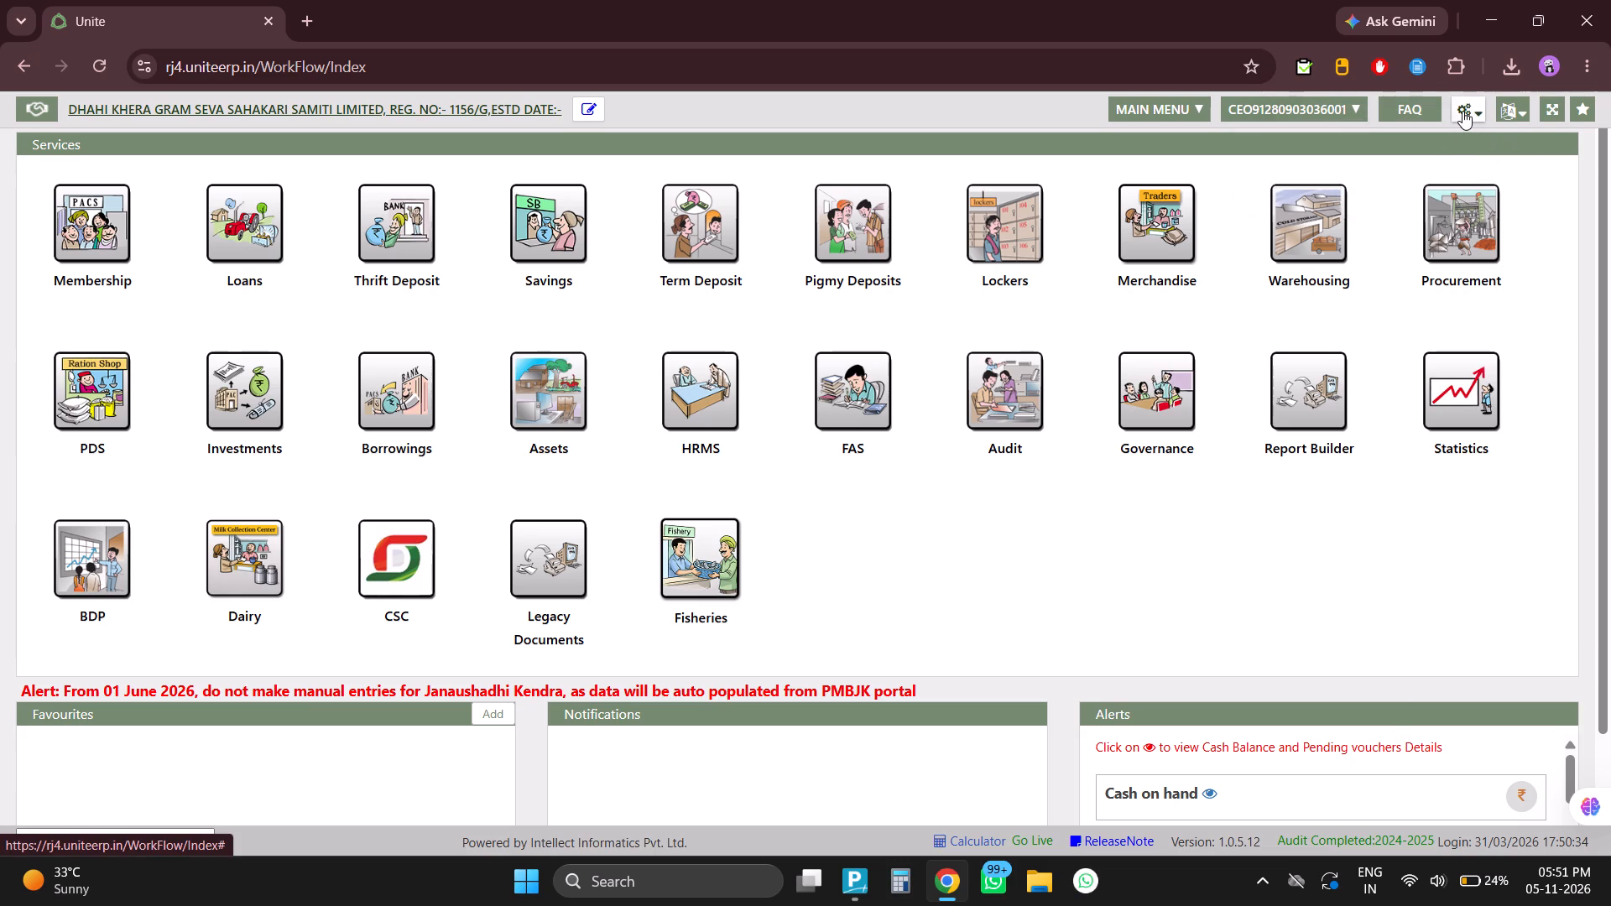
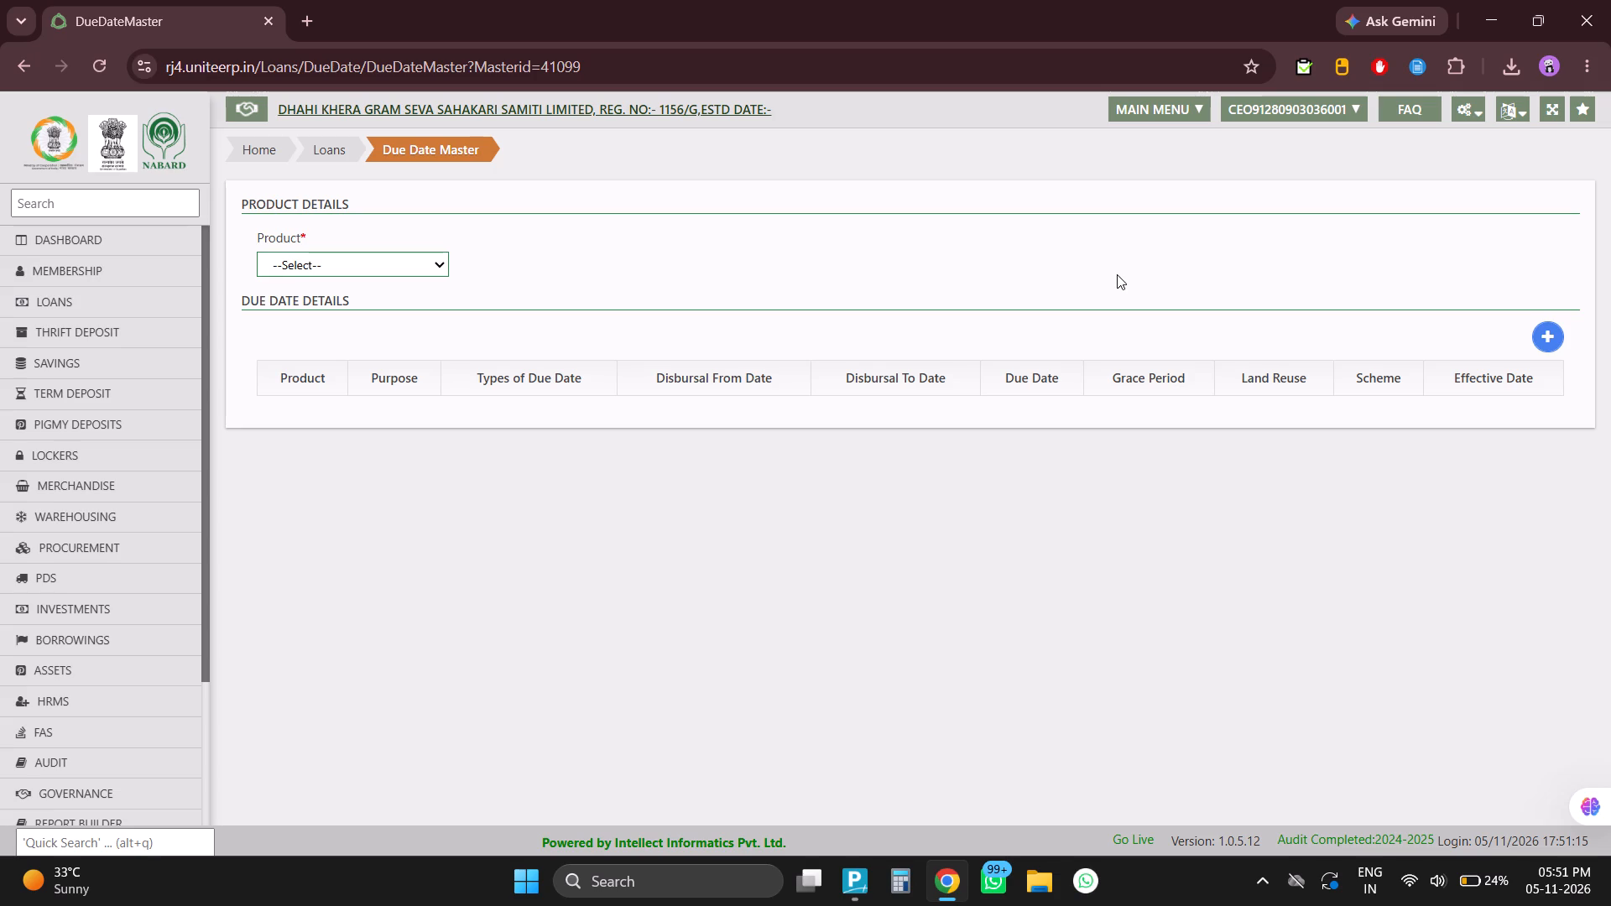
Open the member-wise due date details for the Normal KCC product.
left_click(434, 268)
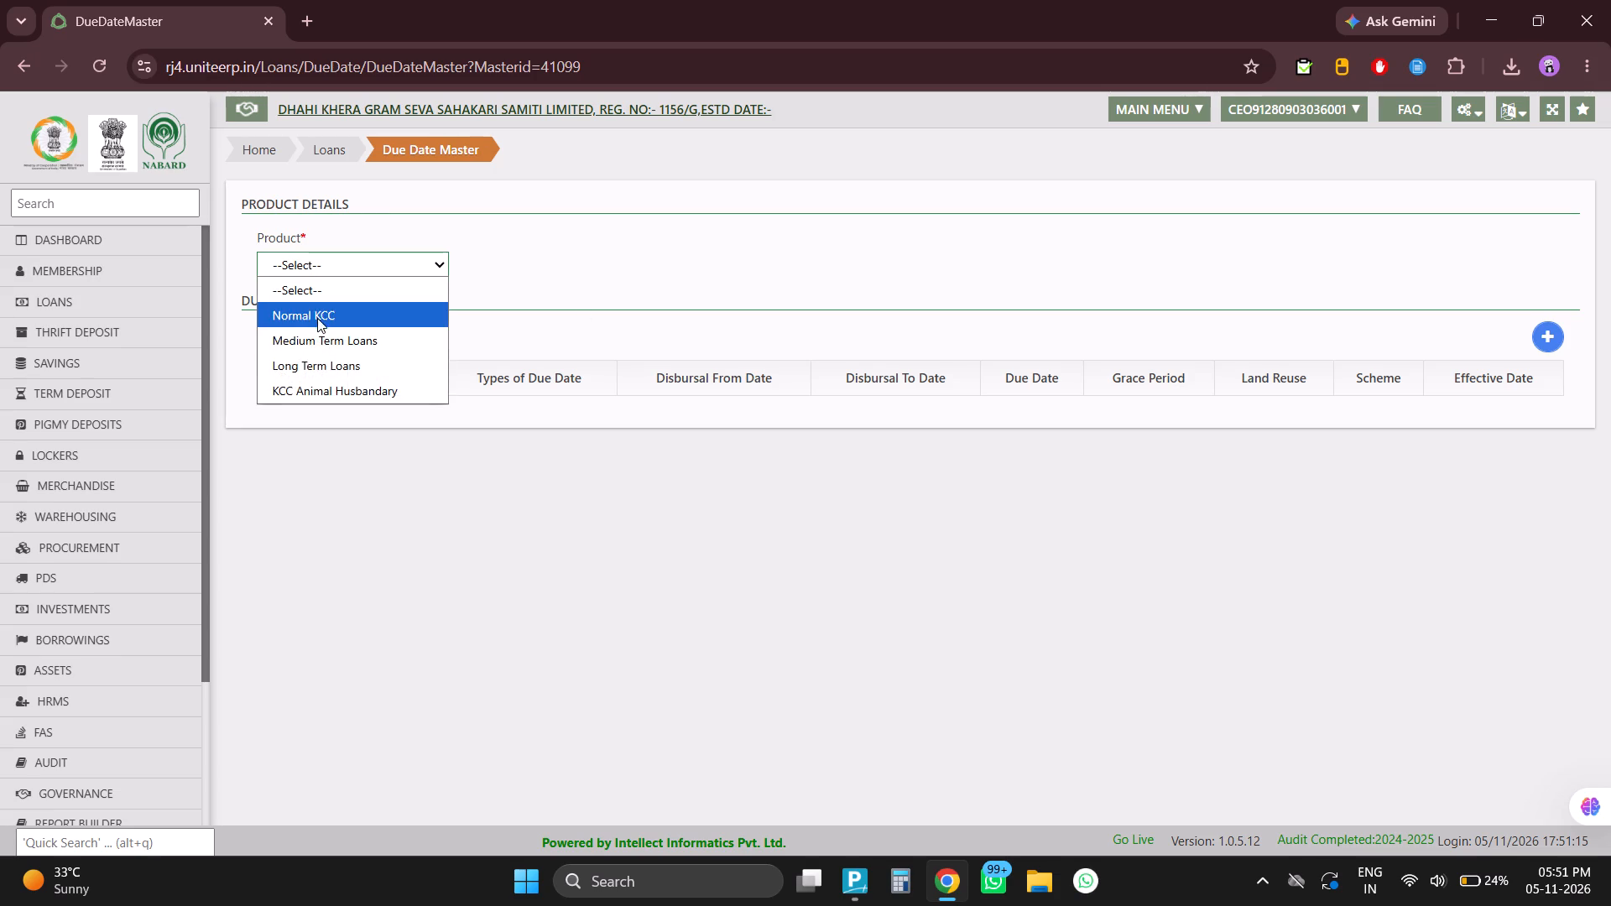
left_click(312, 314)
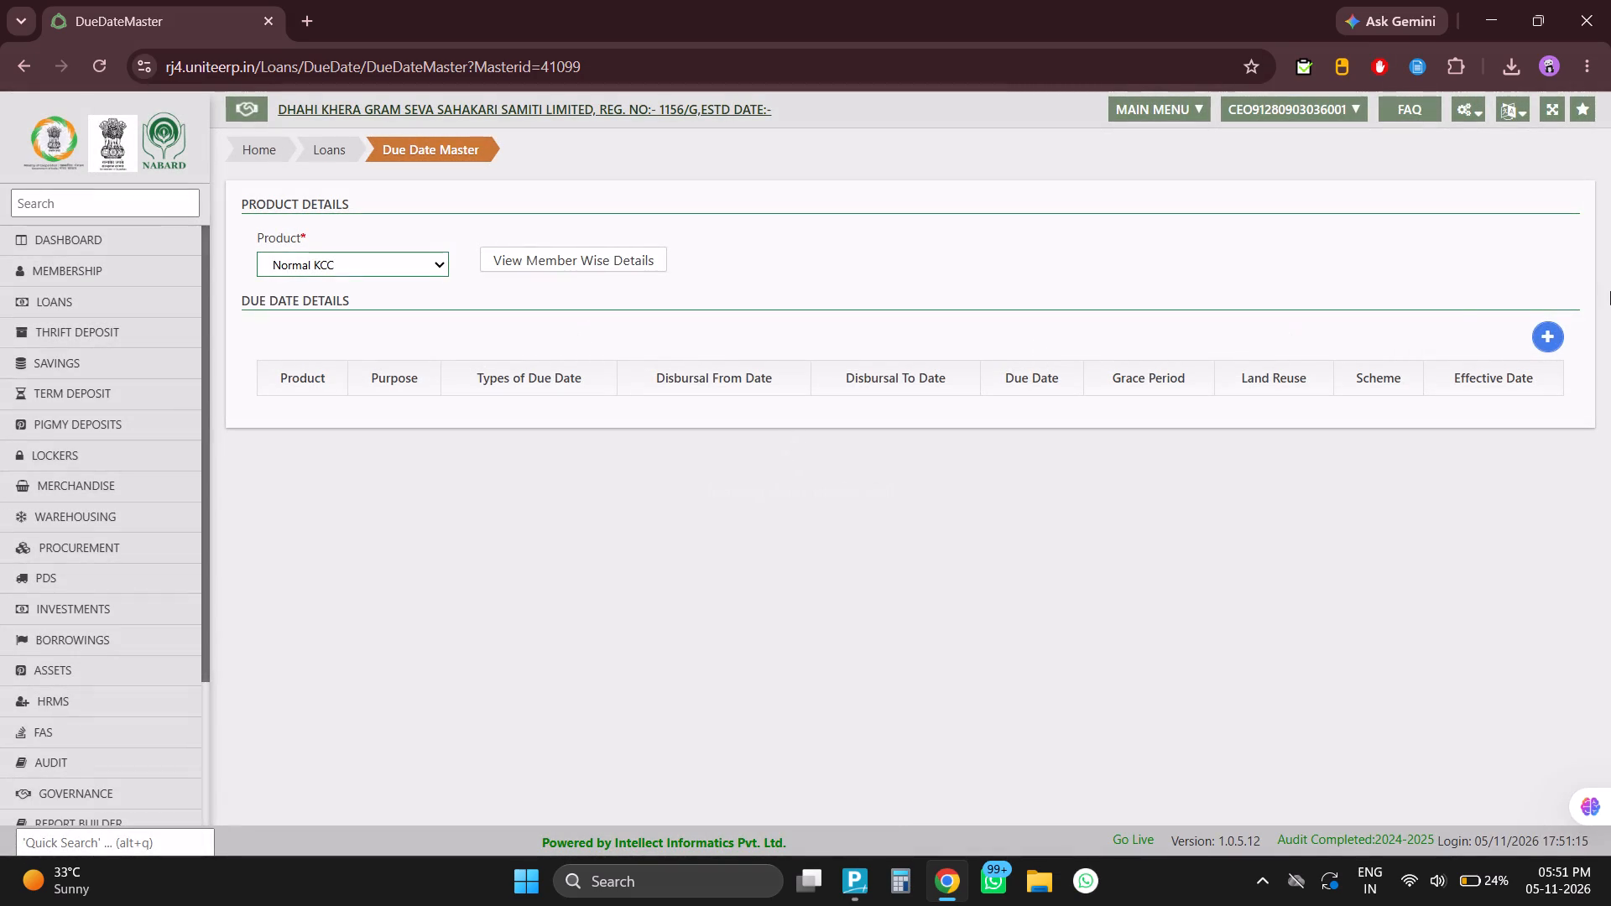
left_click(607, 254)
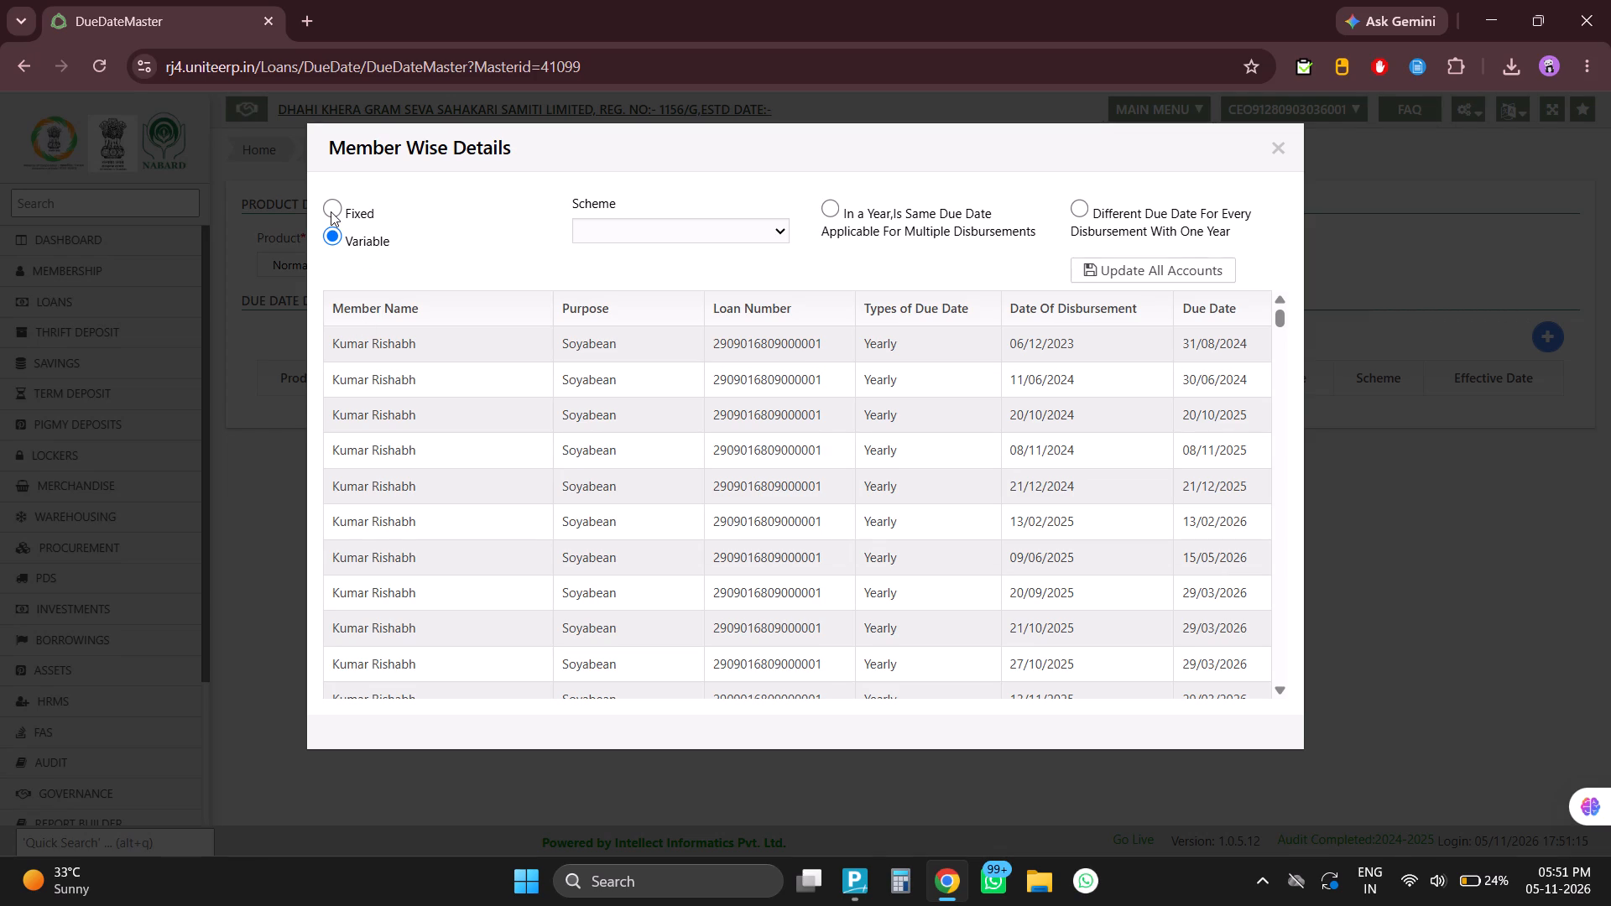
Choose the Fixed due date type with the first Mustard entry as purpose and All as scheme.
left_click(331, 211)
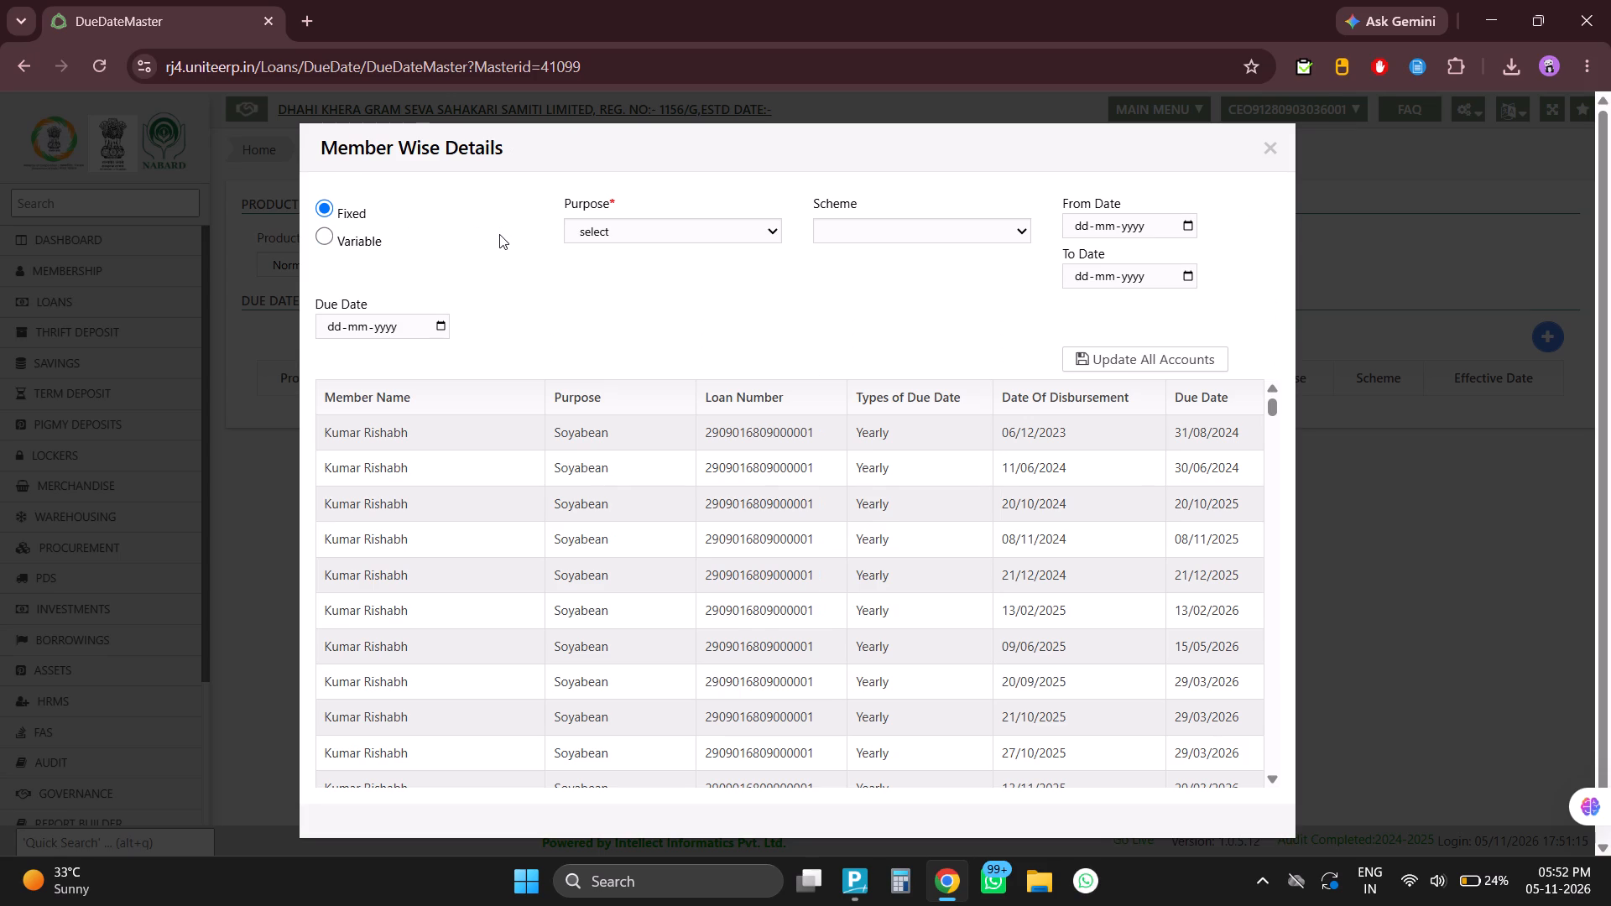
left_click(585, 236)
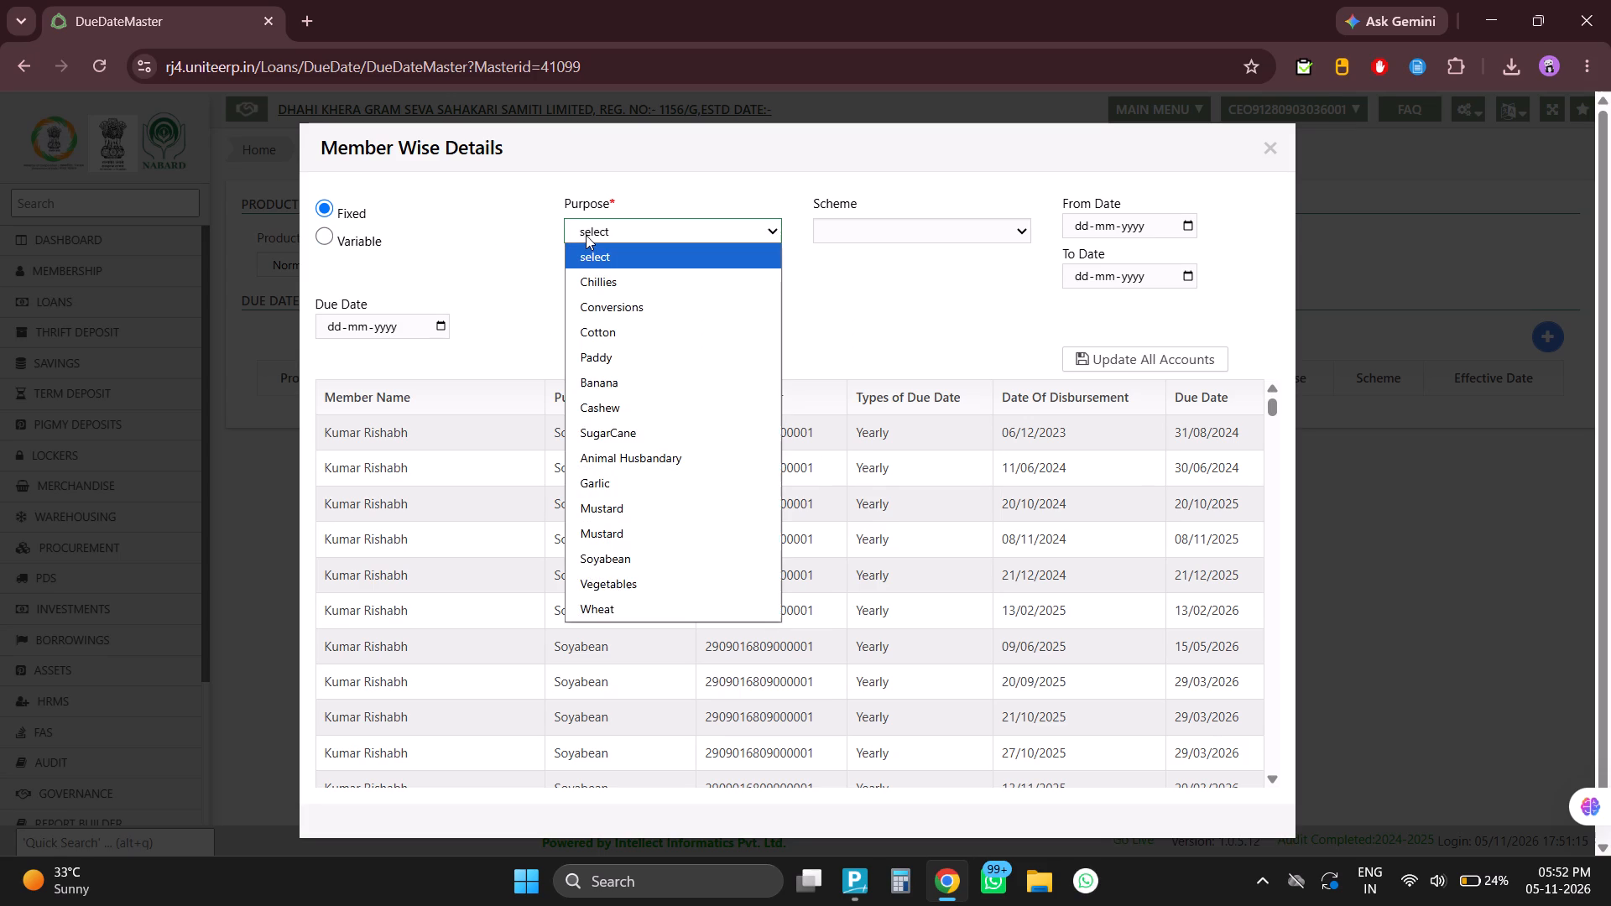
left_click(607, 508)
left_click(874, 219)
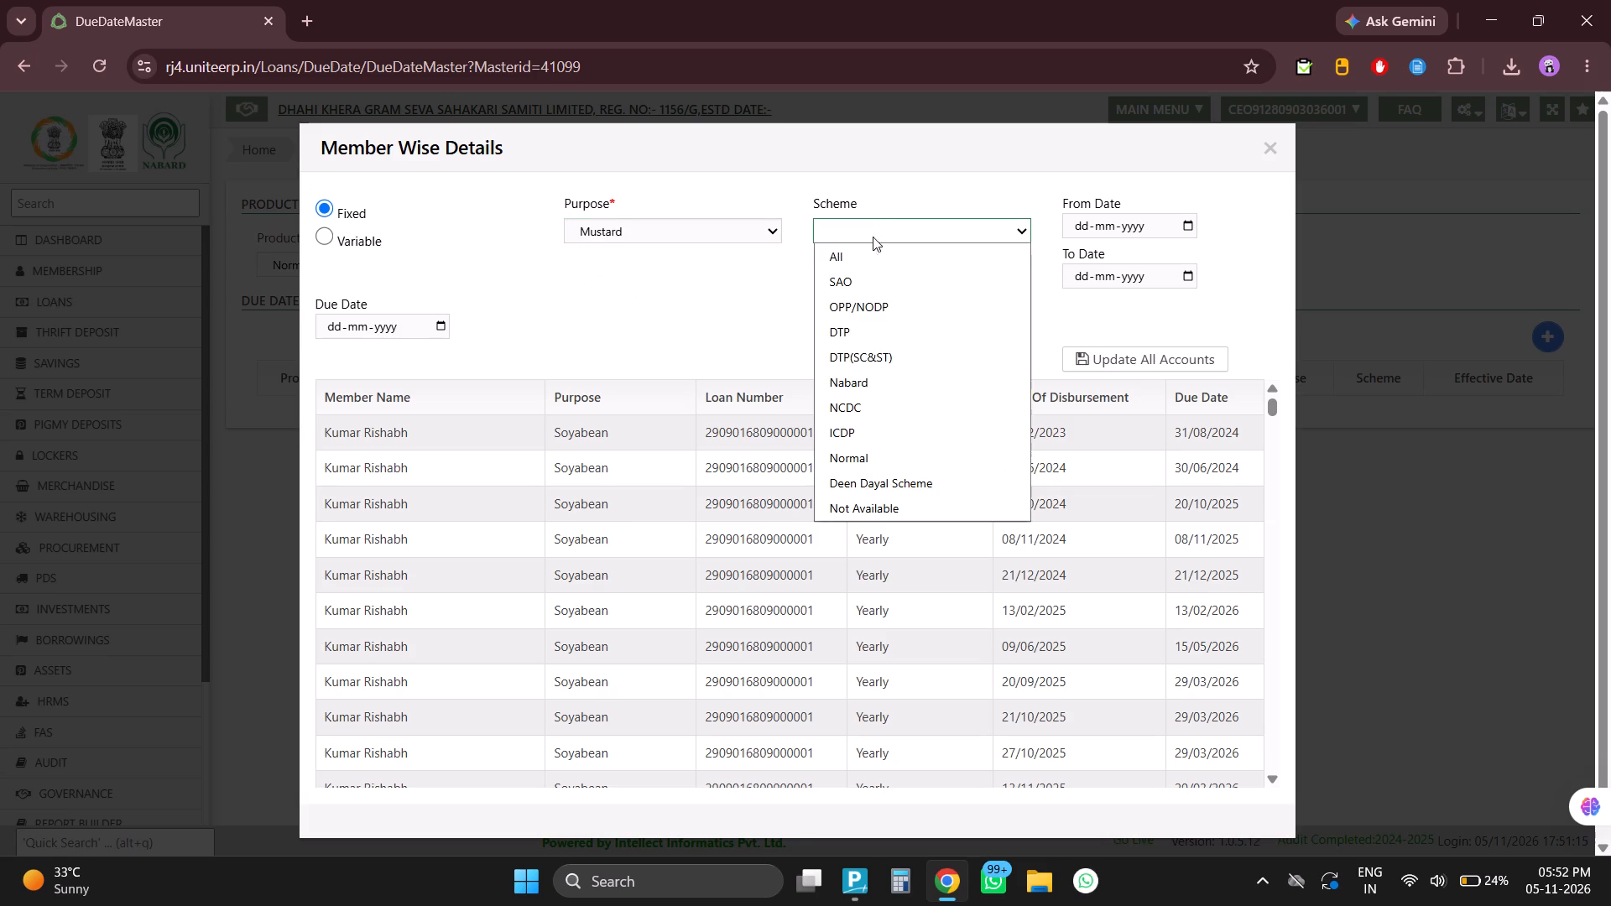
left_click(869, 256)
Set the date range for the Mustard accounts from 01-04-2025 to 31-03-2026.
left_click(1084, 222)
type("14")
key("Left")
key("1")
key("Right")
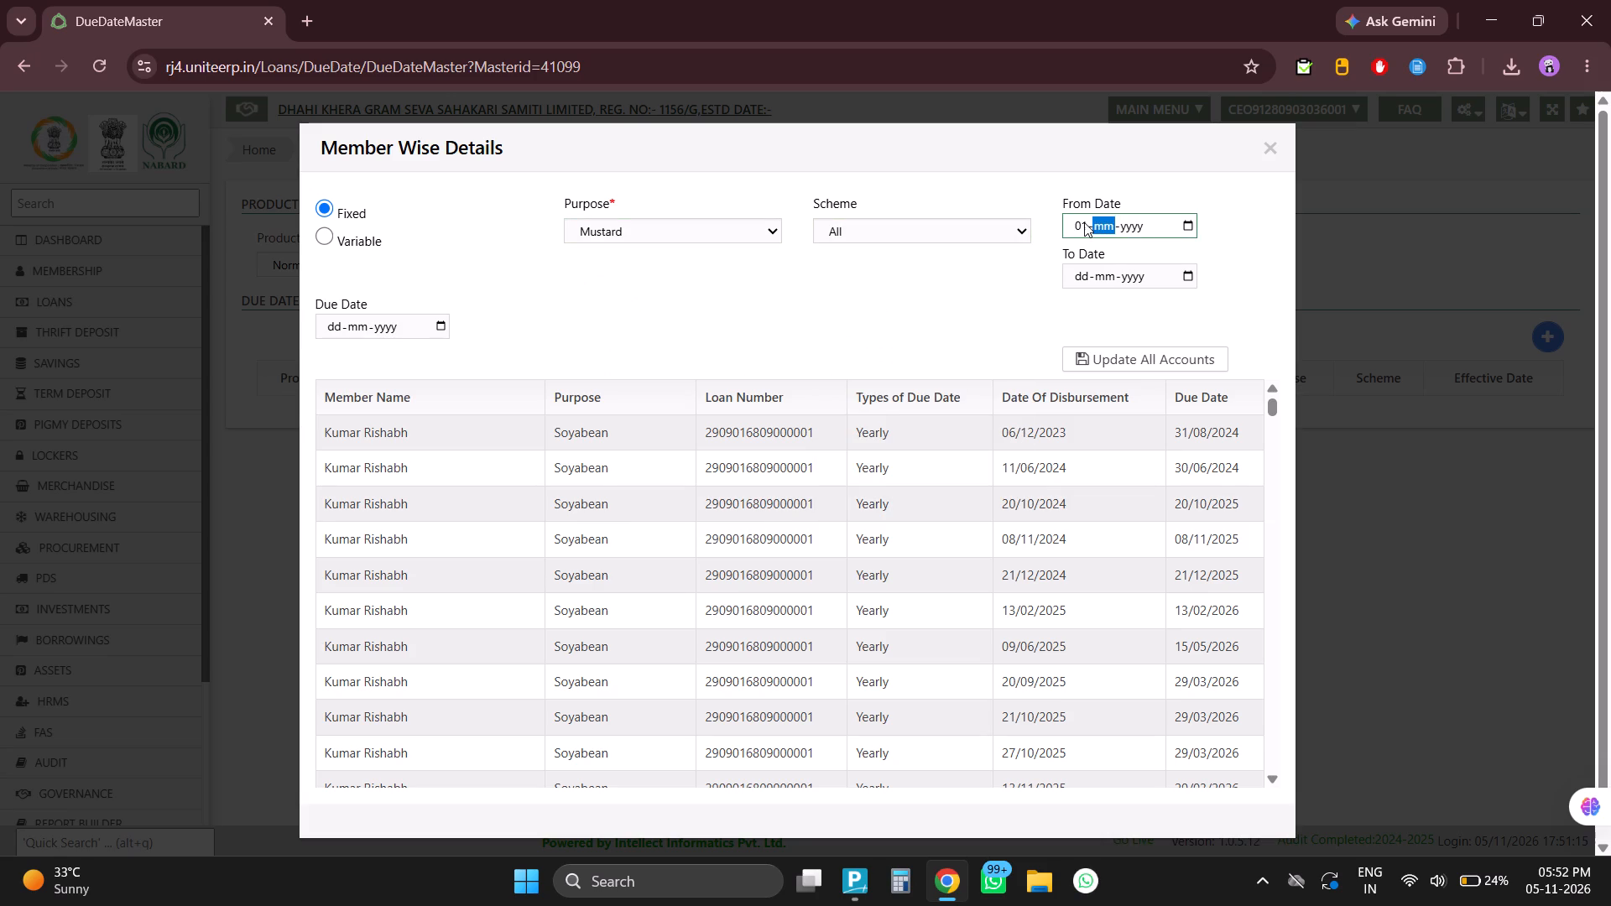
type("42025")
left_click(1076, 280)
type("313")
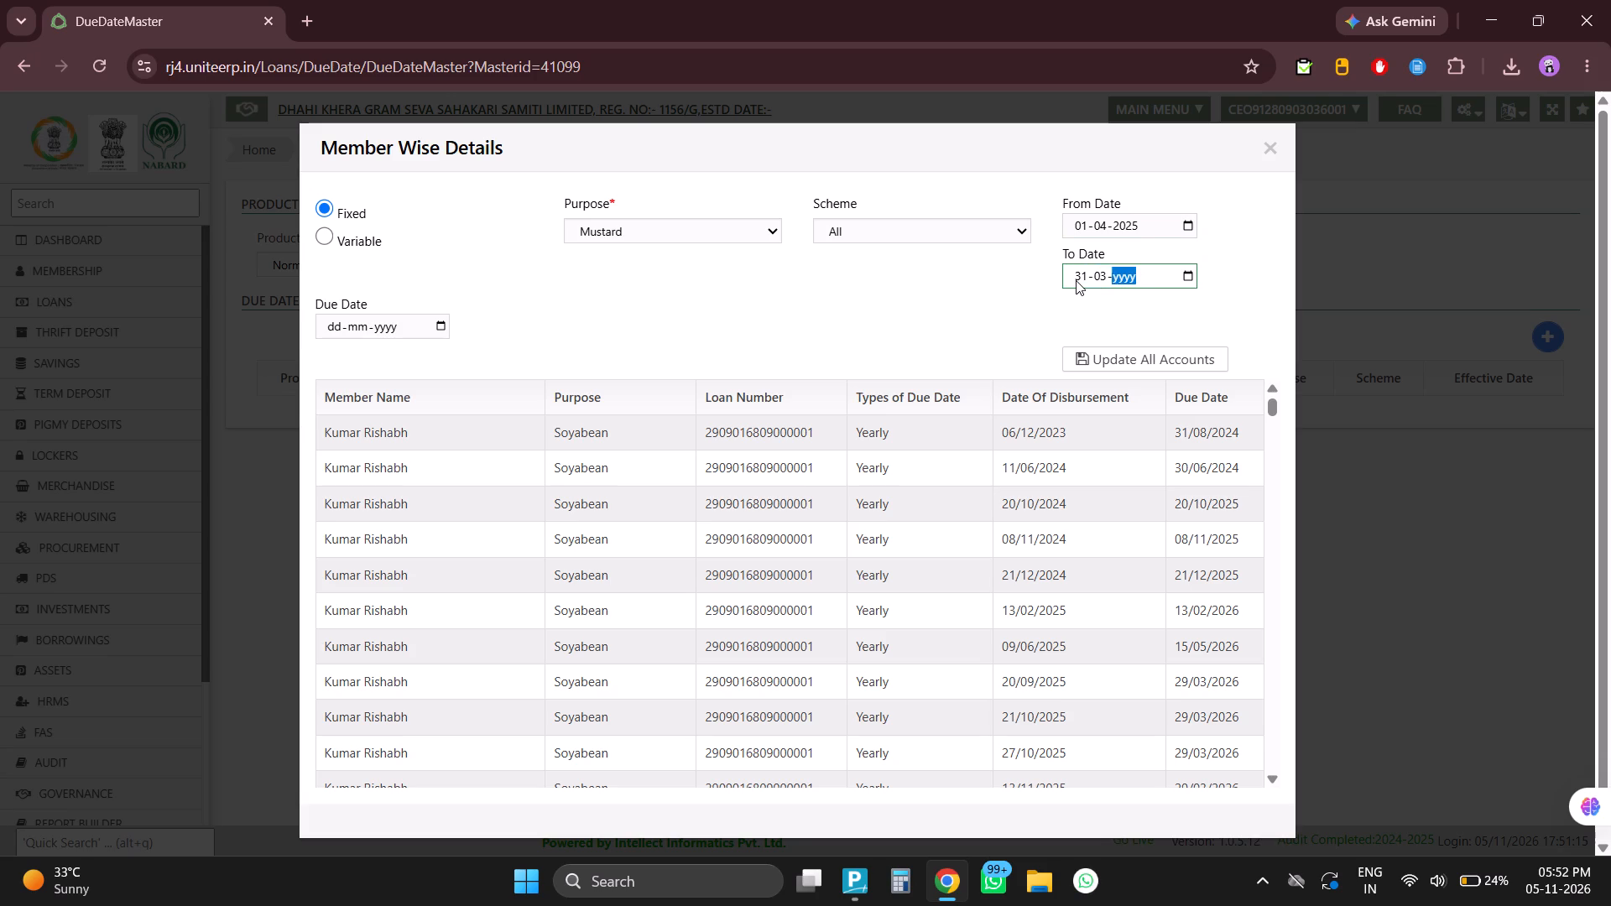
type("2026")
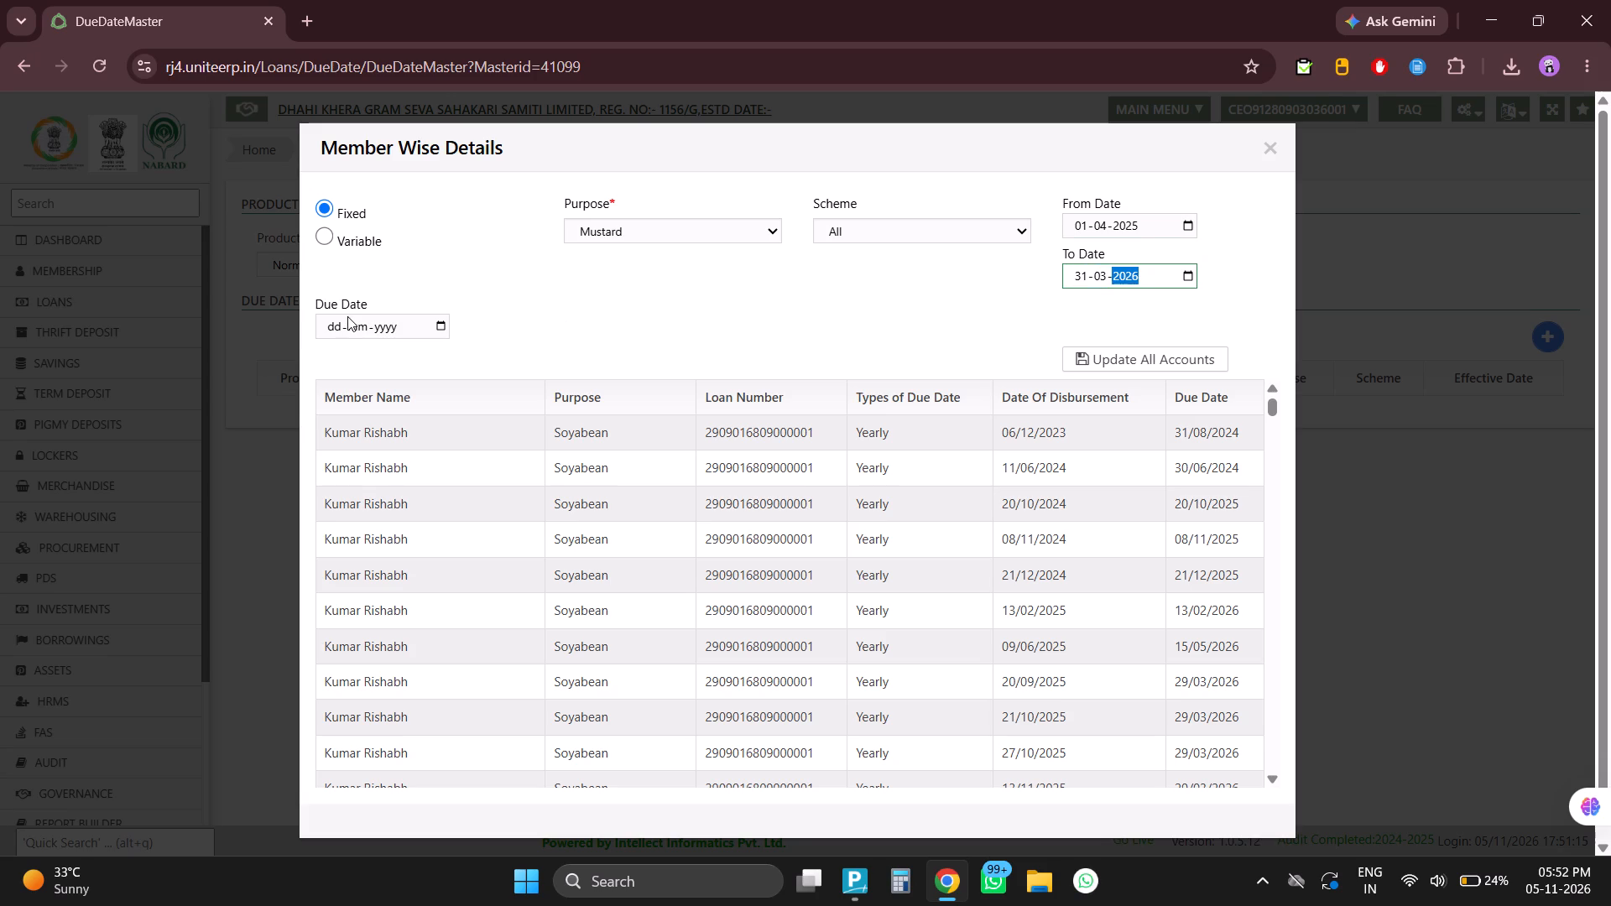
Set the due date to 31-08-2026 and apply it to all accounts matching the Mustard criteria.
left_click(329, 322)
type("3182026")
left_click(559, 268)
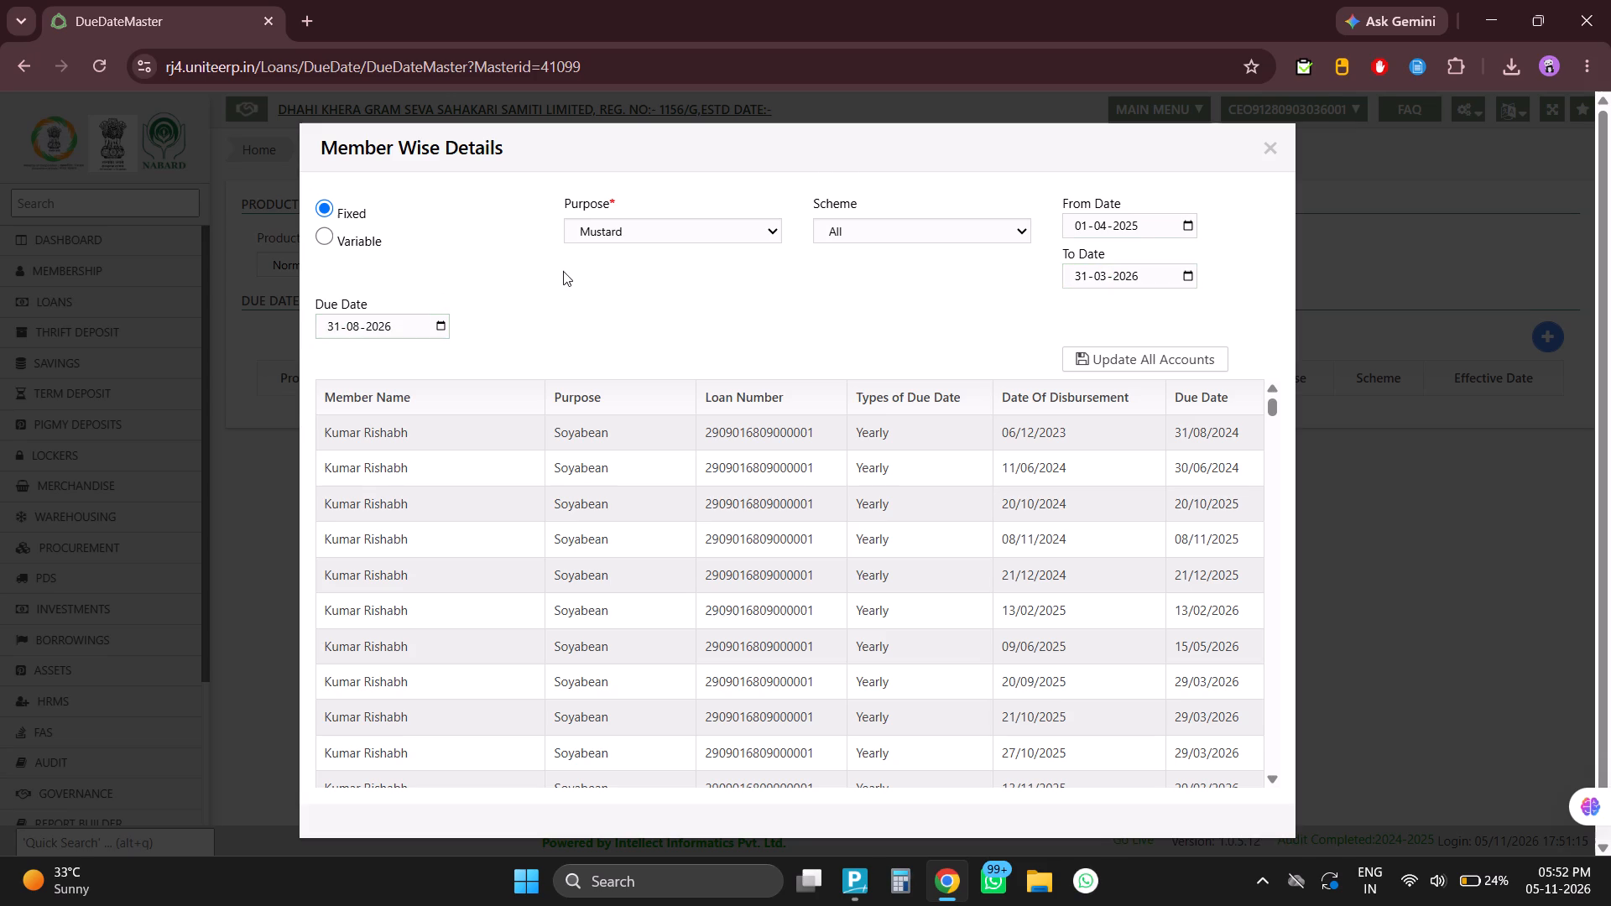
left_click(1108, 348)
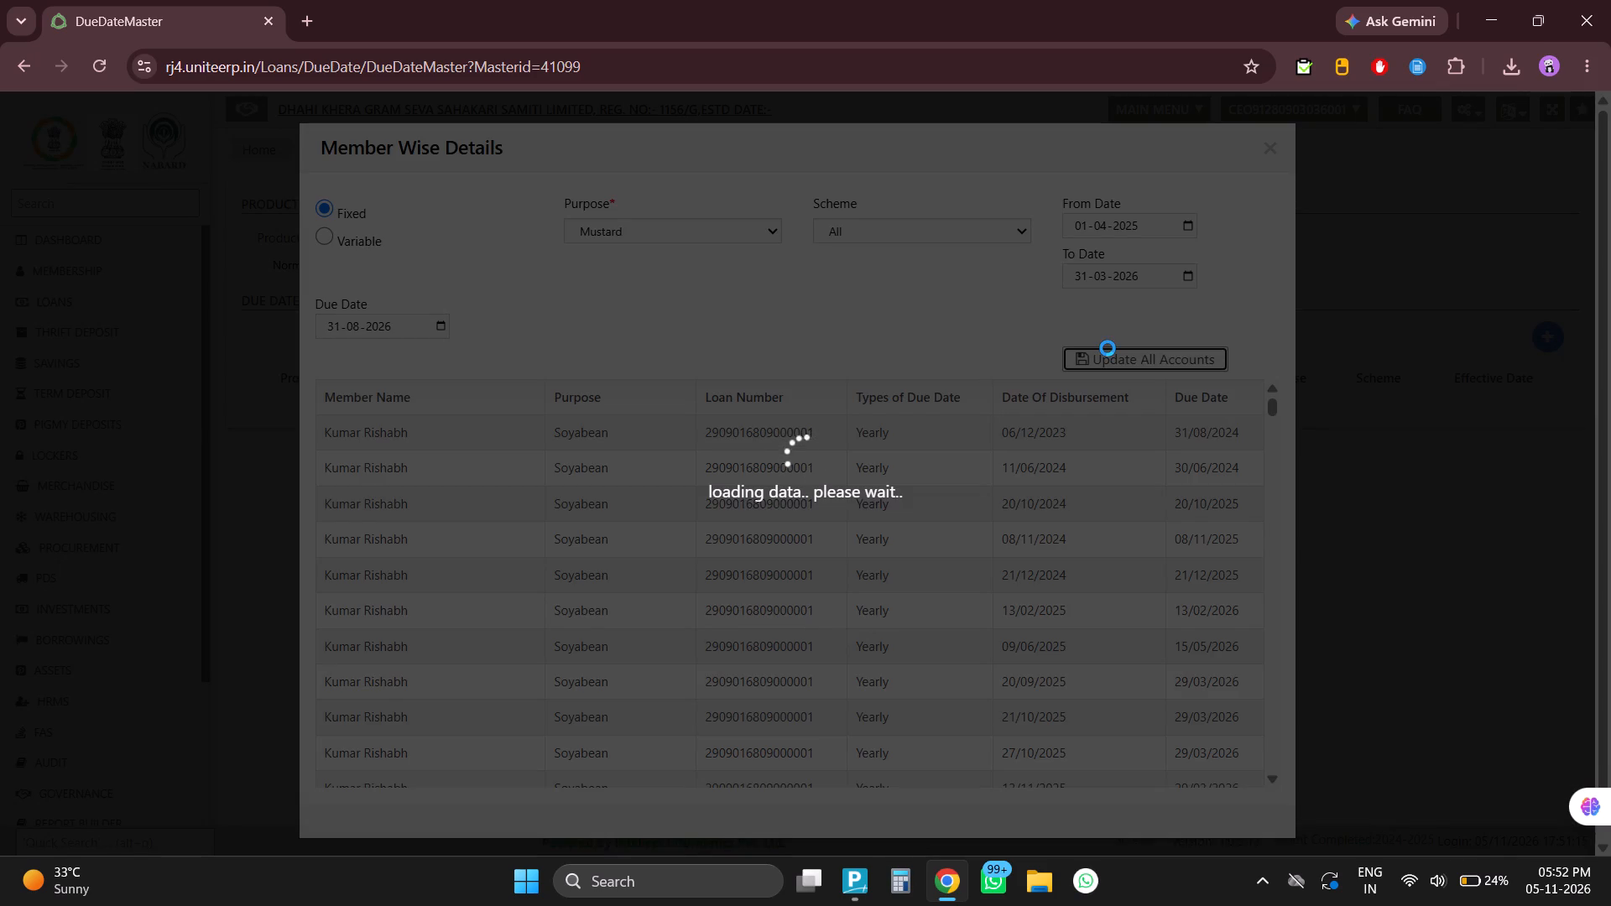
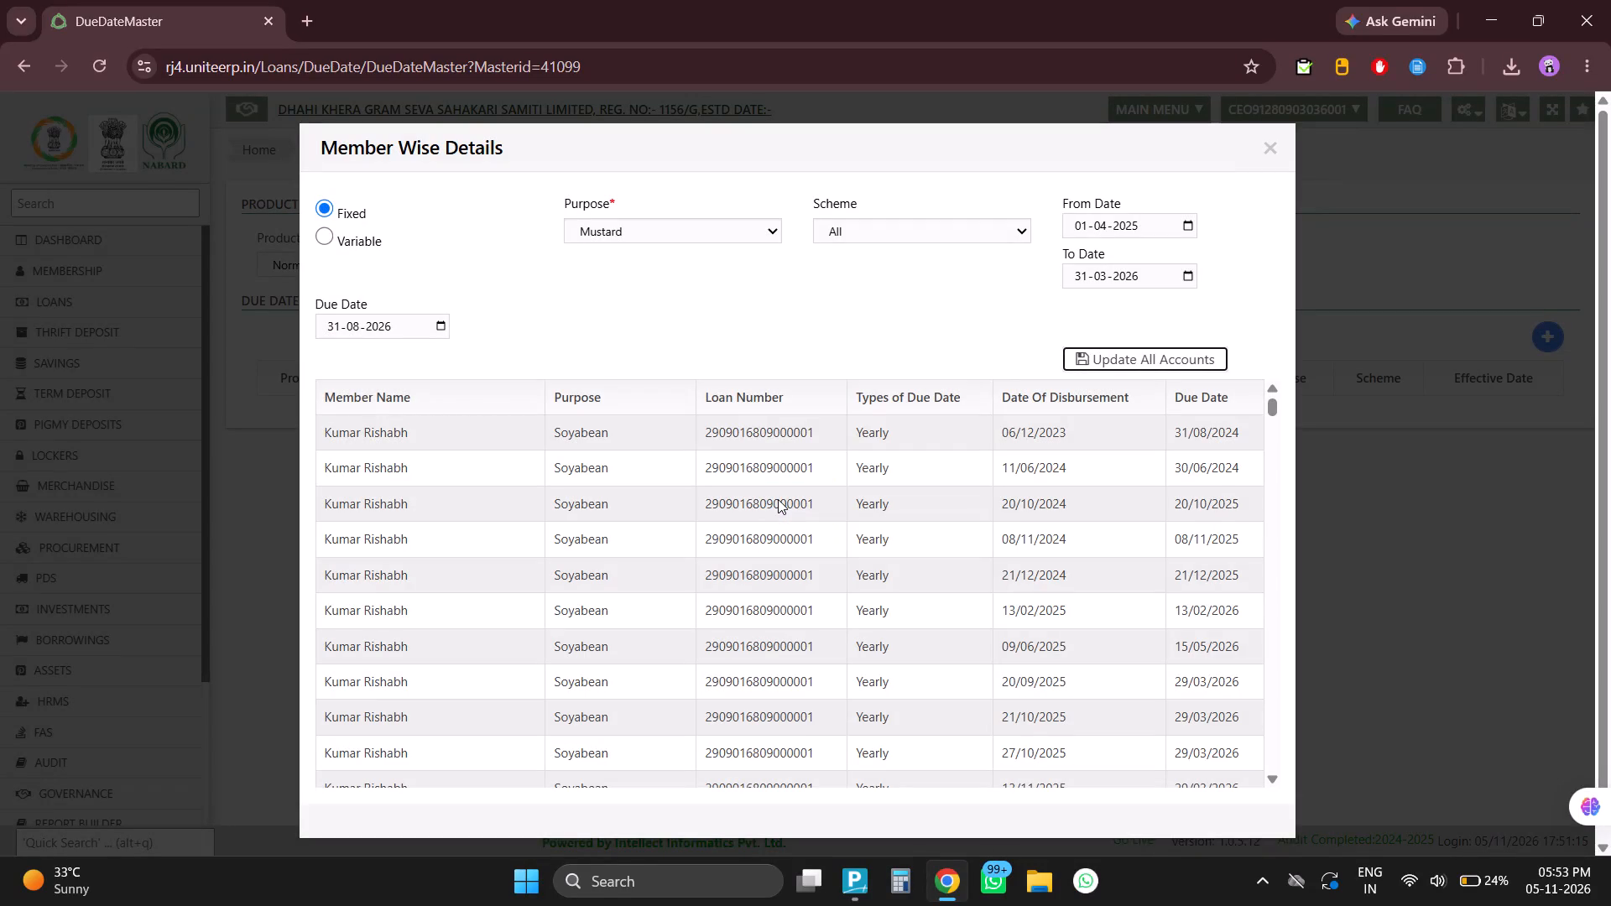
Change the scheme to SAO for the Mustard purpose and update the due date on all matching accounts.
left_click(845, 225)
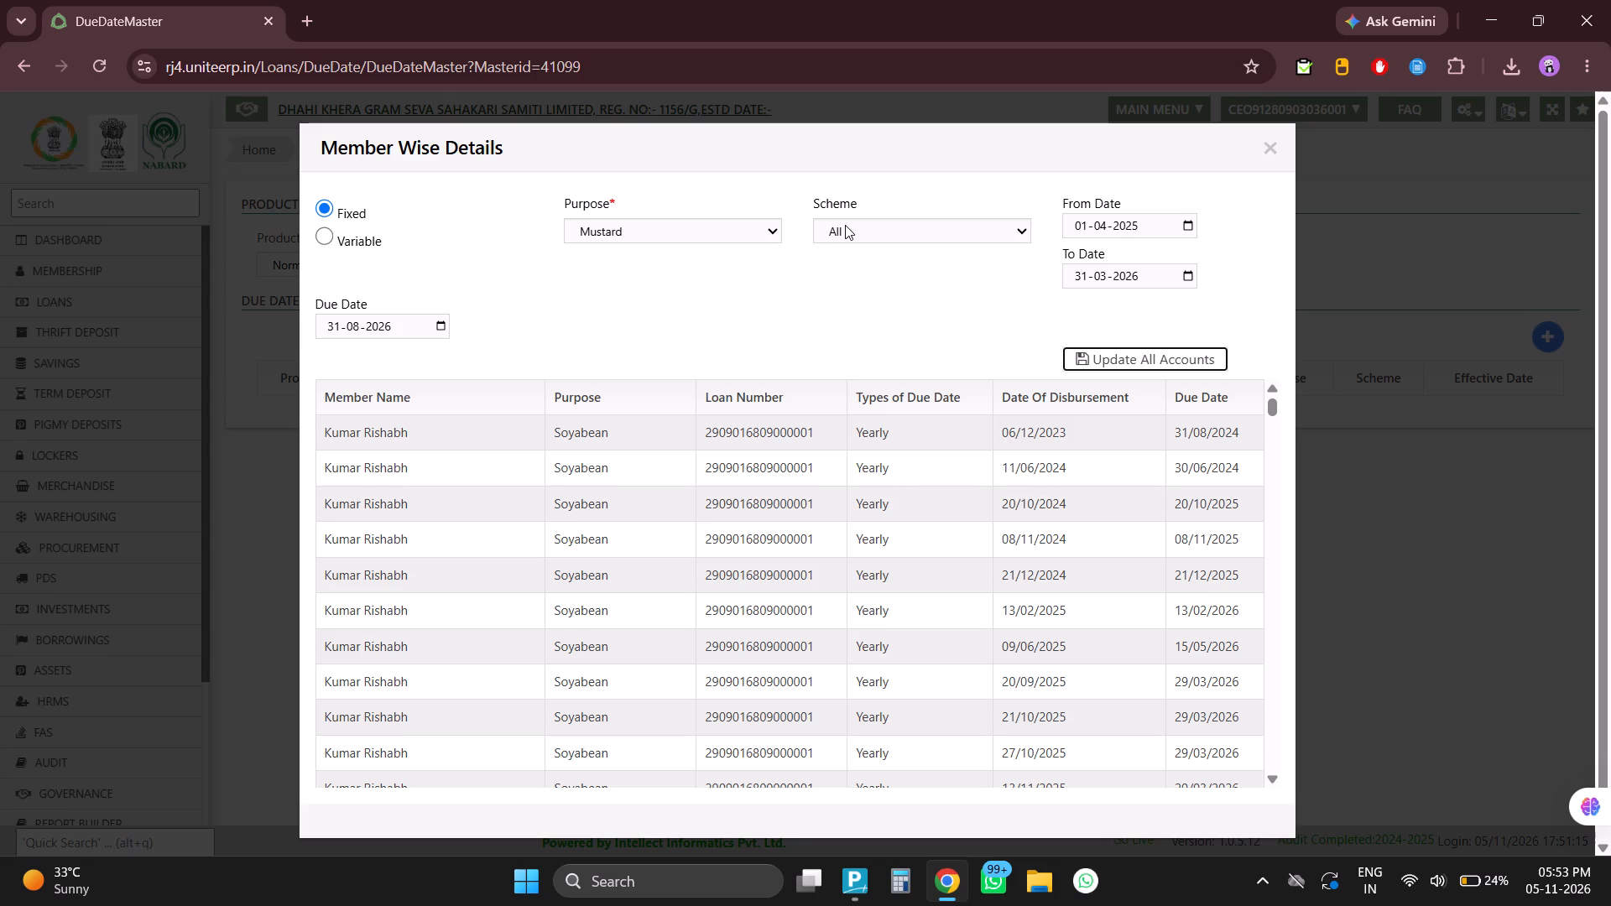
left_click(845, 225)
left_click(845, 225)
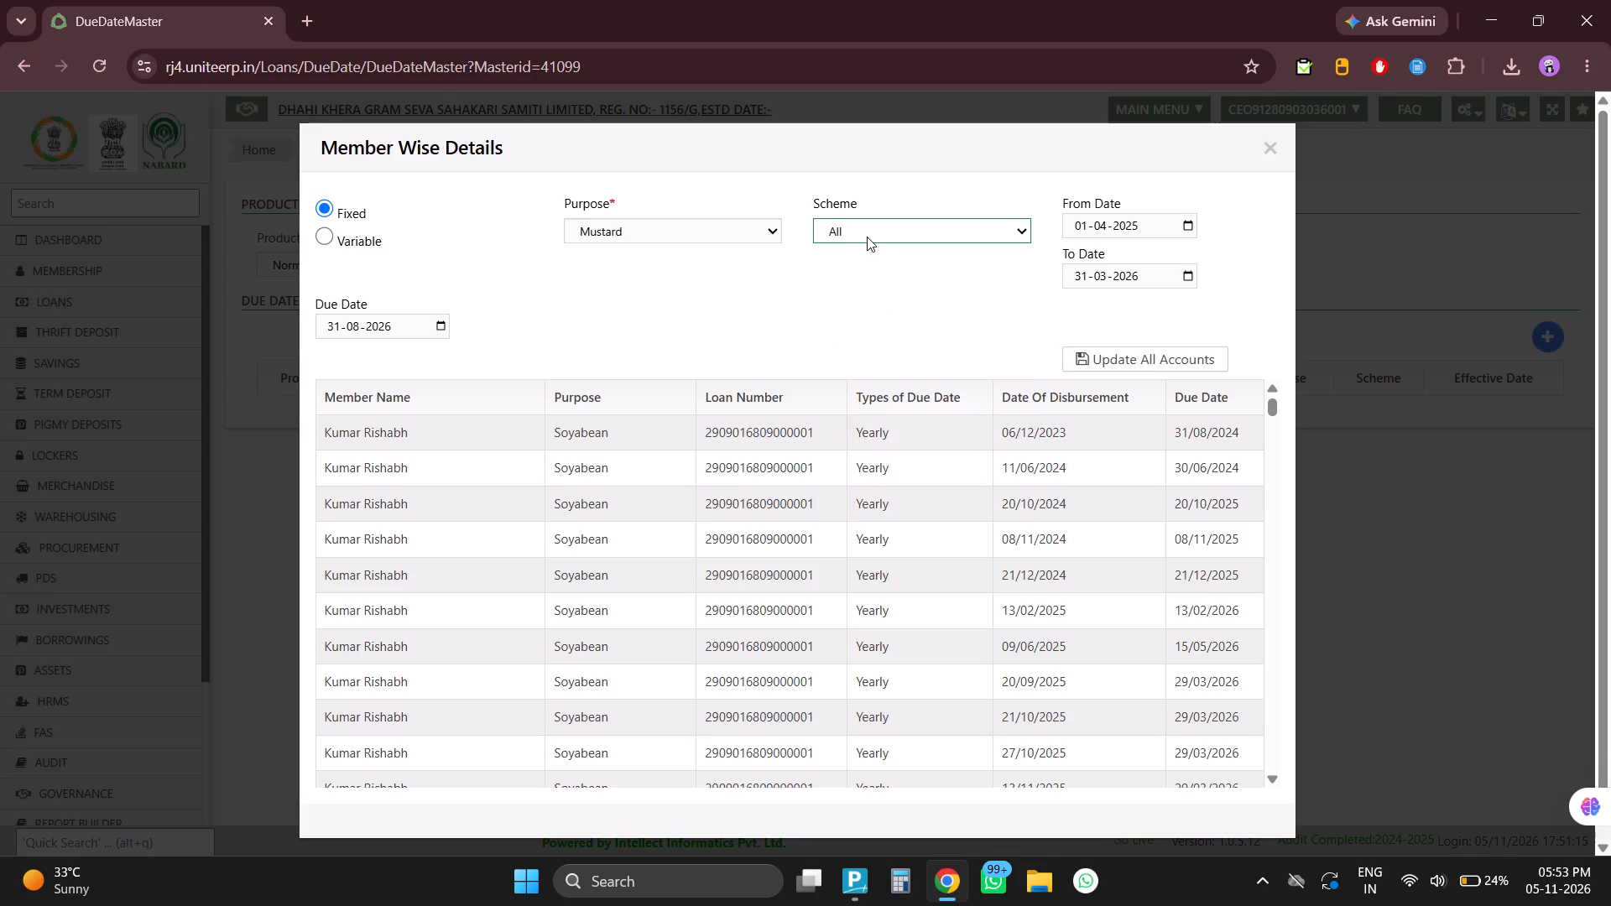
left_click(867, 237)
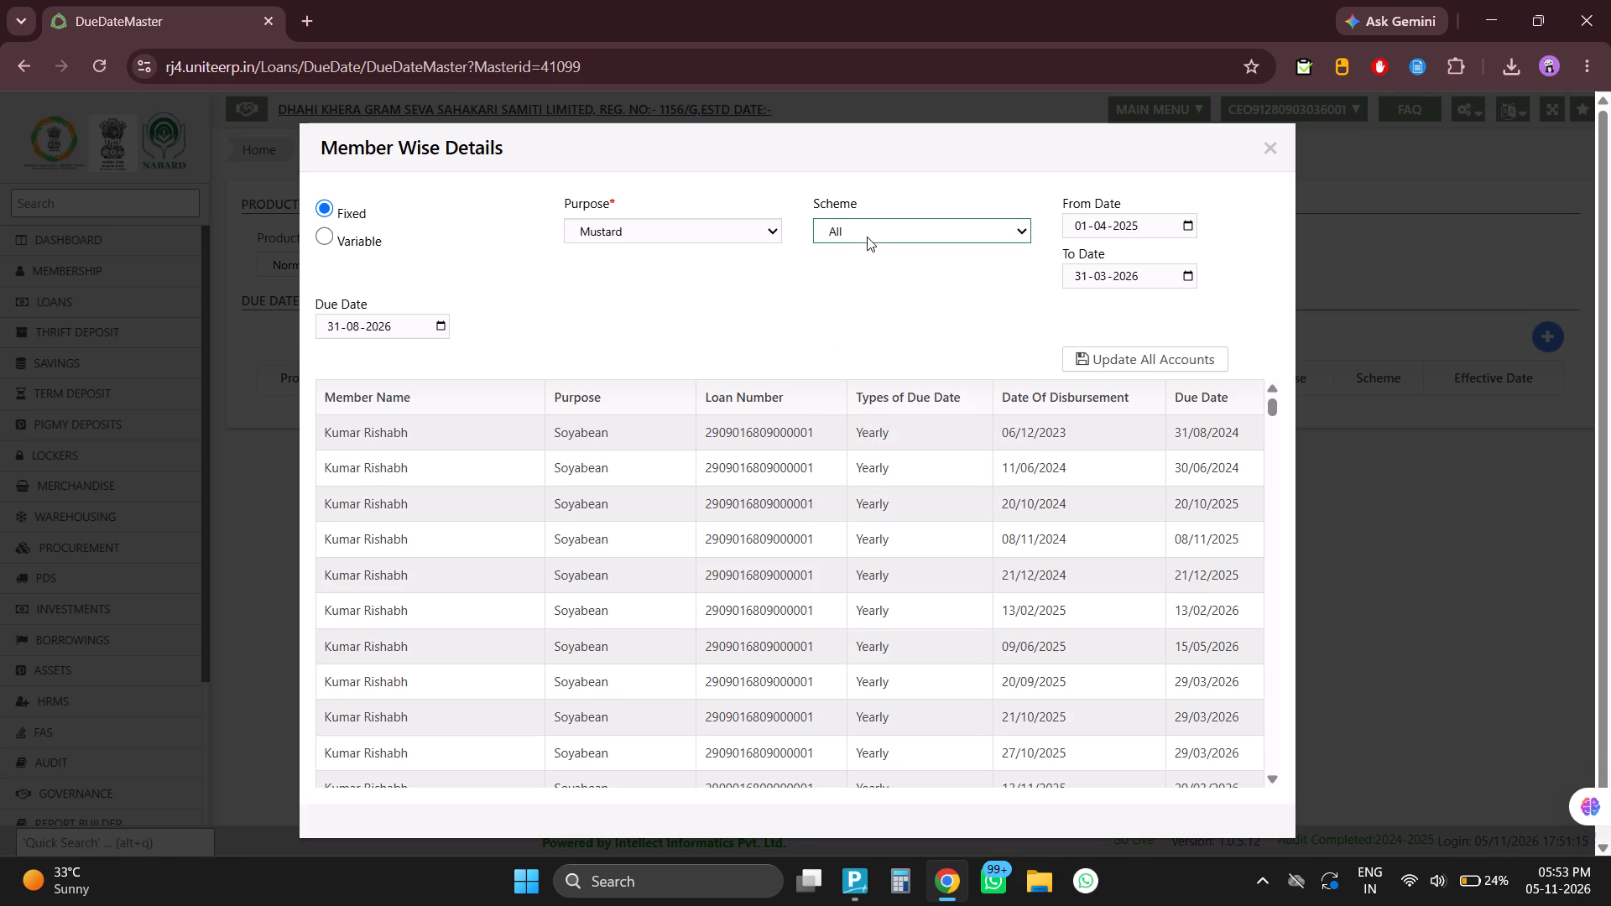
left_click(865, 233)
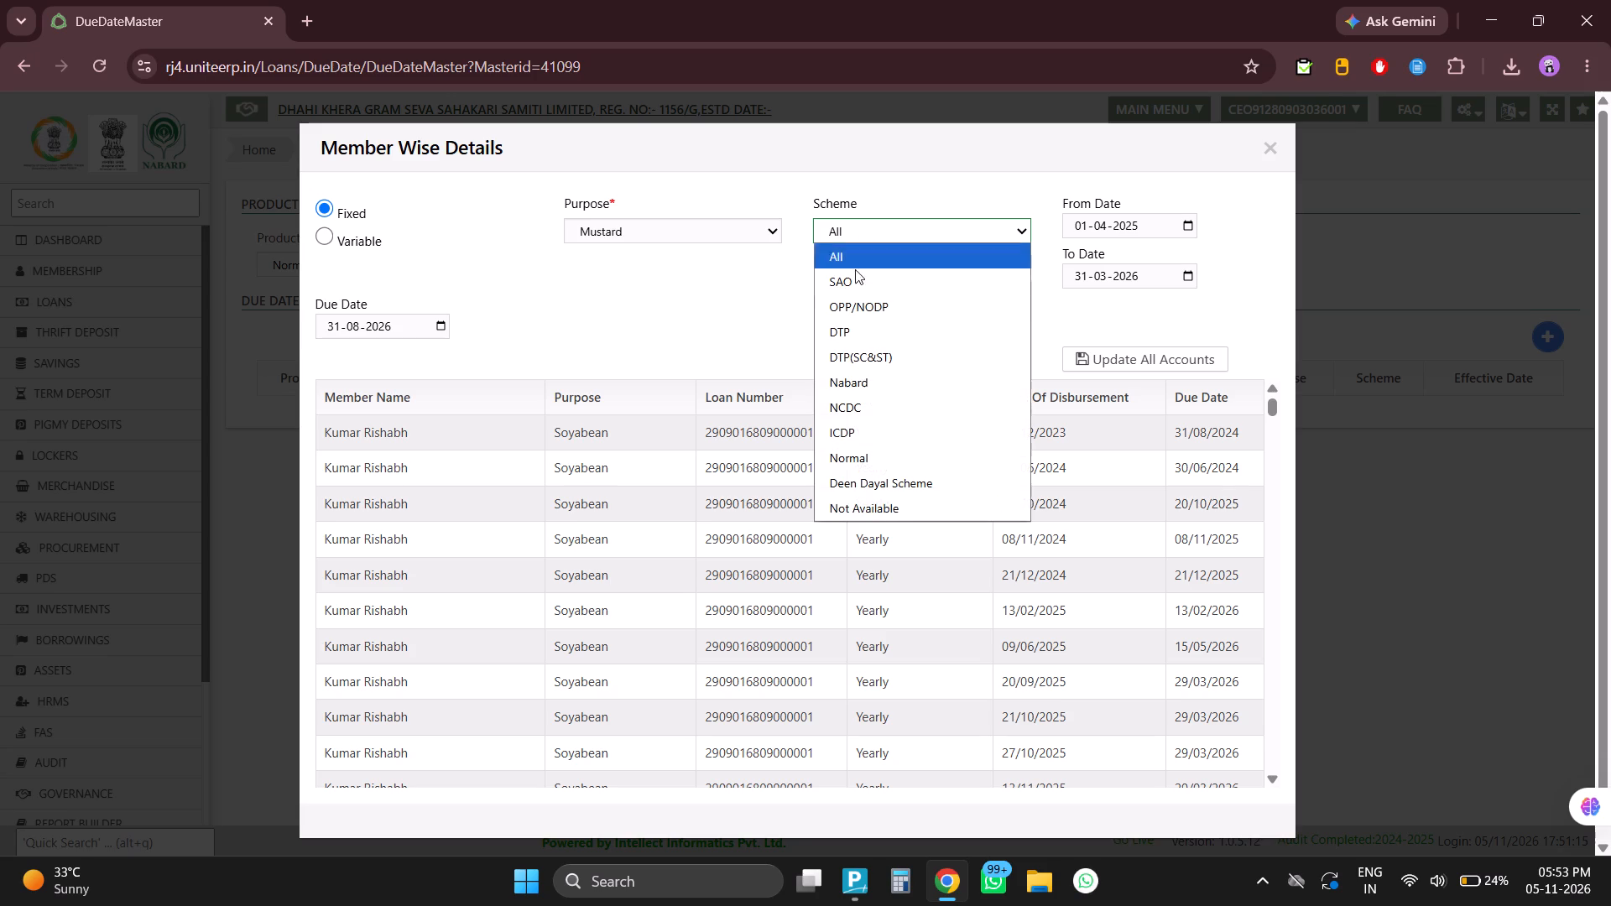
left_click(854, 271)
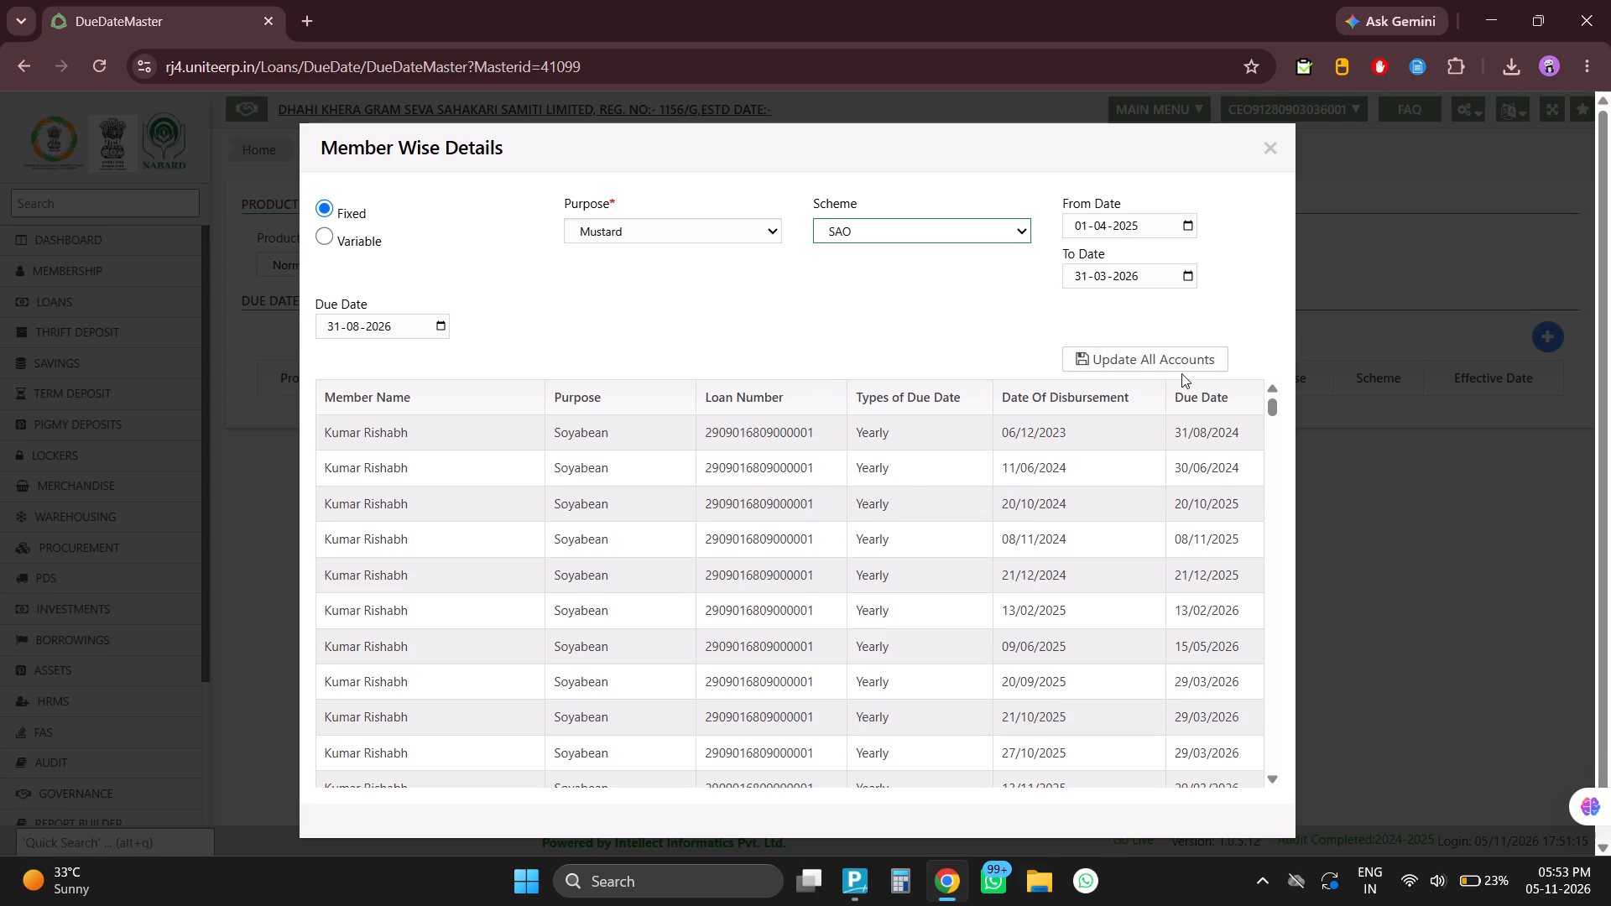
left_click(1162, 360)
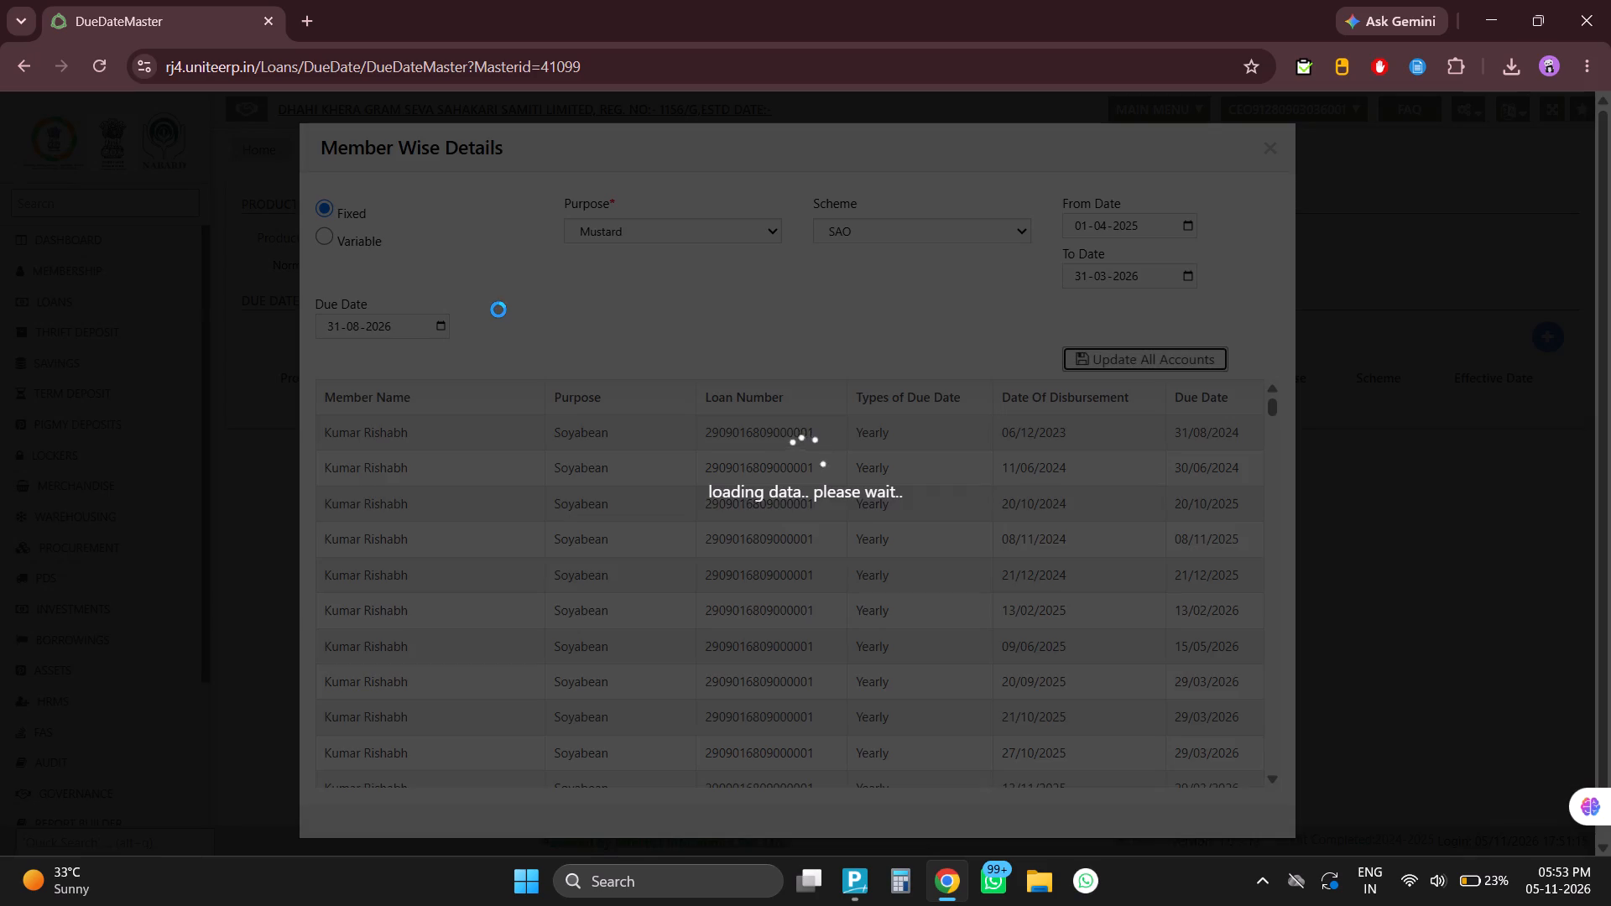
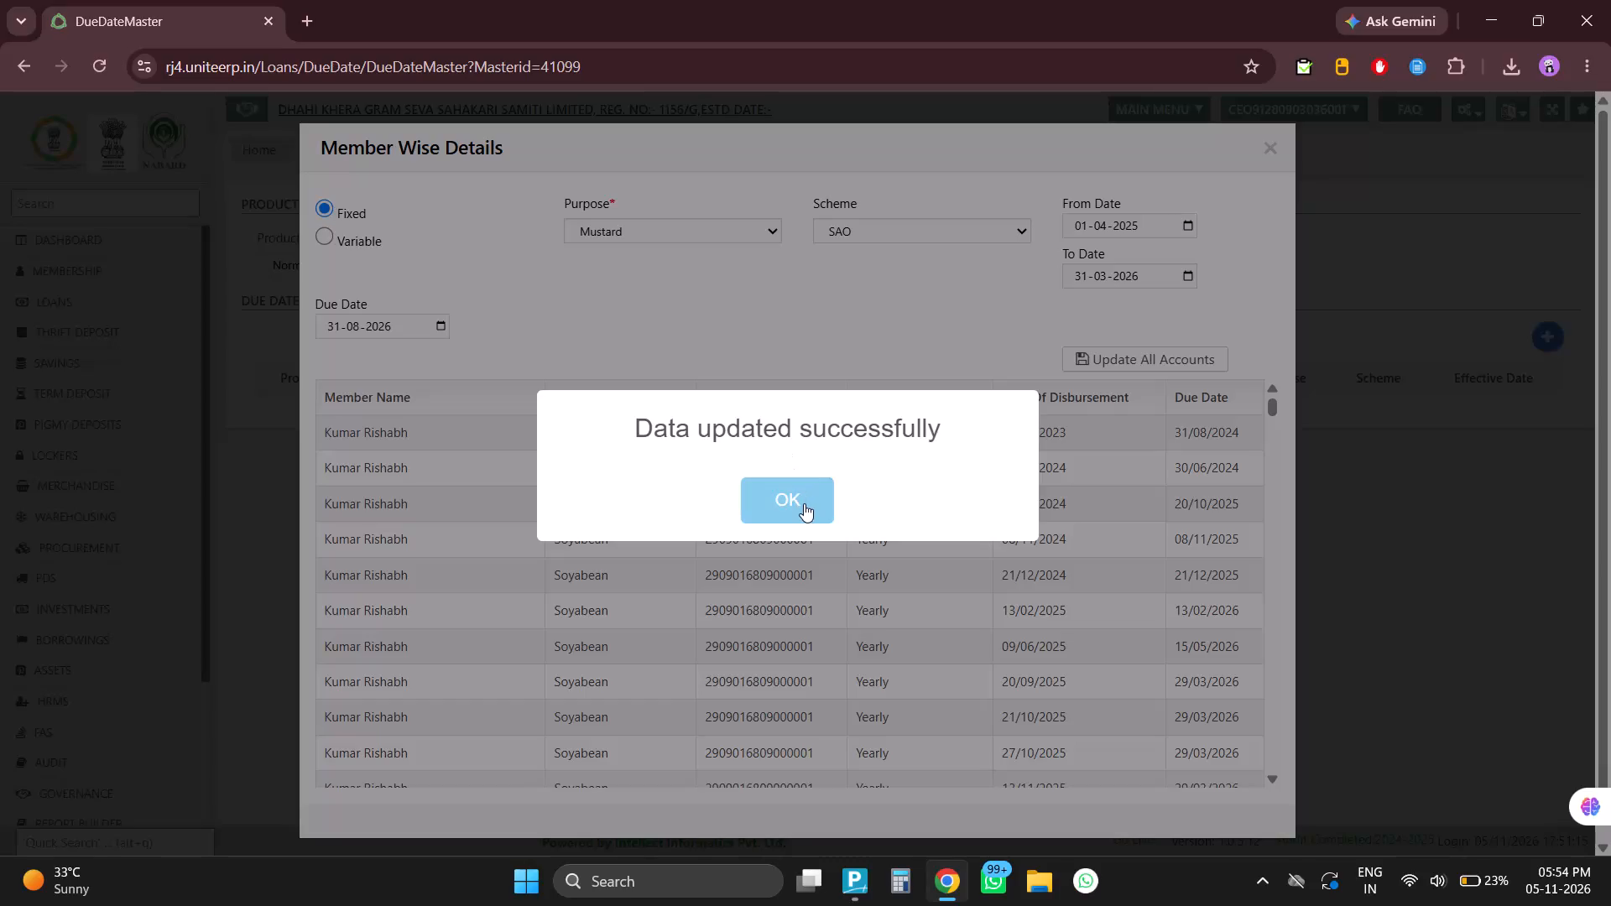
Change the scheme to Normal for the Mustard purpose and update the due date on all matching accounts.
left_click(858, 232)
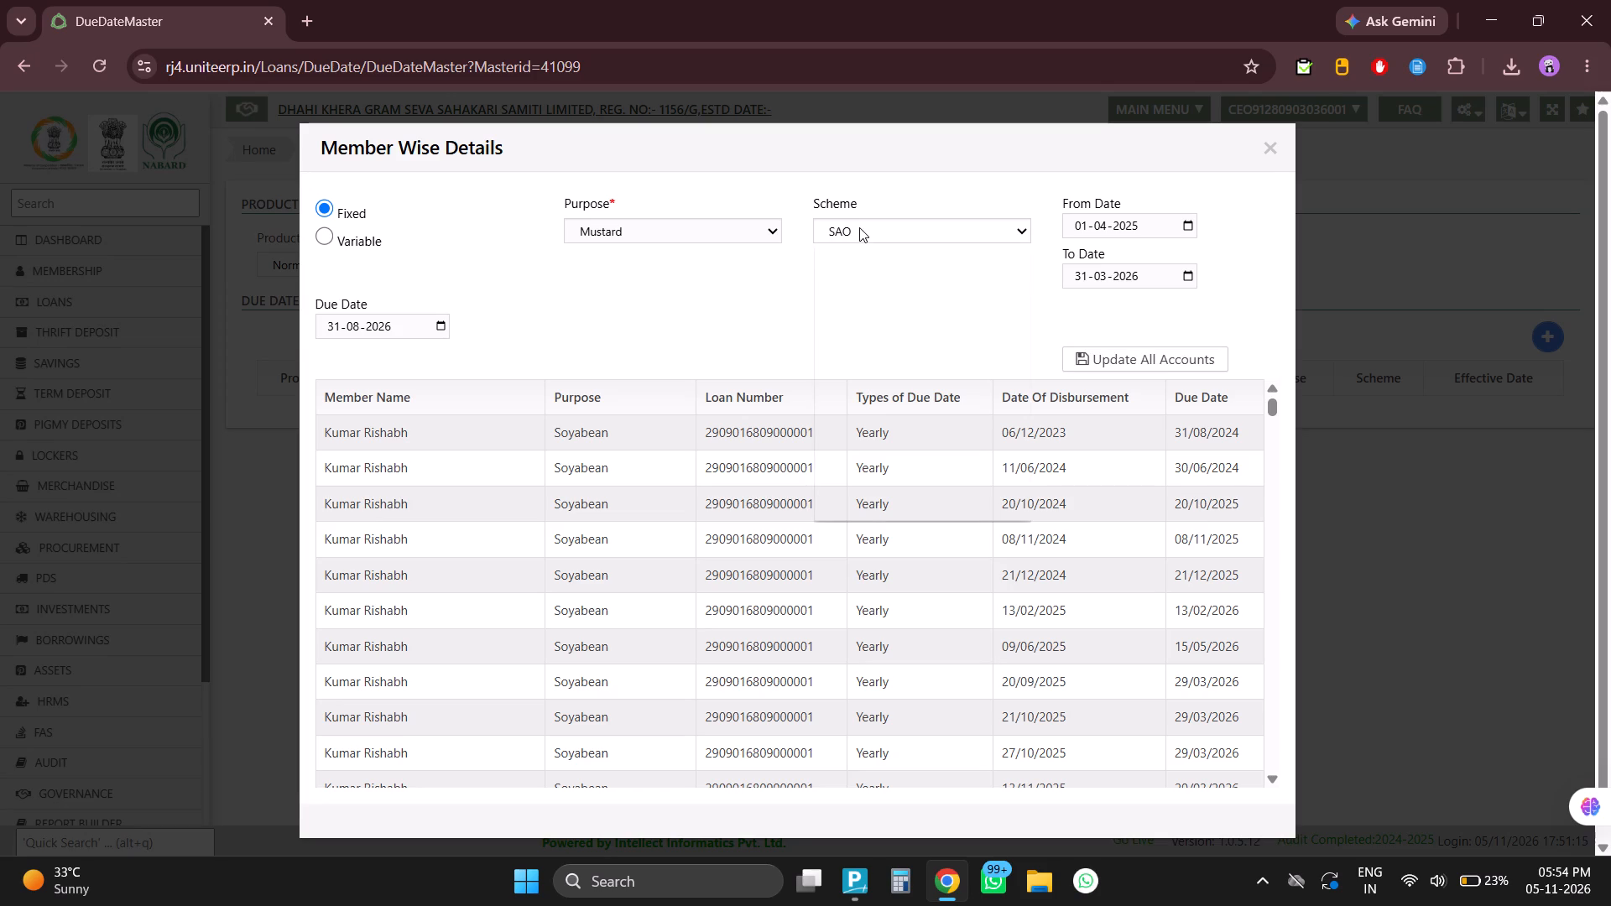
left_click(859, 227)
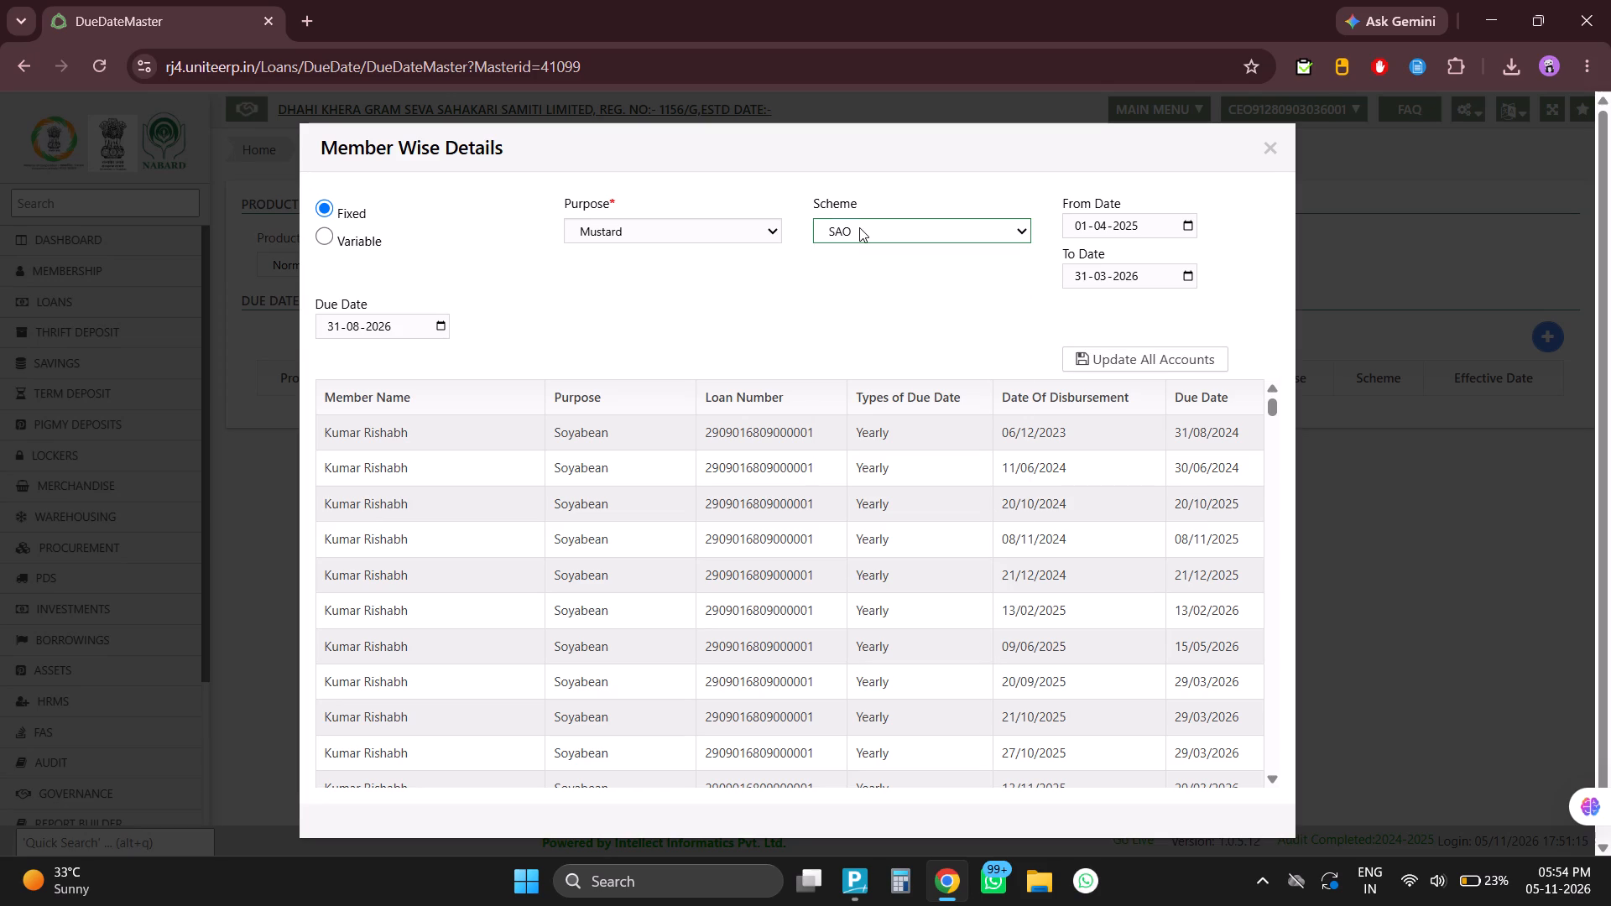
left_click(859, 227)
left_click(859, 227)
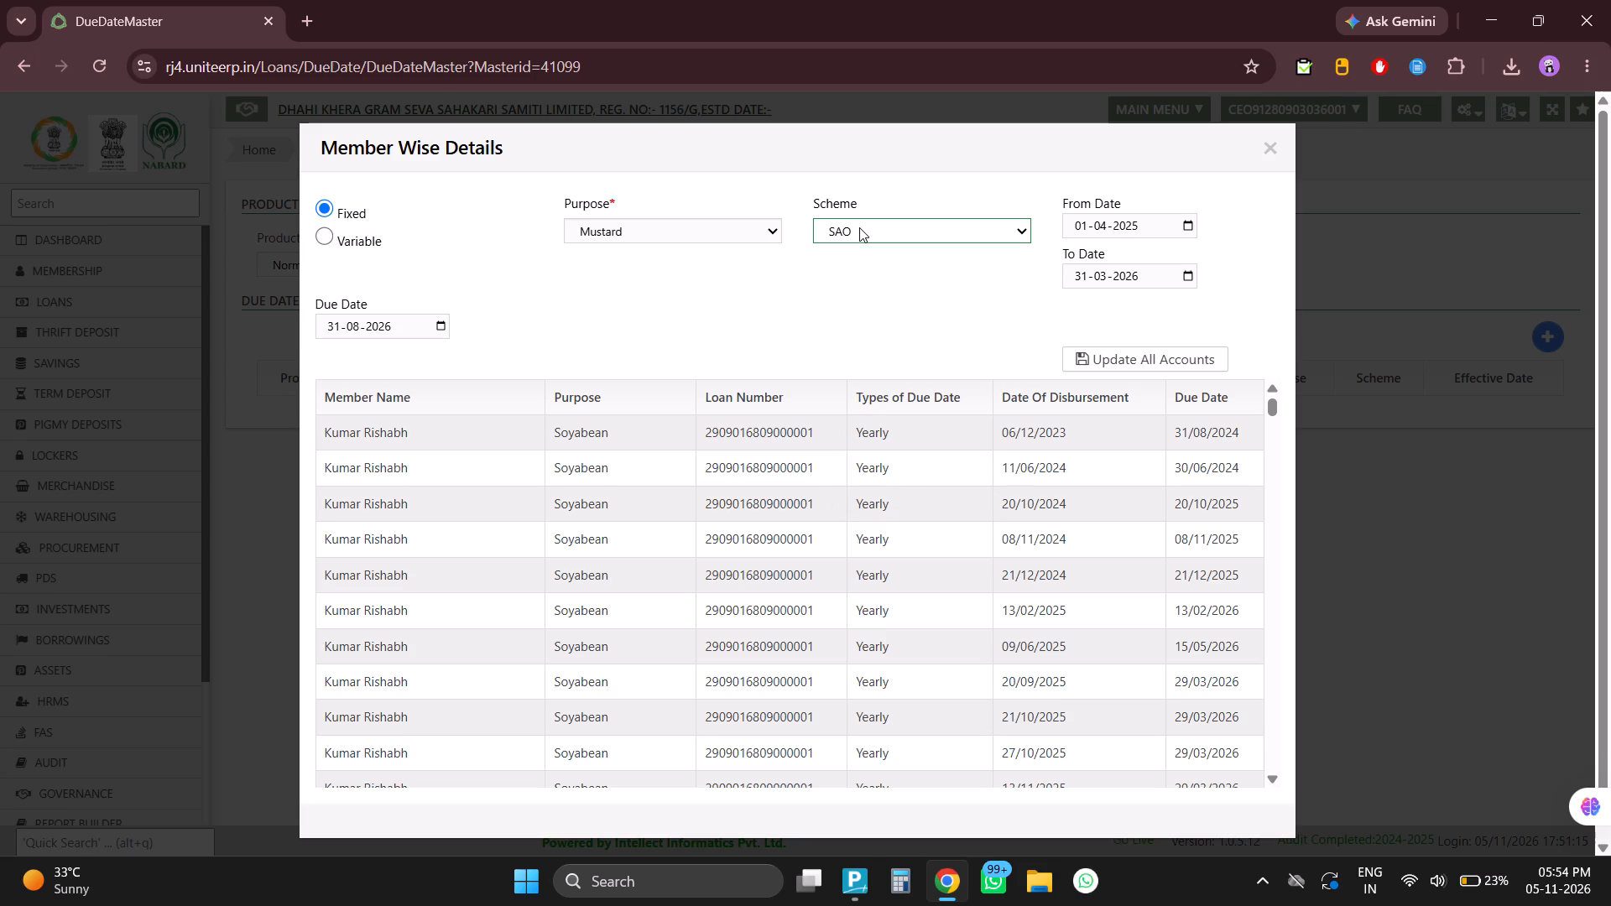
left_click(859, 227)
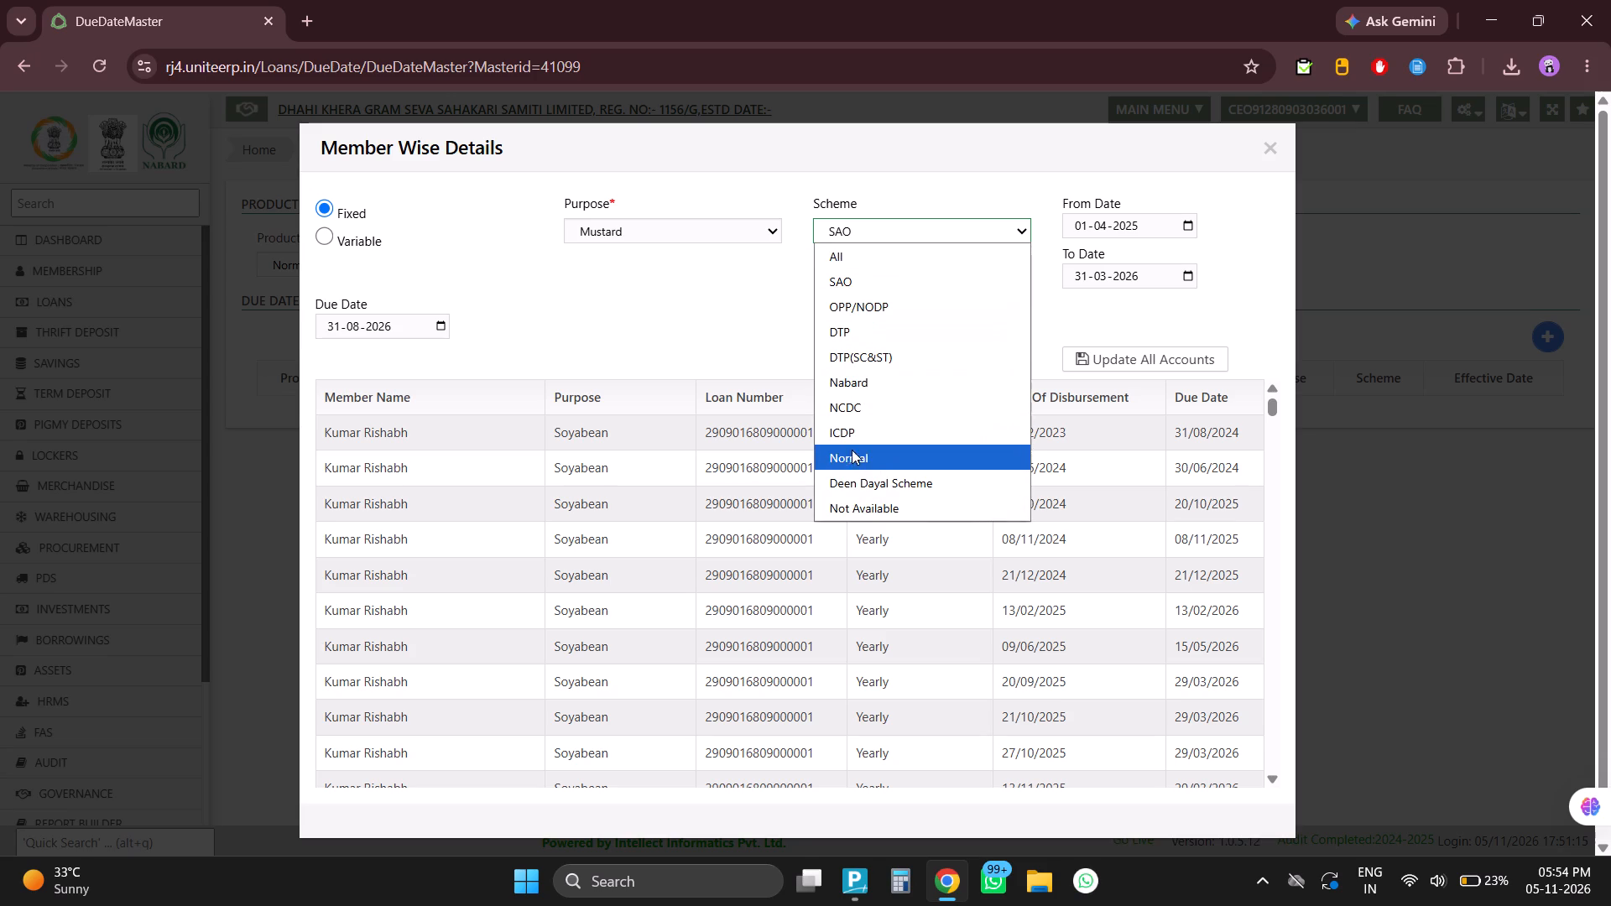
left_click(857, 466)
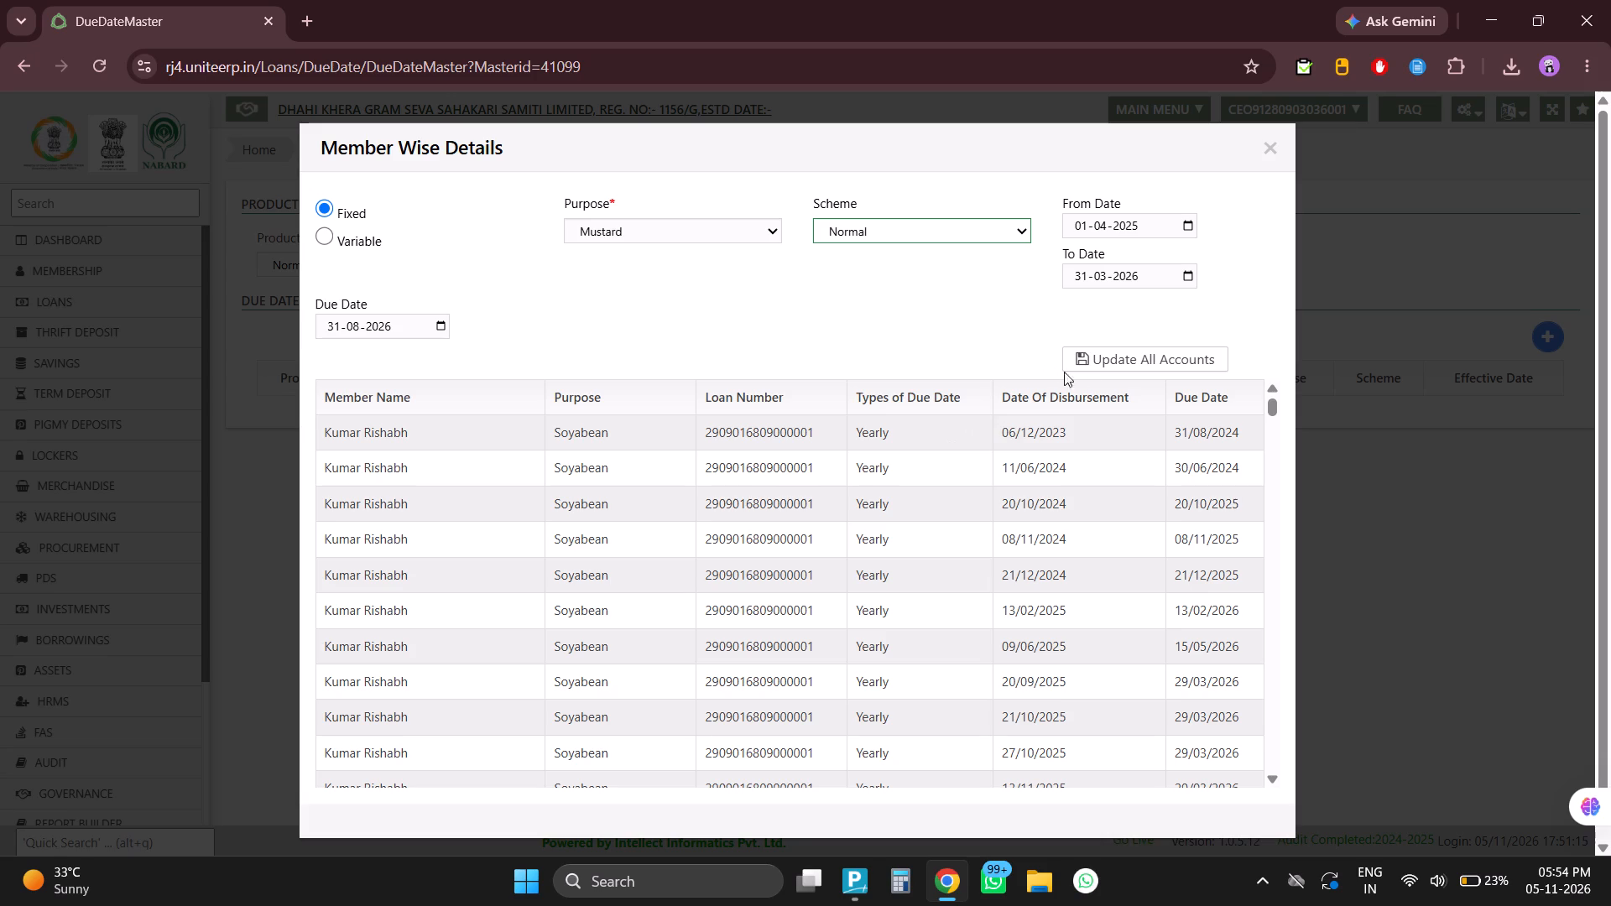
left_click(1092, 361)
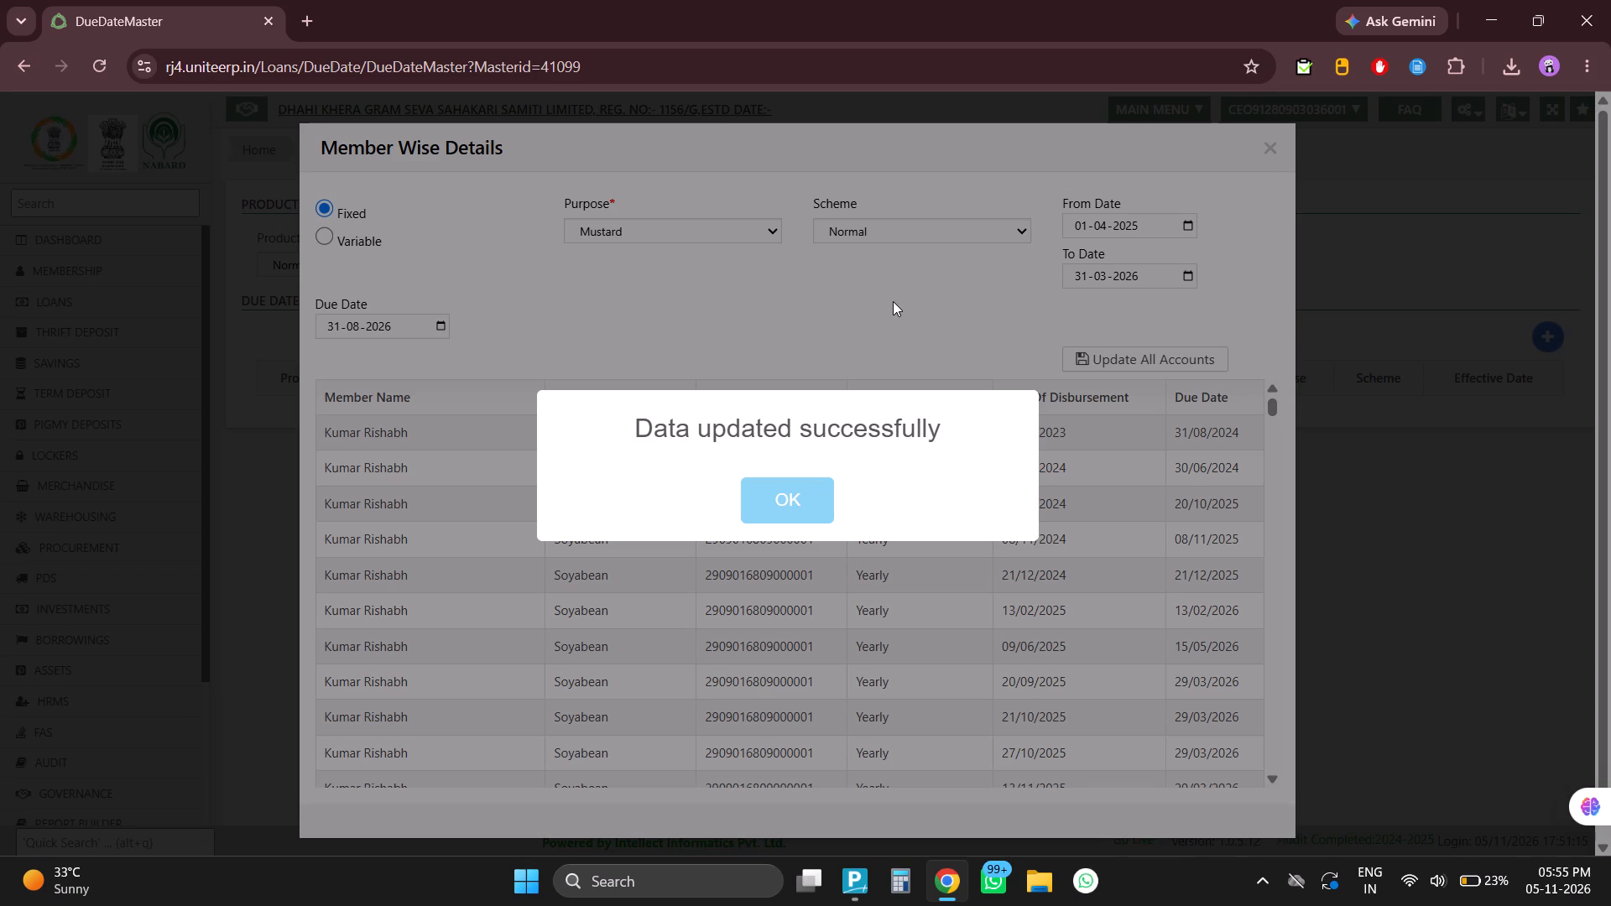
left_click(776, 510)
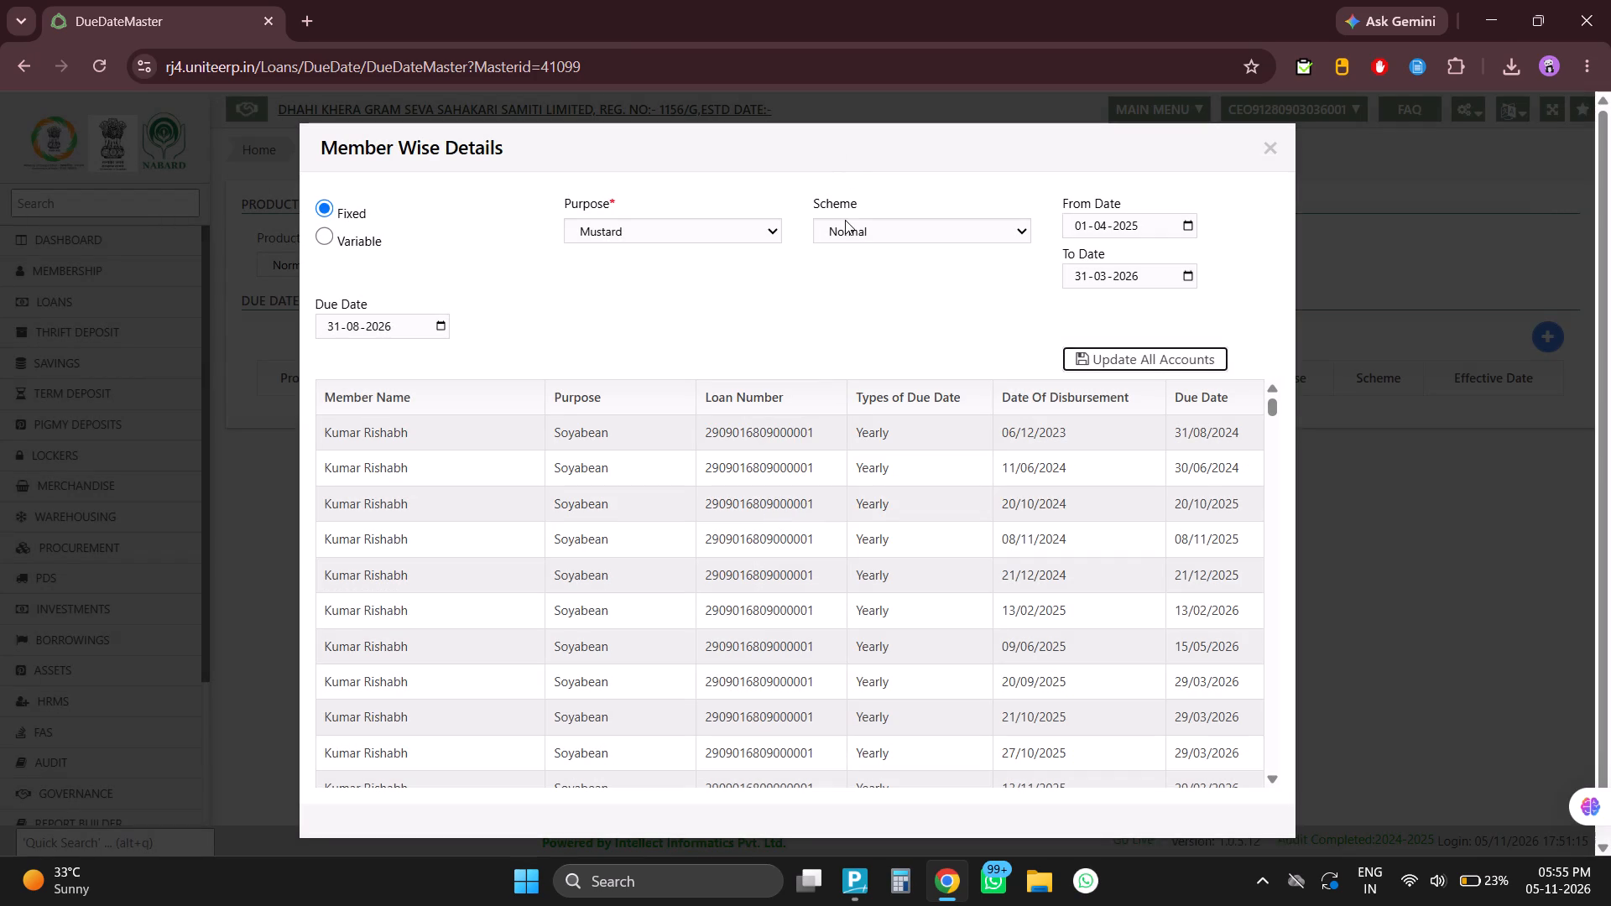
Change the scheme to Not Available for the Mustard purpose and update the due date on all matching accounts.
left_click(845, 226)
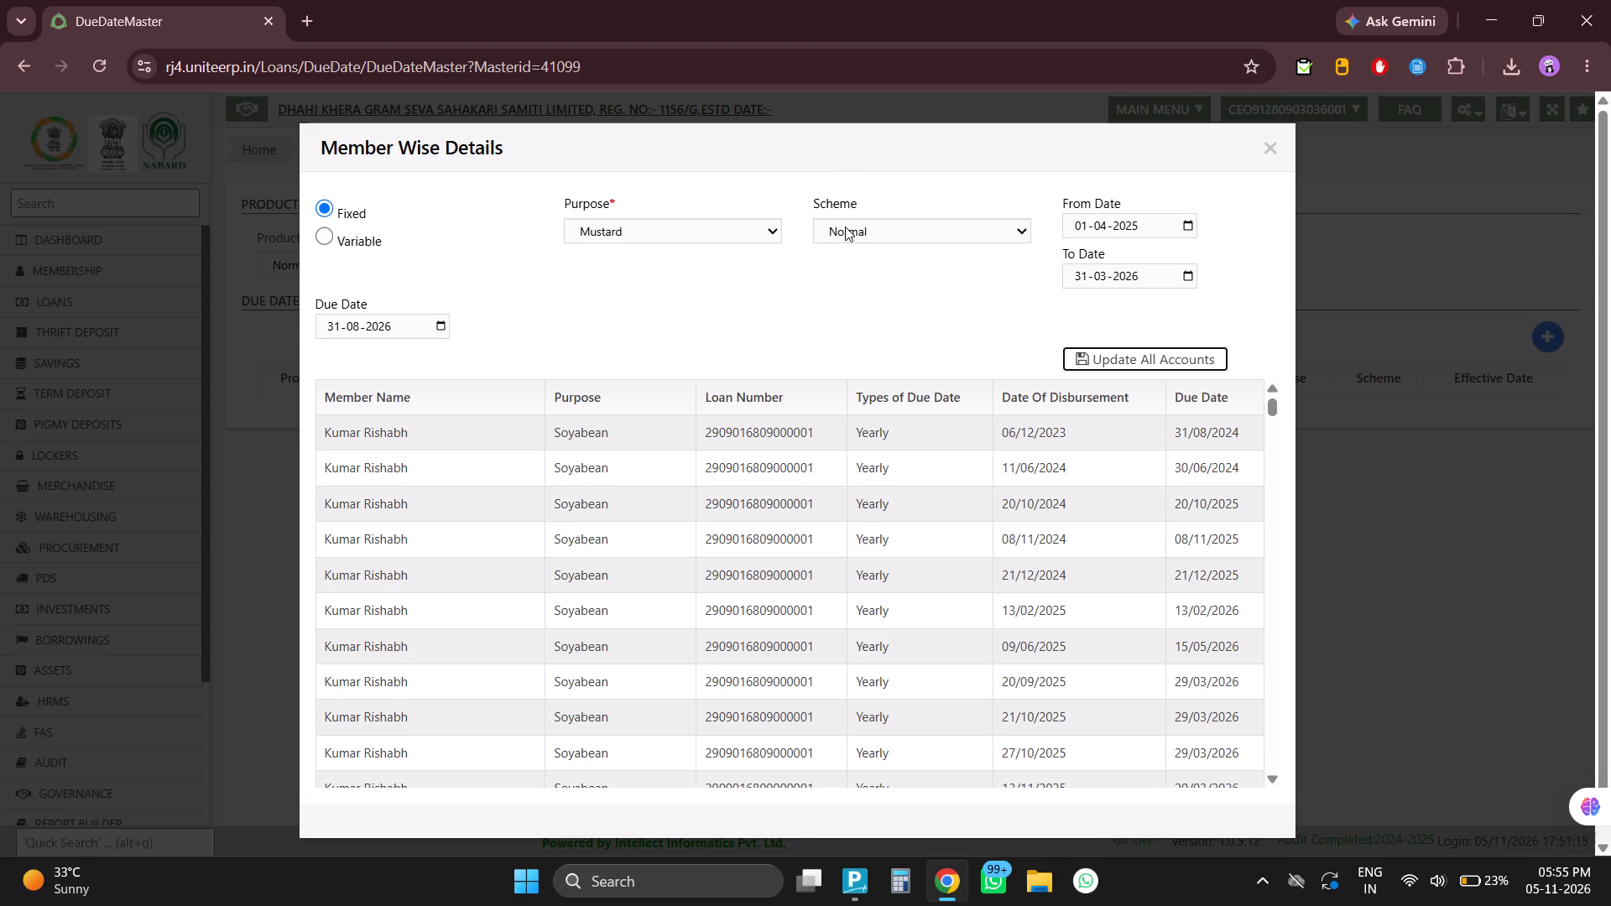
left_click(845, 226)
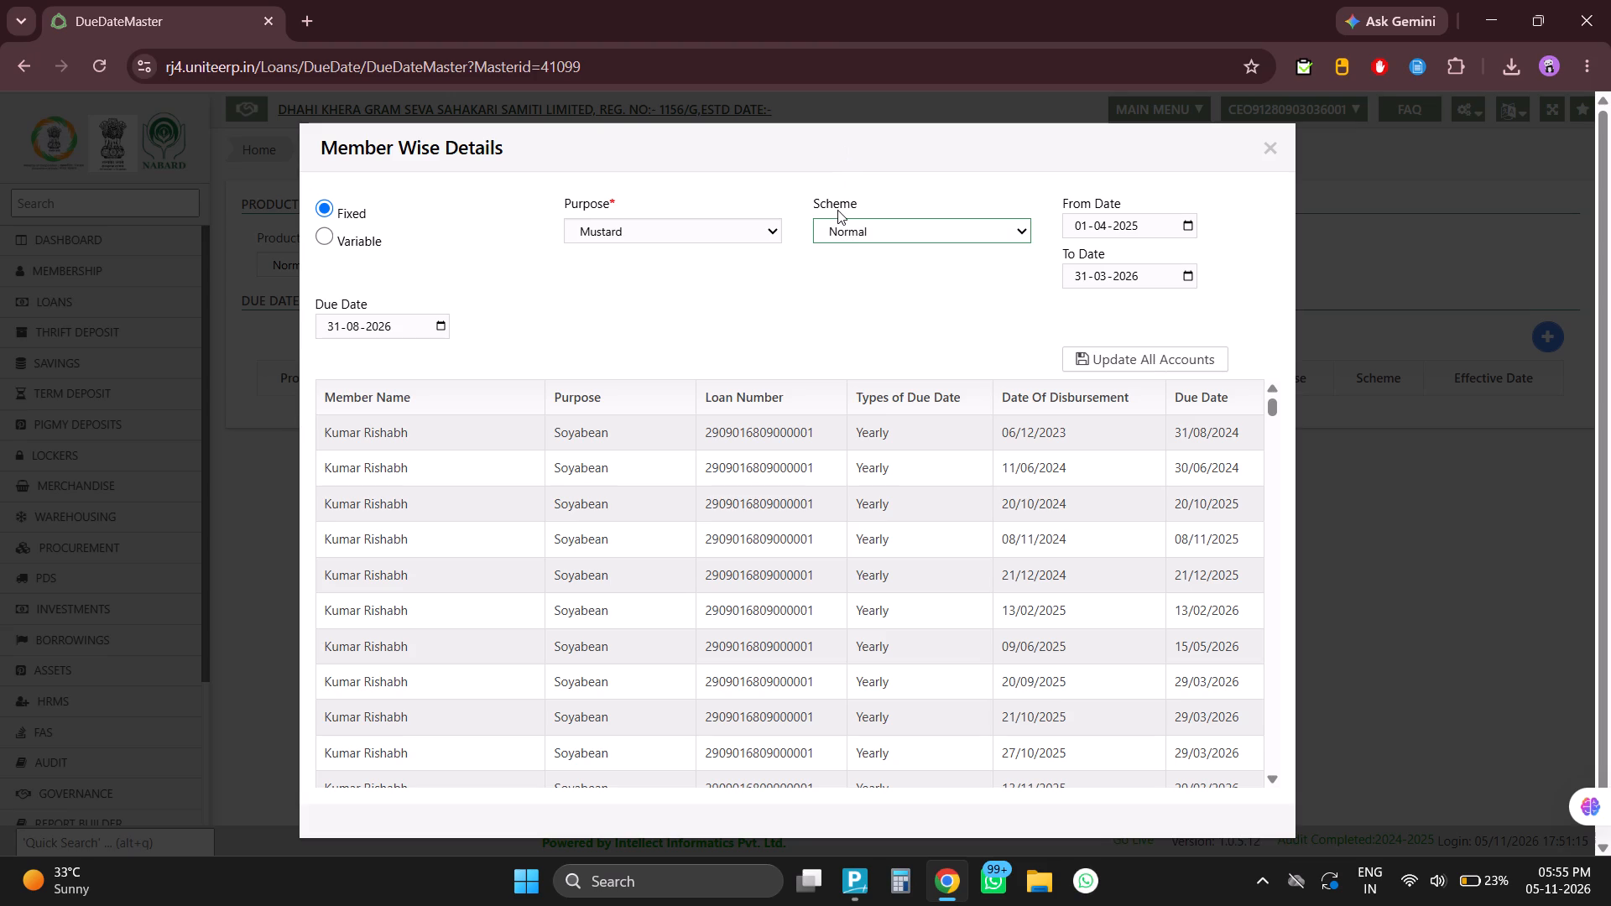
left_click(837, 210)
left_click(848, 230)
left_click(840, 510)
left_click(1127, 362)
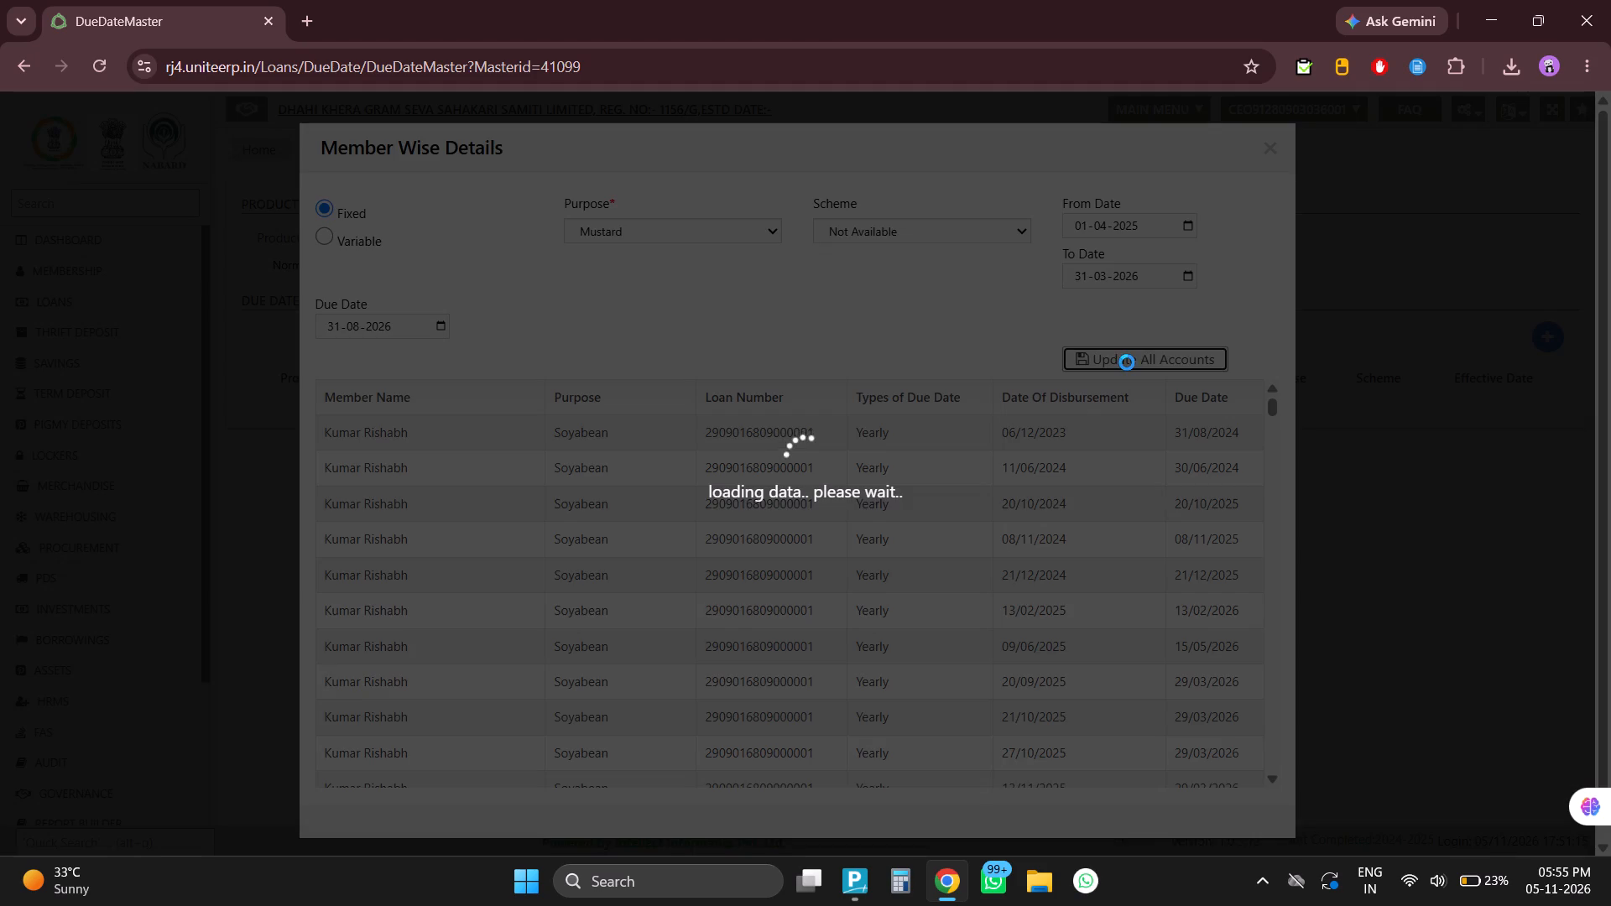
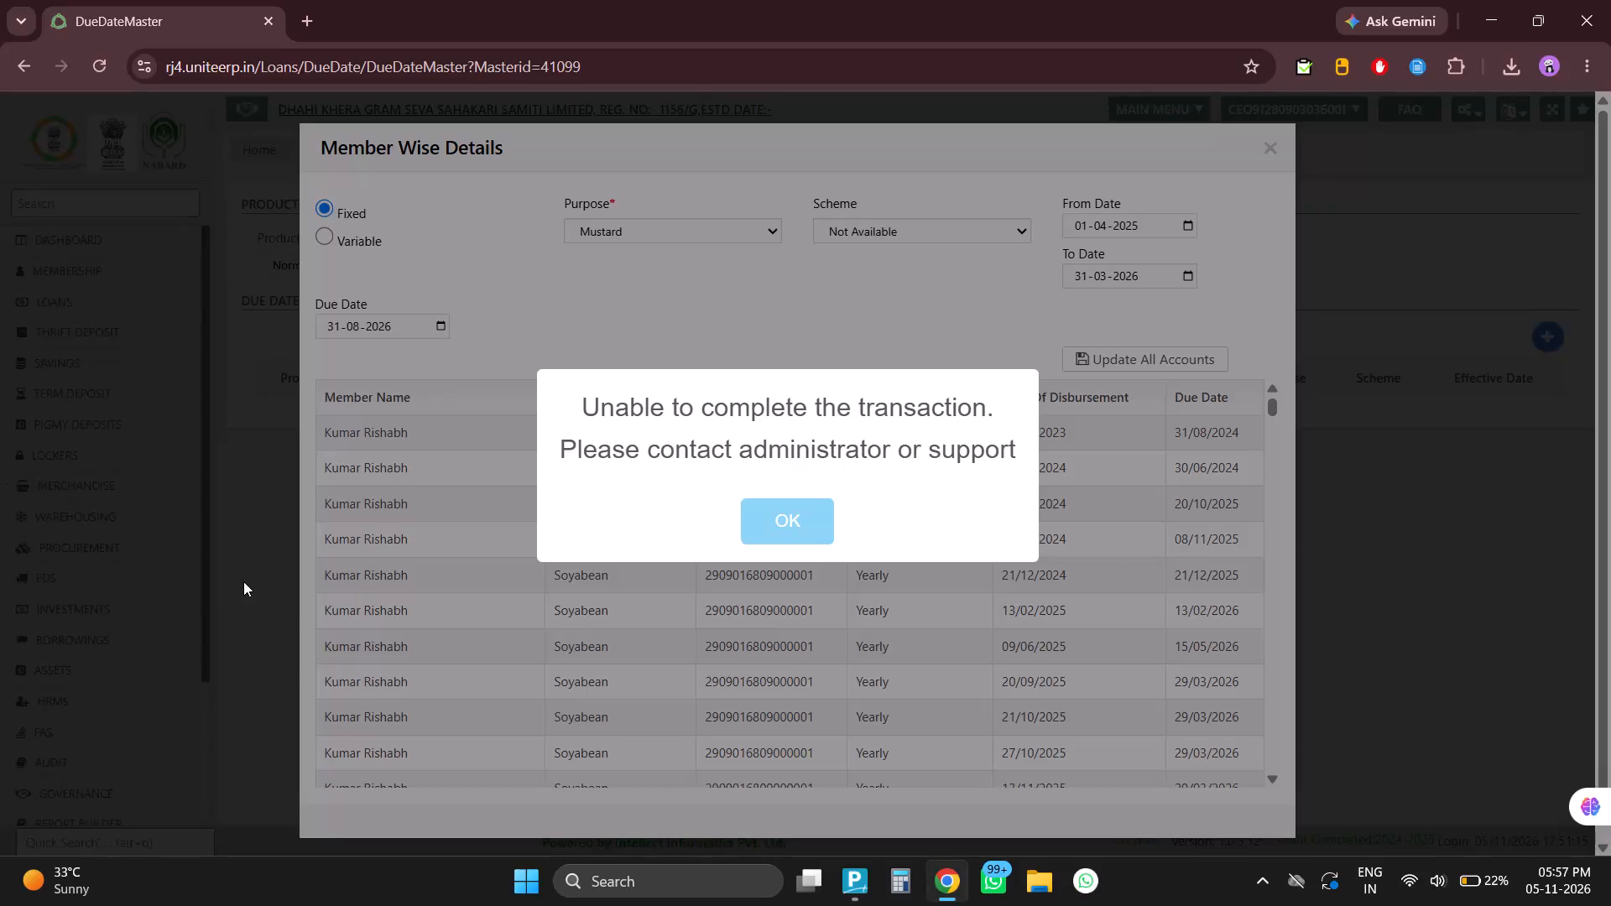
Select the Soyabean purpose with scheme All and update the due date on all matching accounts.
left_click(803, 523)
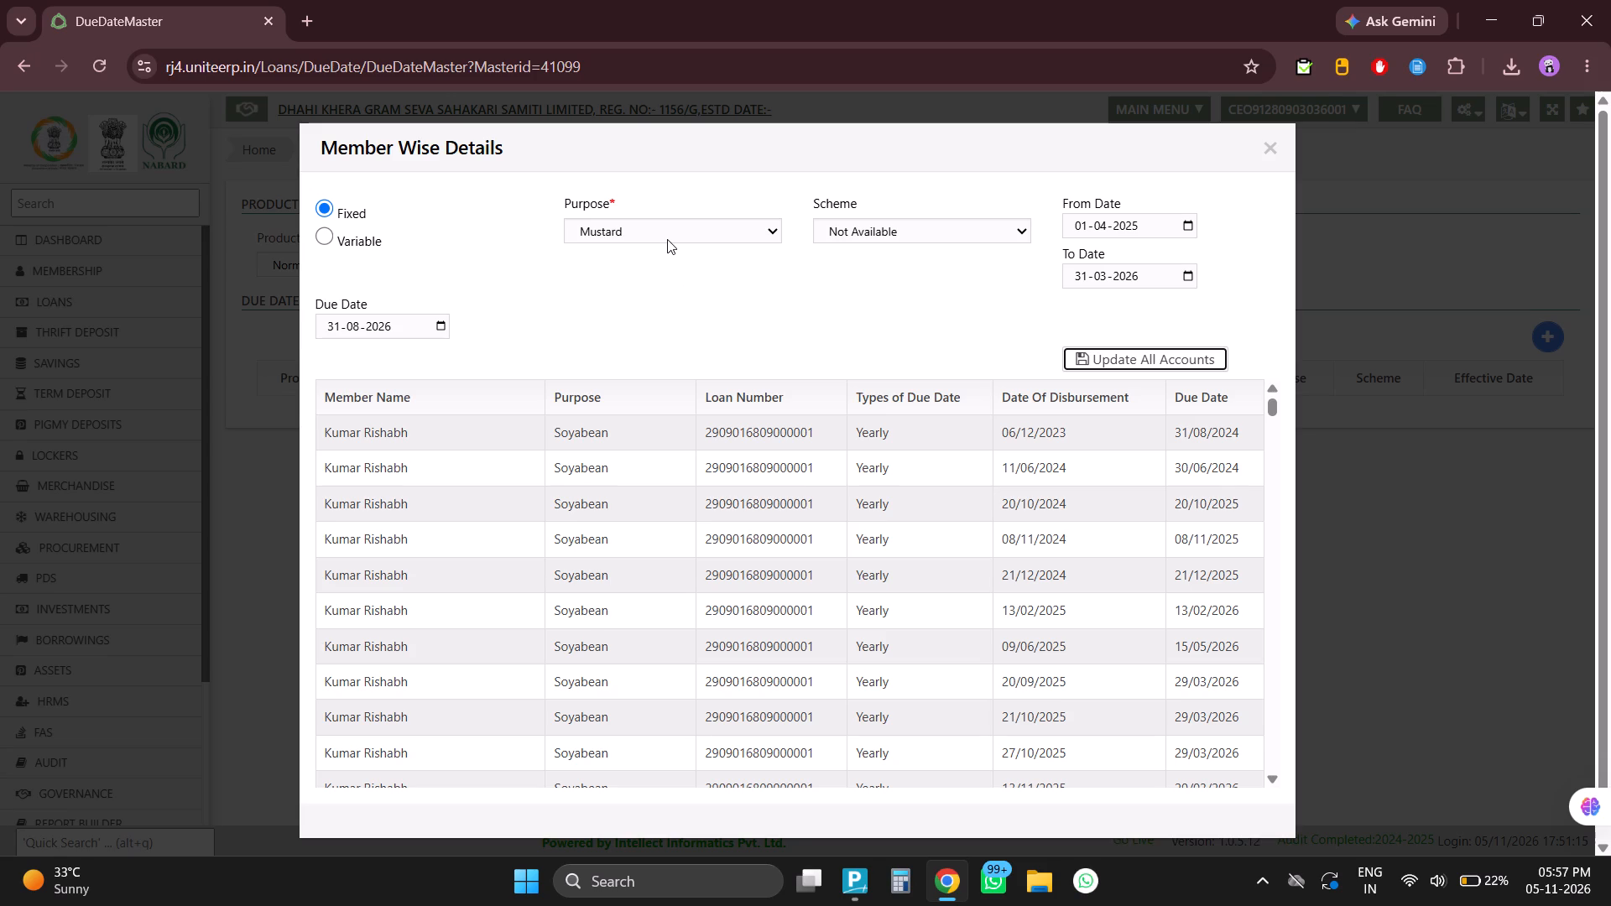
left_click(667, 239)
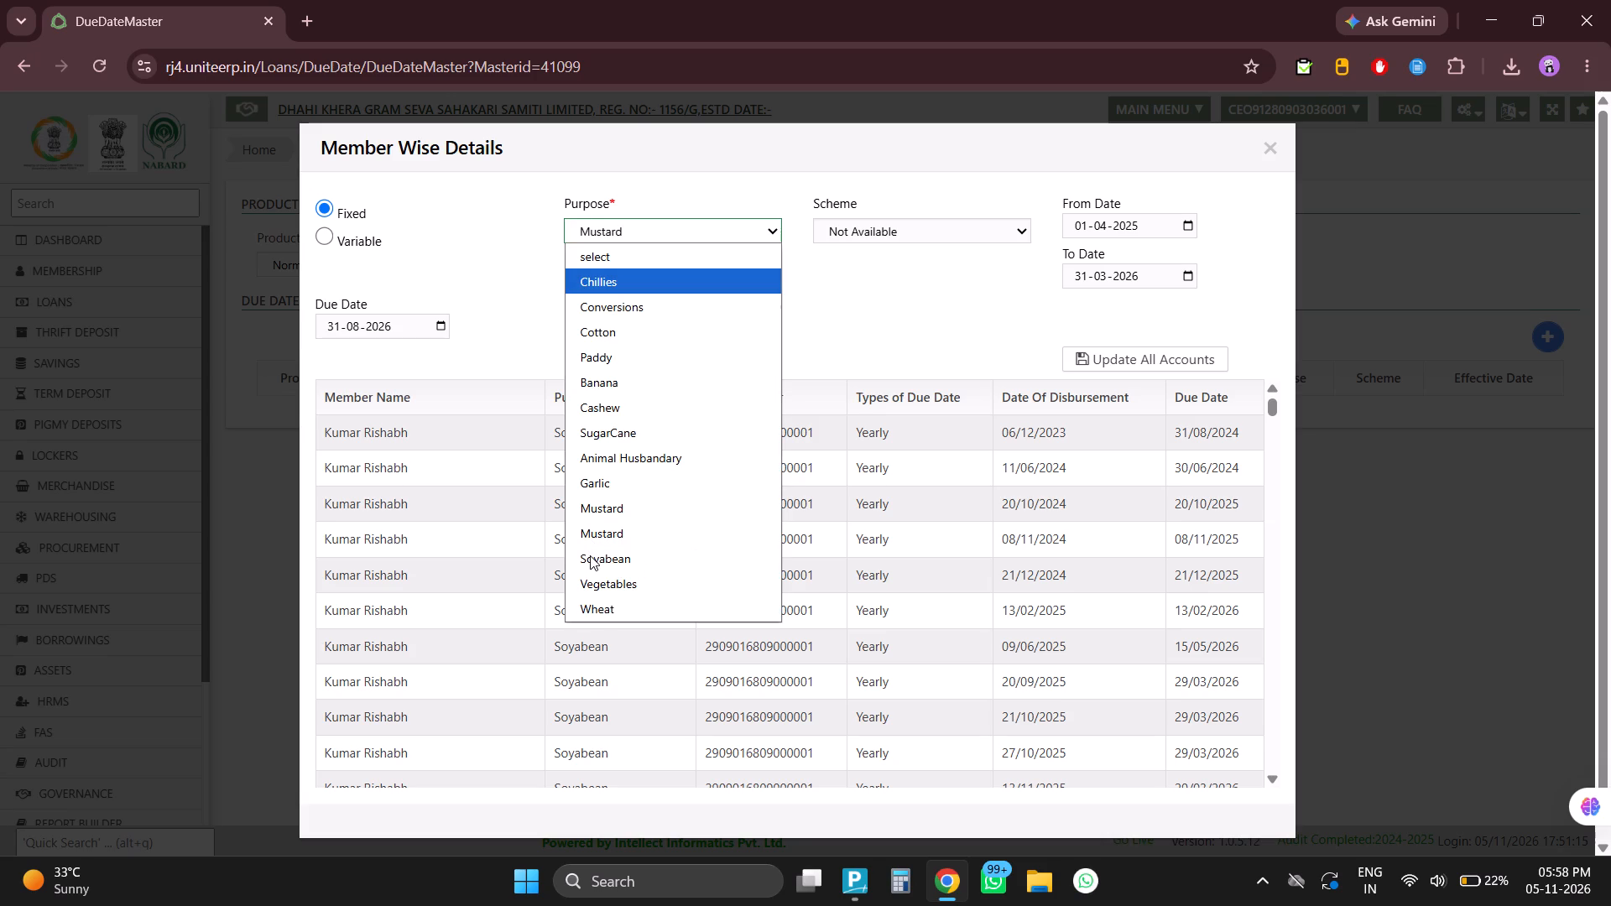
left_click(590, 555)
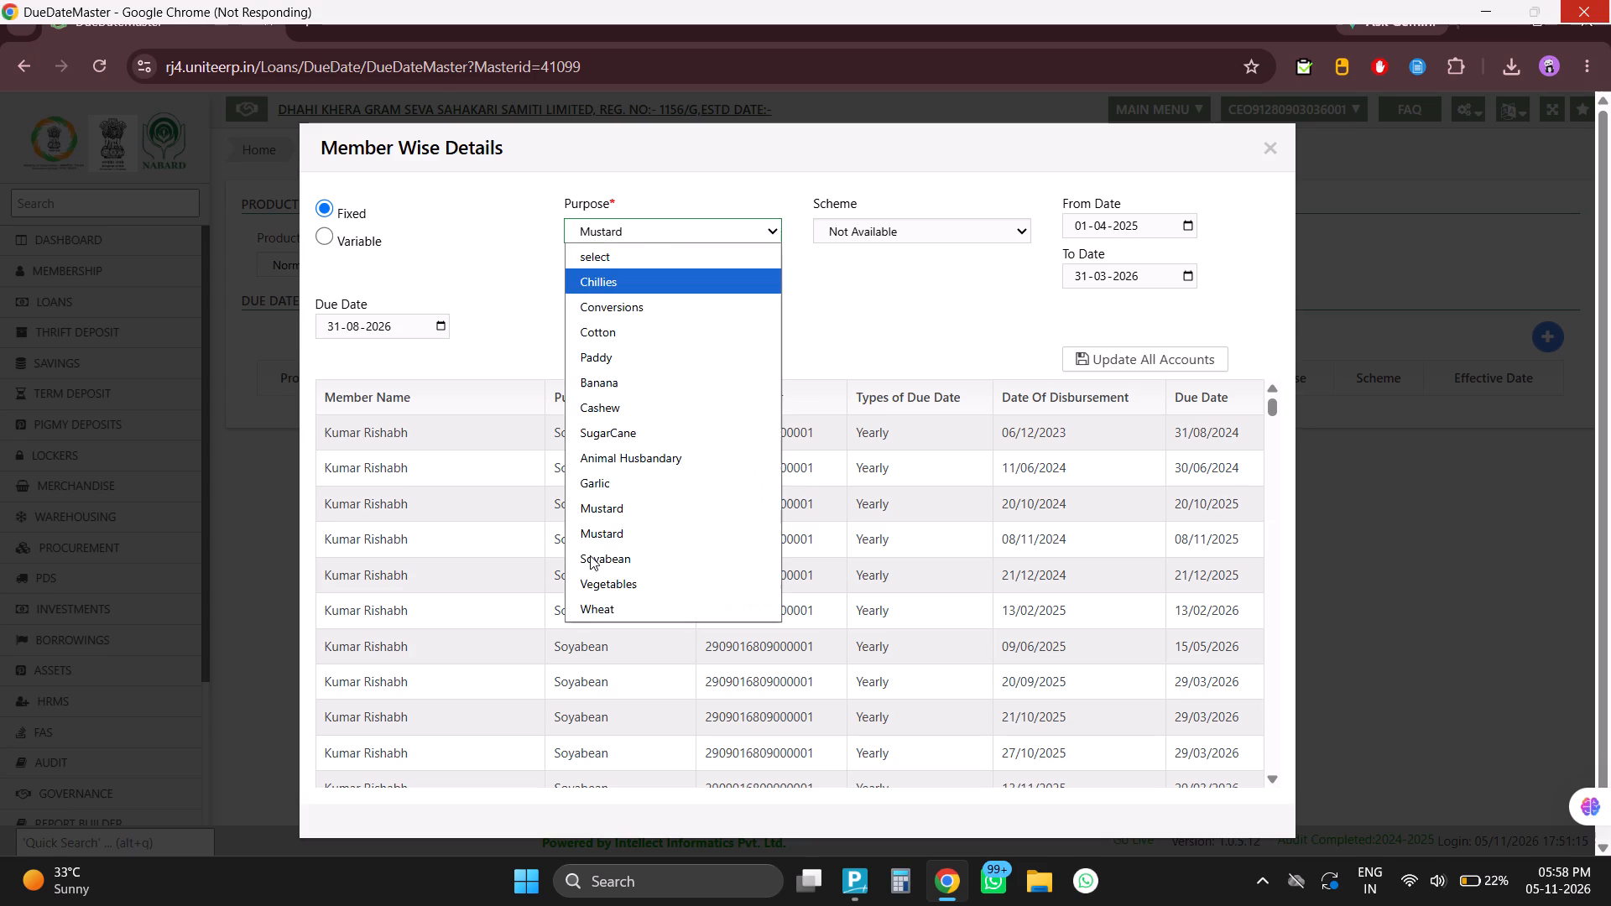
left_click(862, 229)
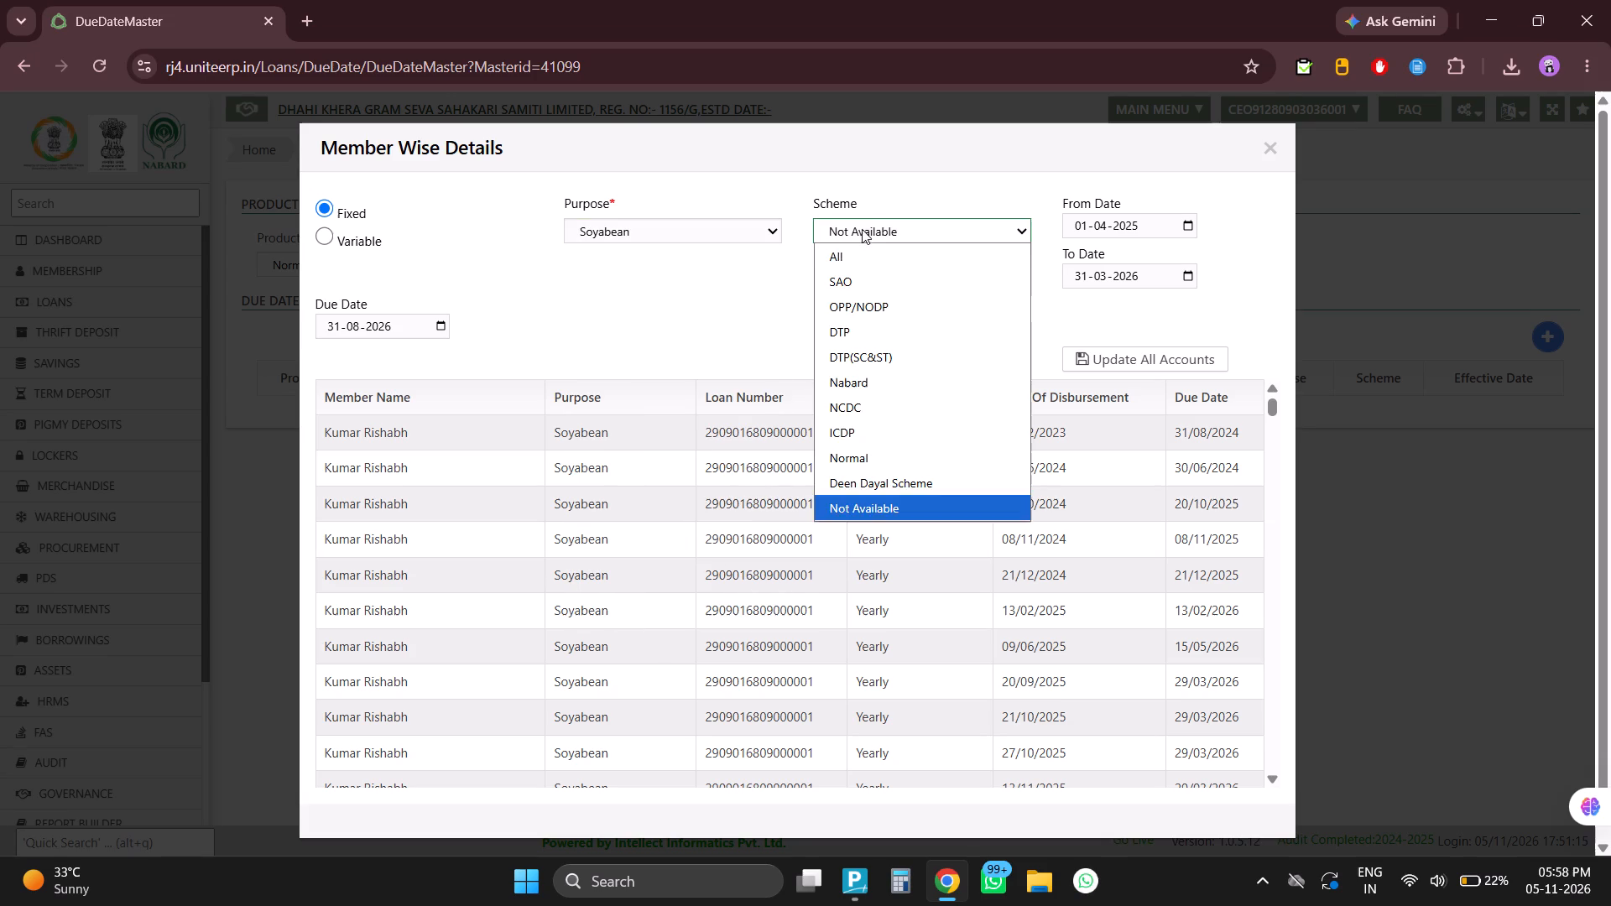
left_click(858, 272)
left_click(858, 235)
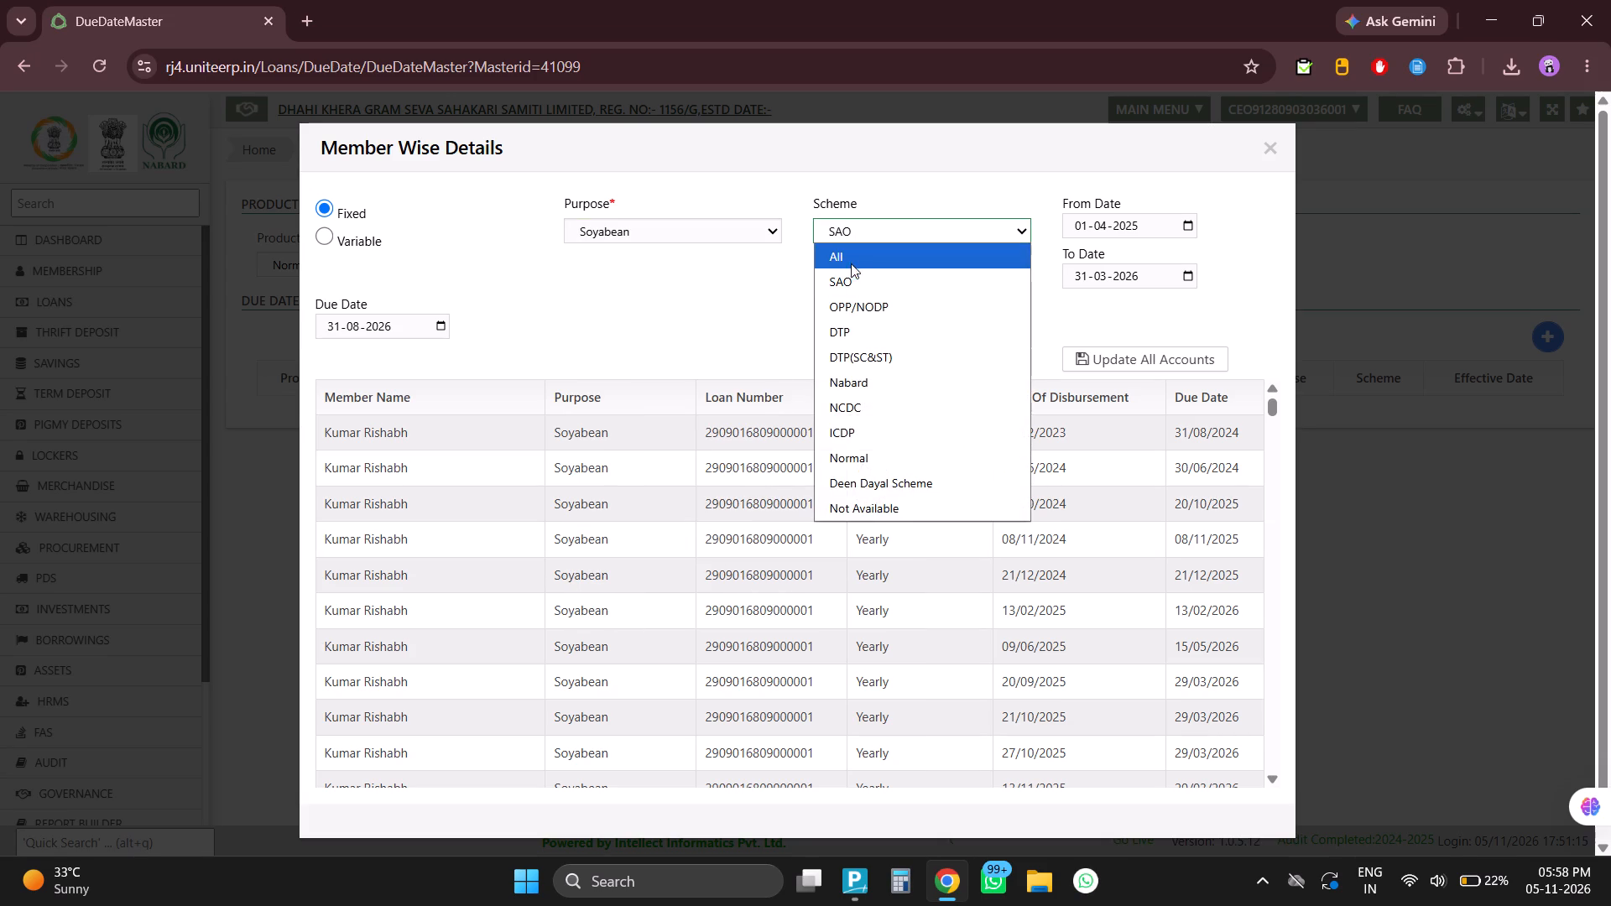
left_click(849, 254)
left_click(1093, 347)
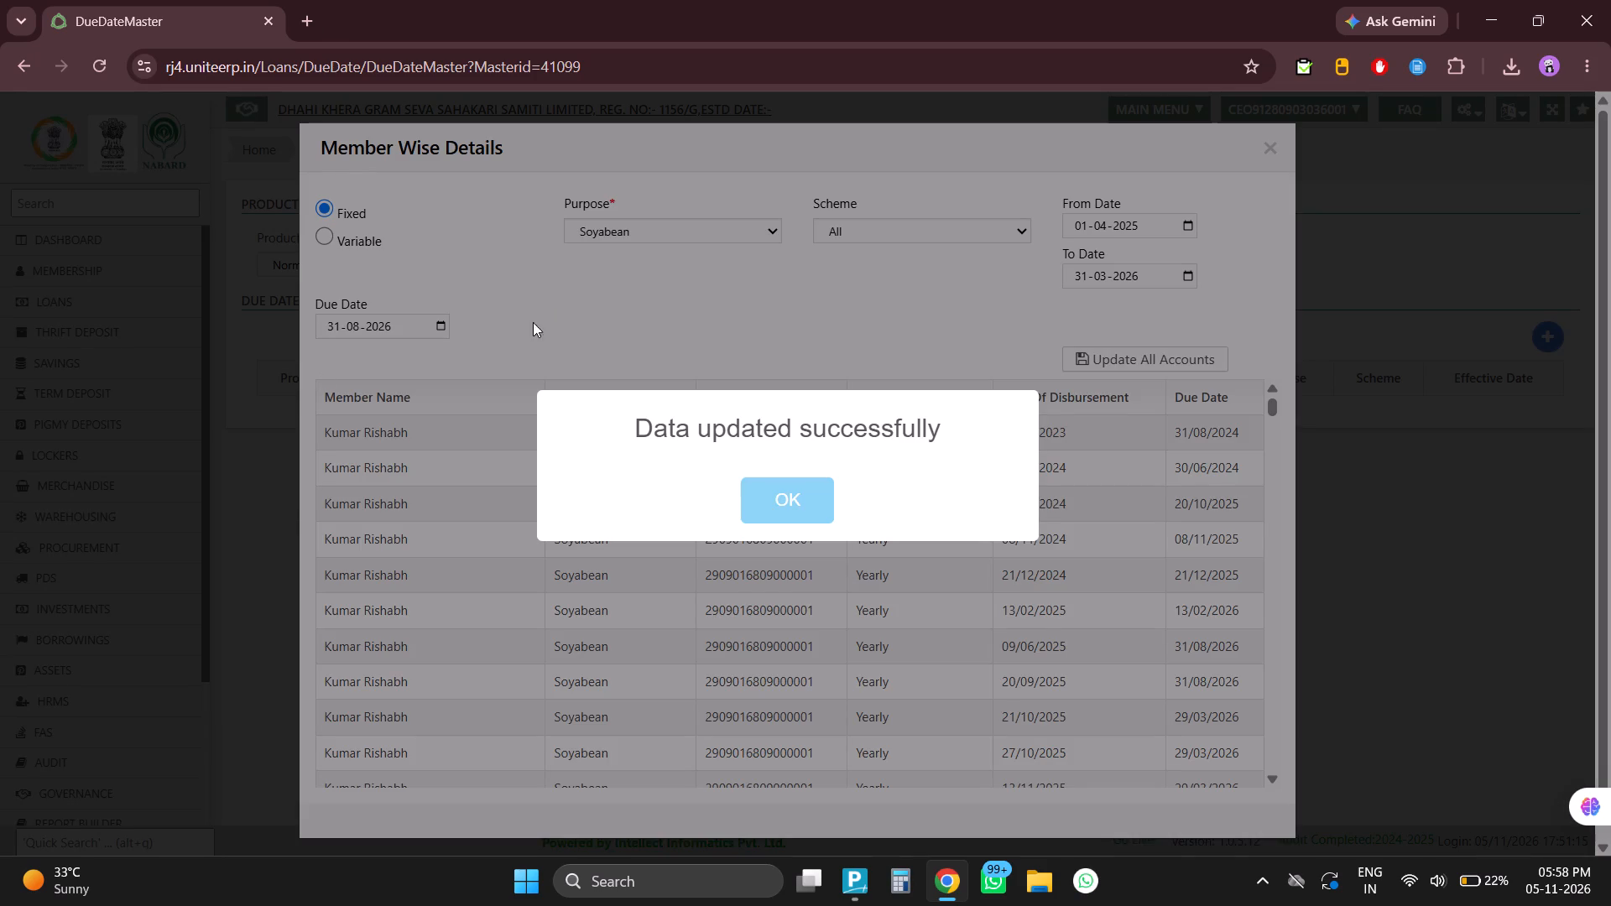
left_click(769, 495)
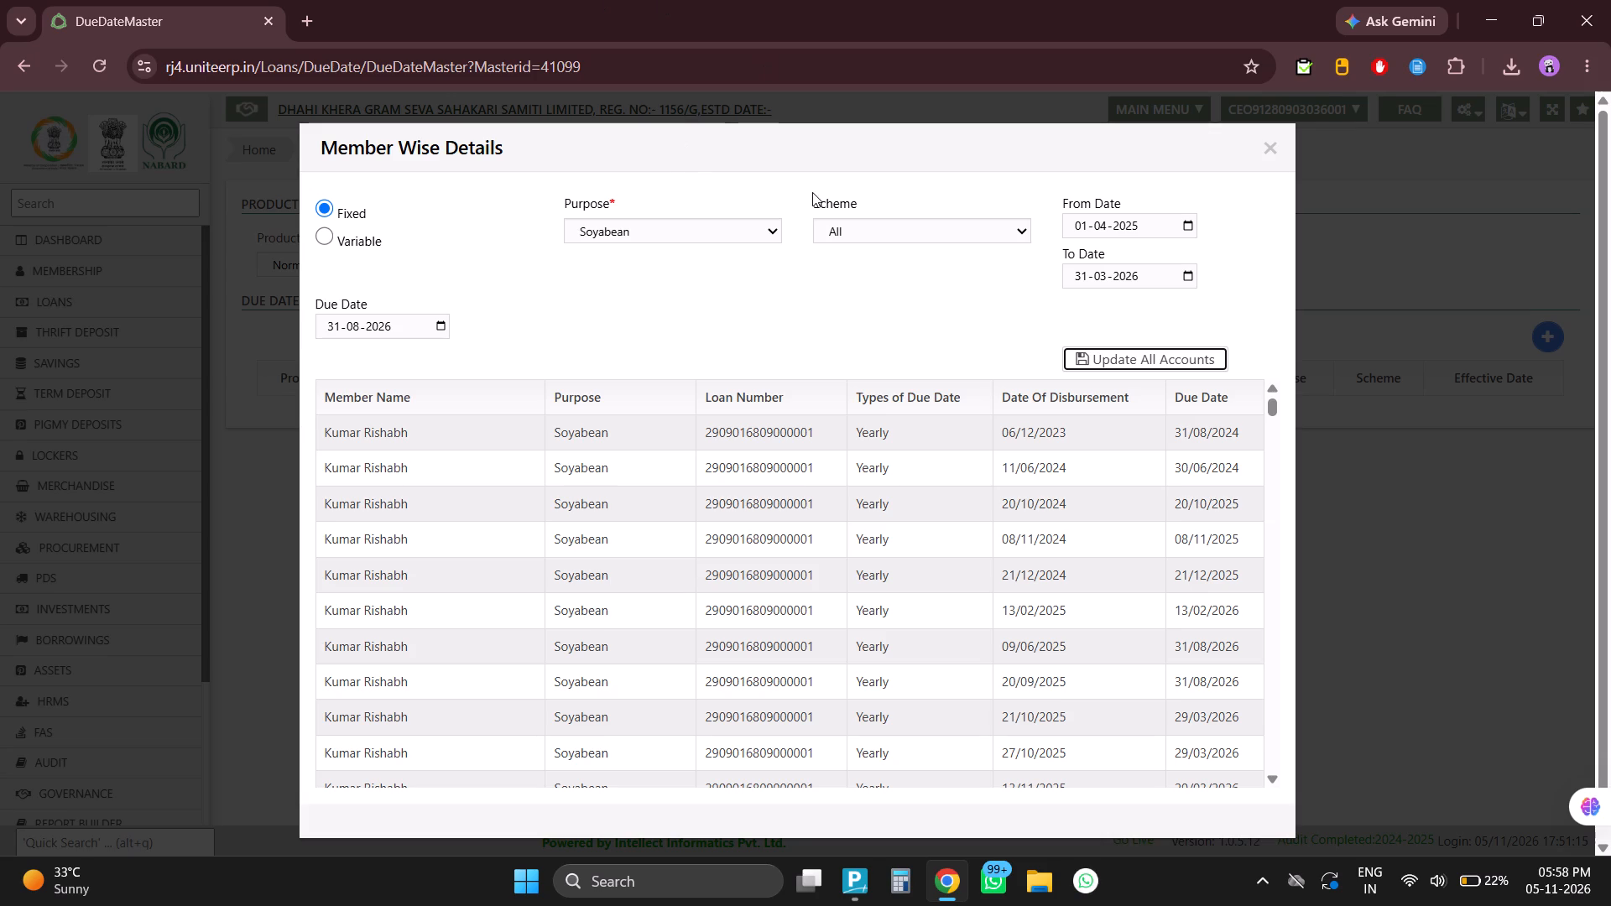
Change the scheme to SAO for the Soyabean purpose and update the due date on all matching accounts.
left_click(877, 230)
left_click(846, 226)
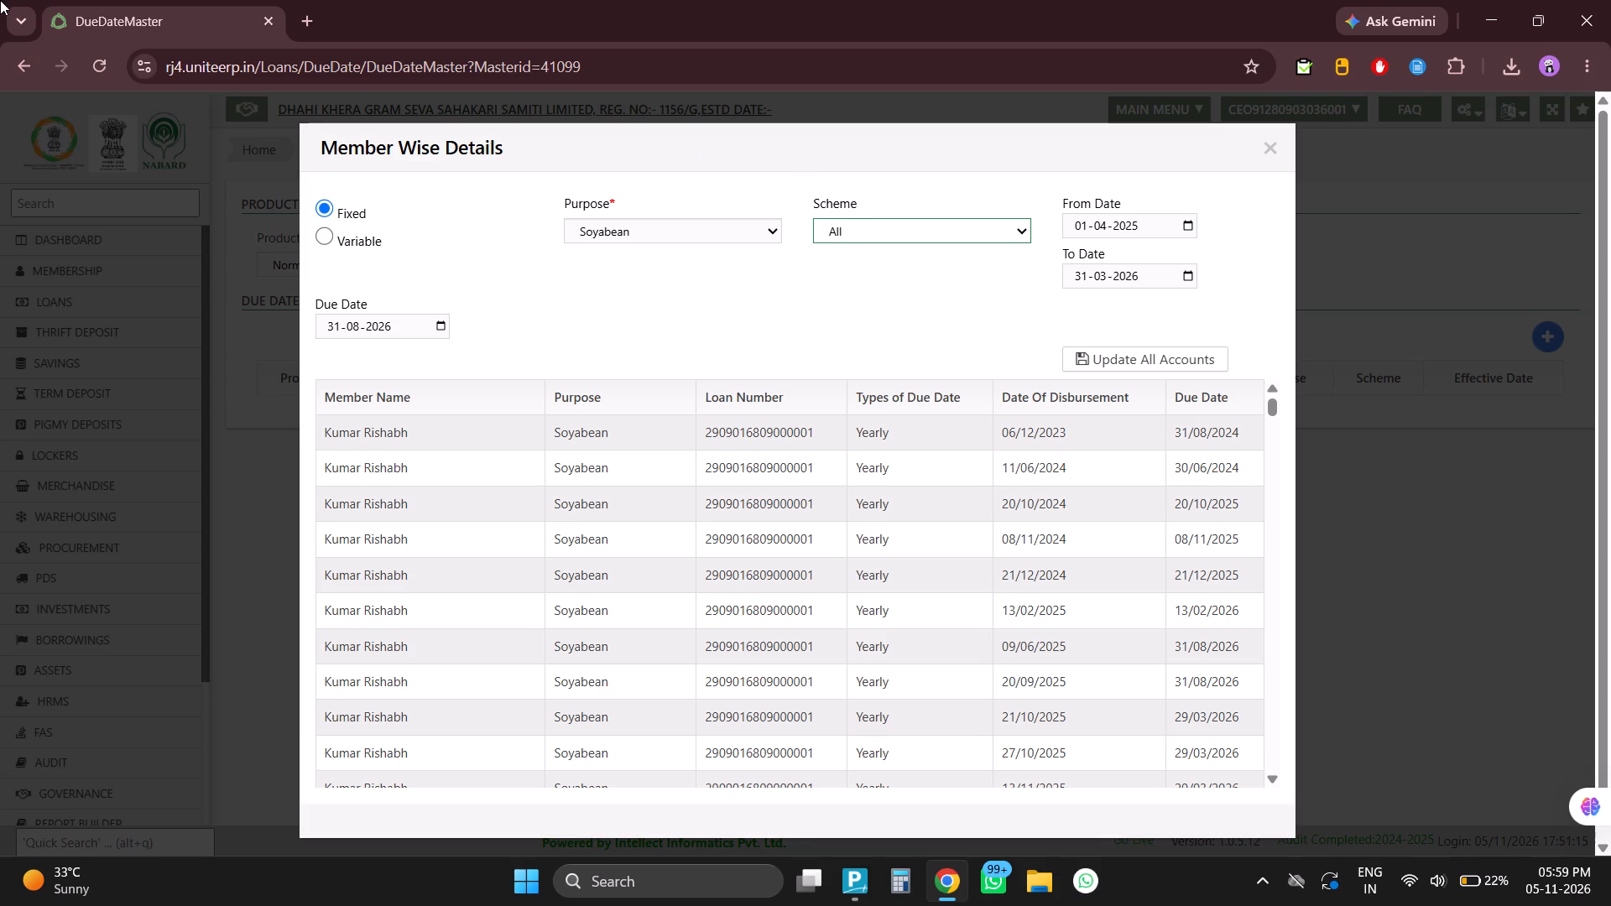
left_click(889, 237)
left_click(857, 231)
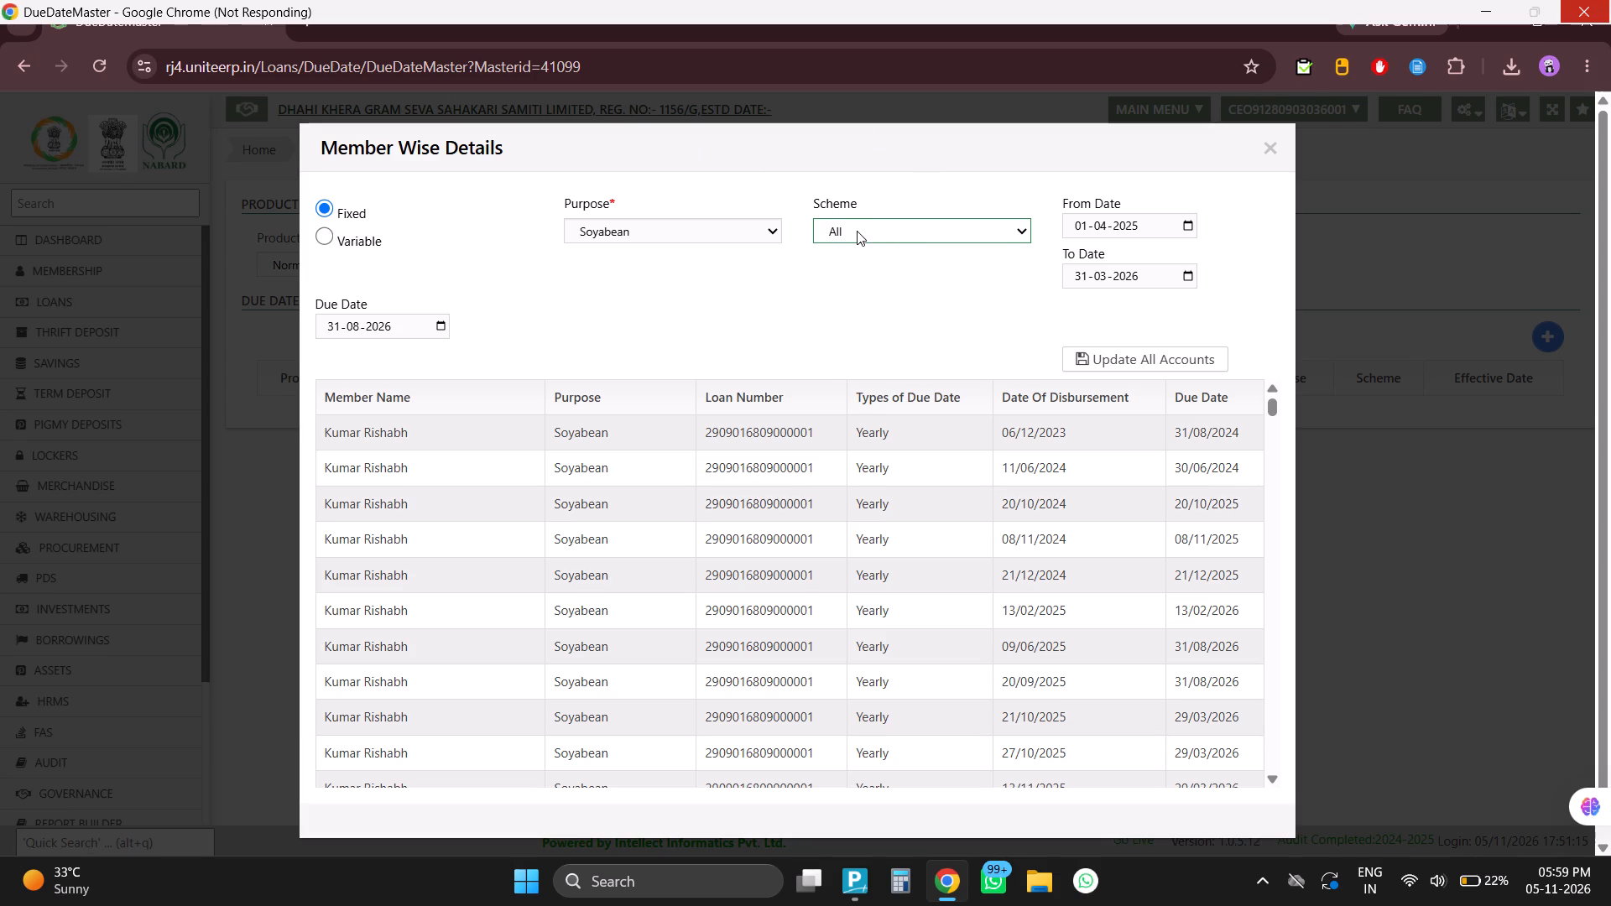
left_click(857, 231)
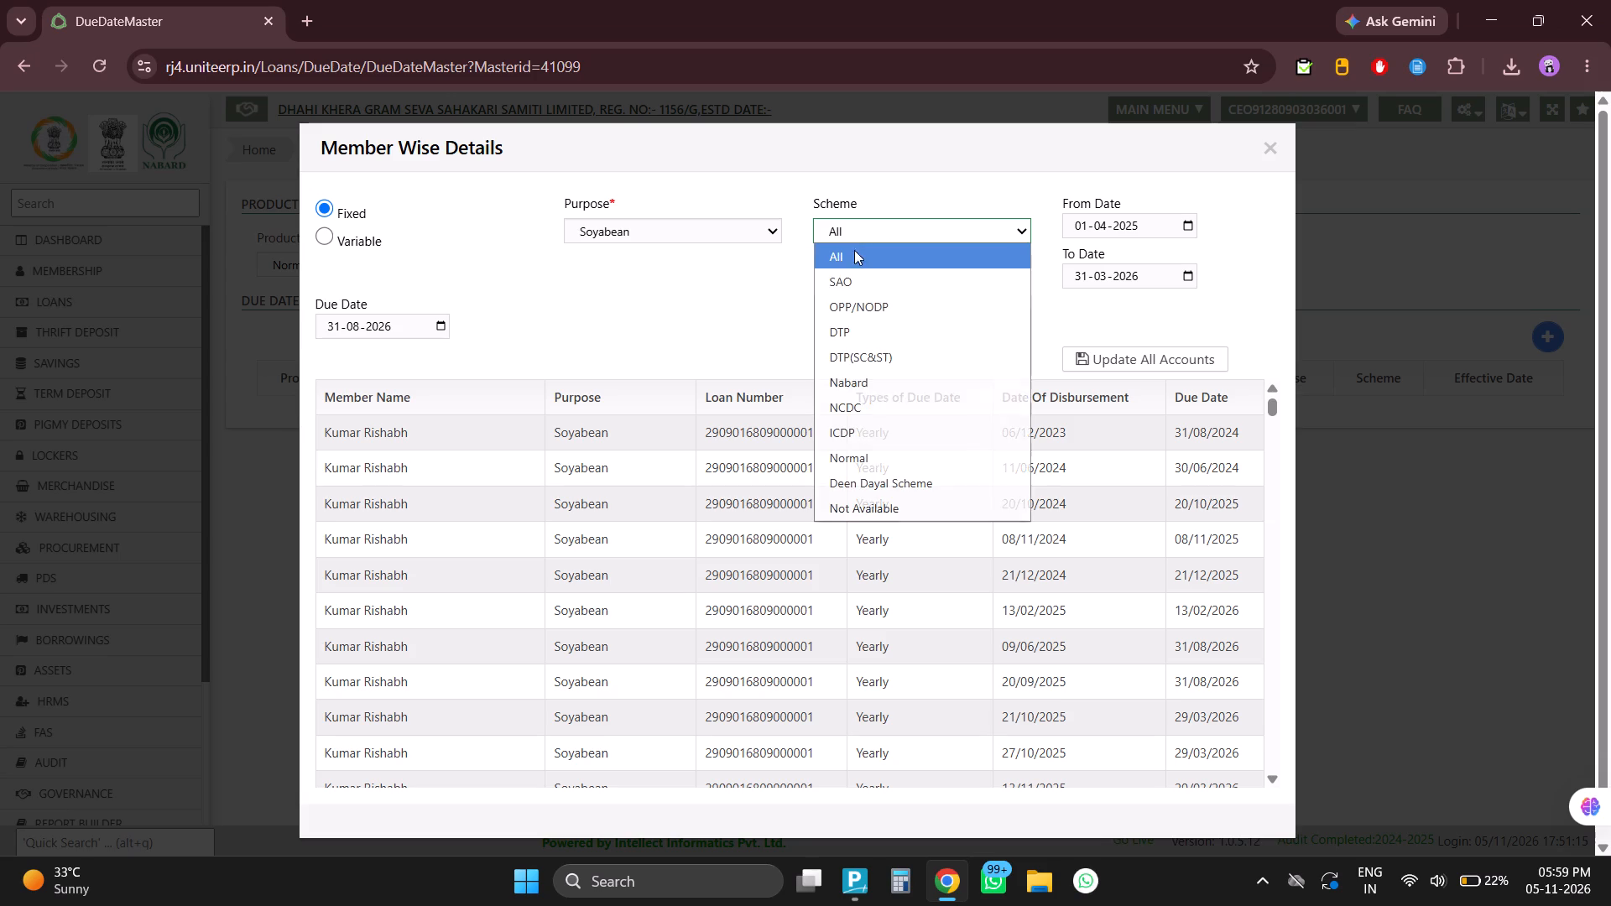
left_click(854, 287)
left_click(1126, 354)
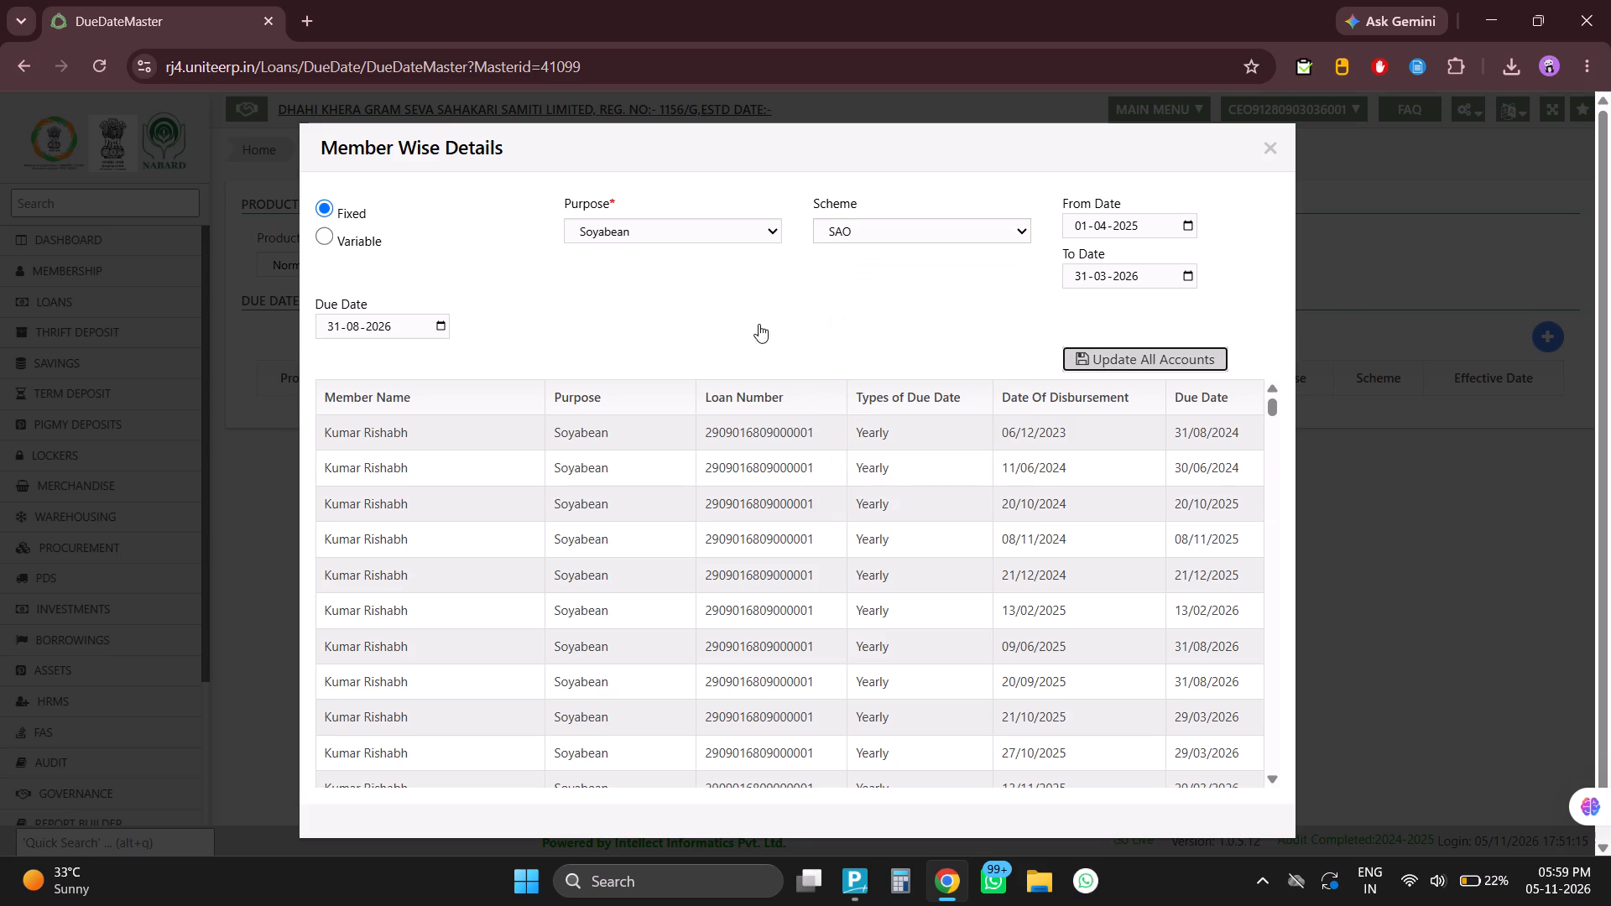
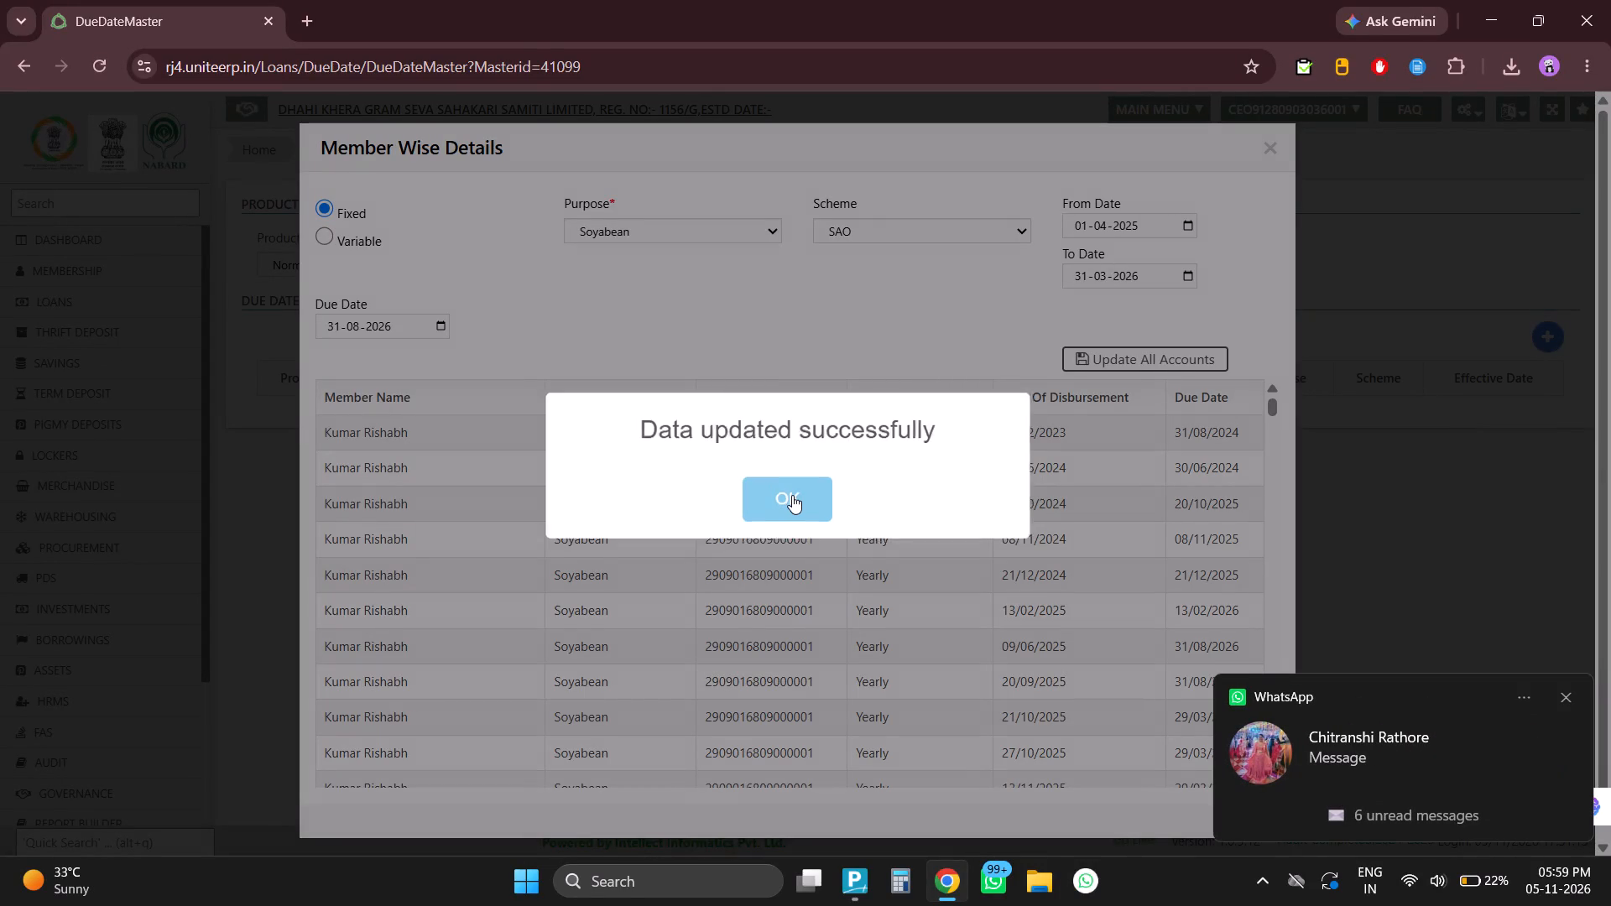
Acknowledge the completed due date update for the Soyabean accounts under the SAO scheme.
left_click(792, 495)
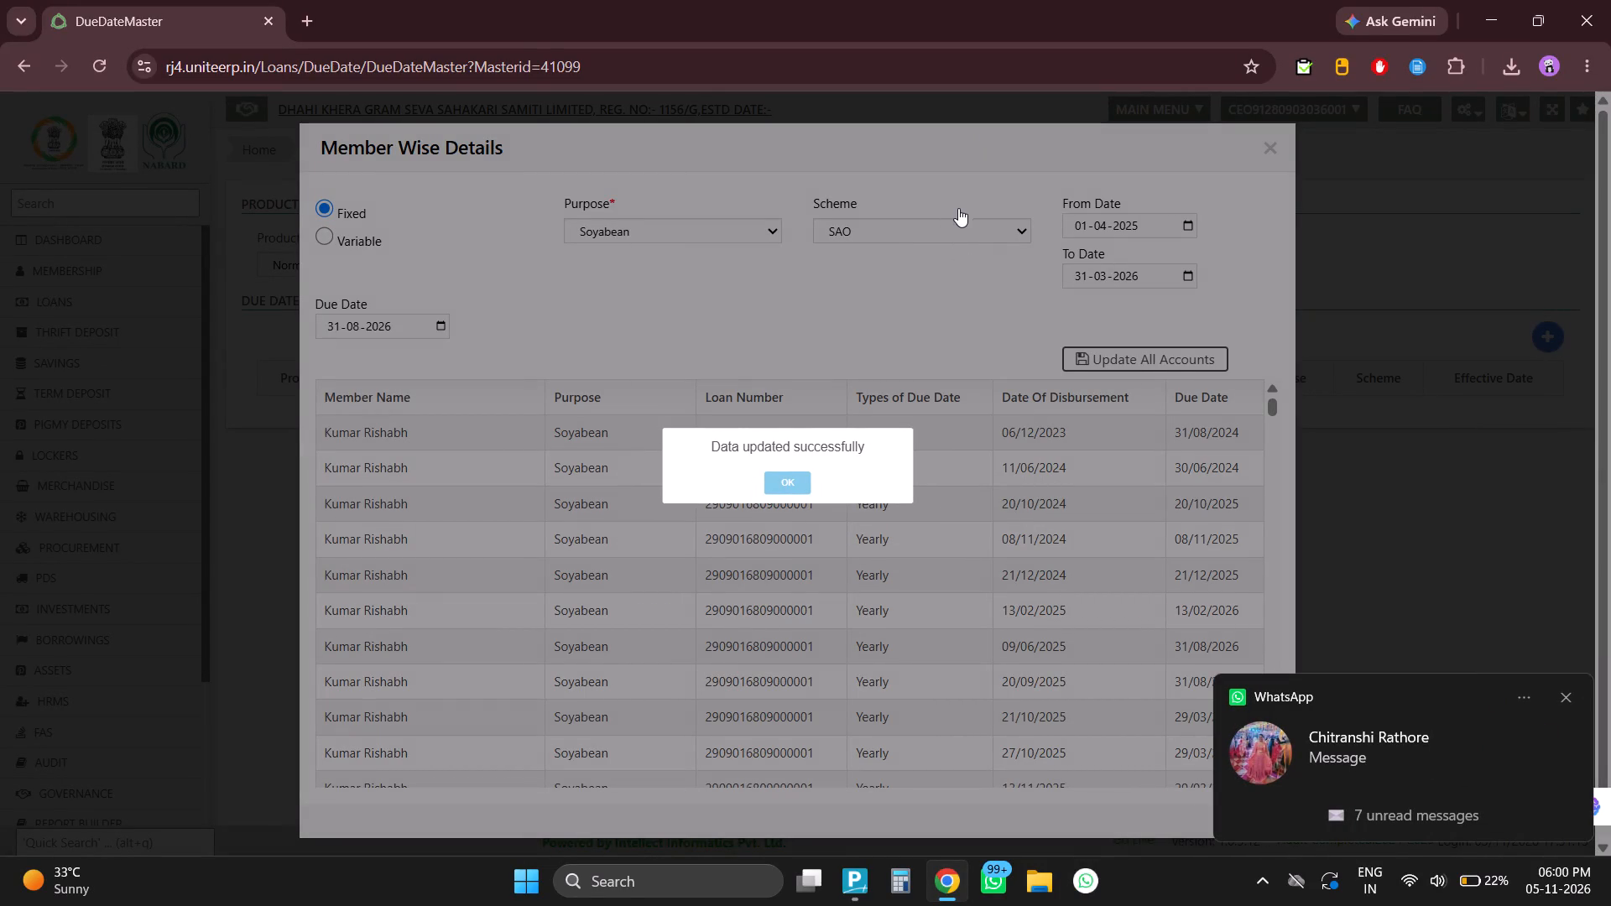
Open the scheme selection for the Soyabean purpose in the member-wise details.
left_click(905, 232)
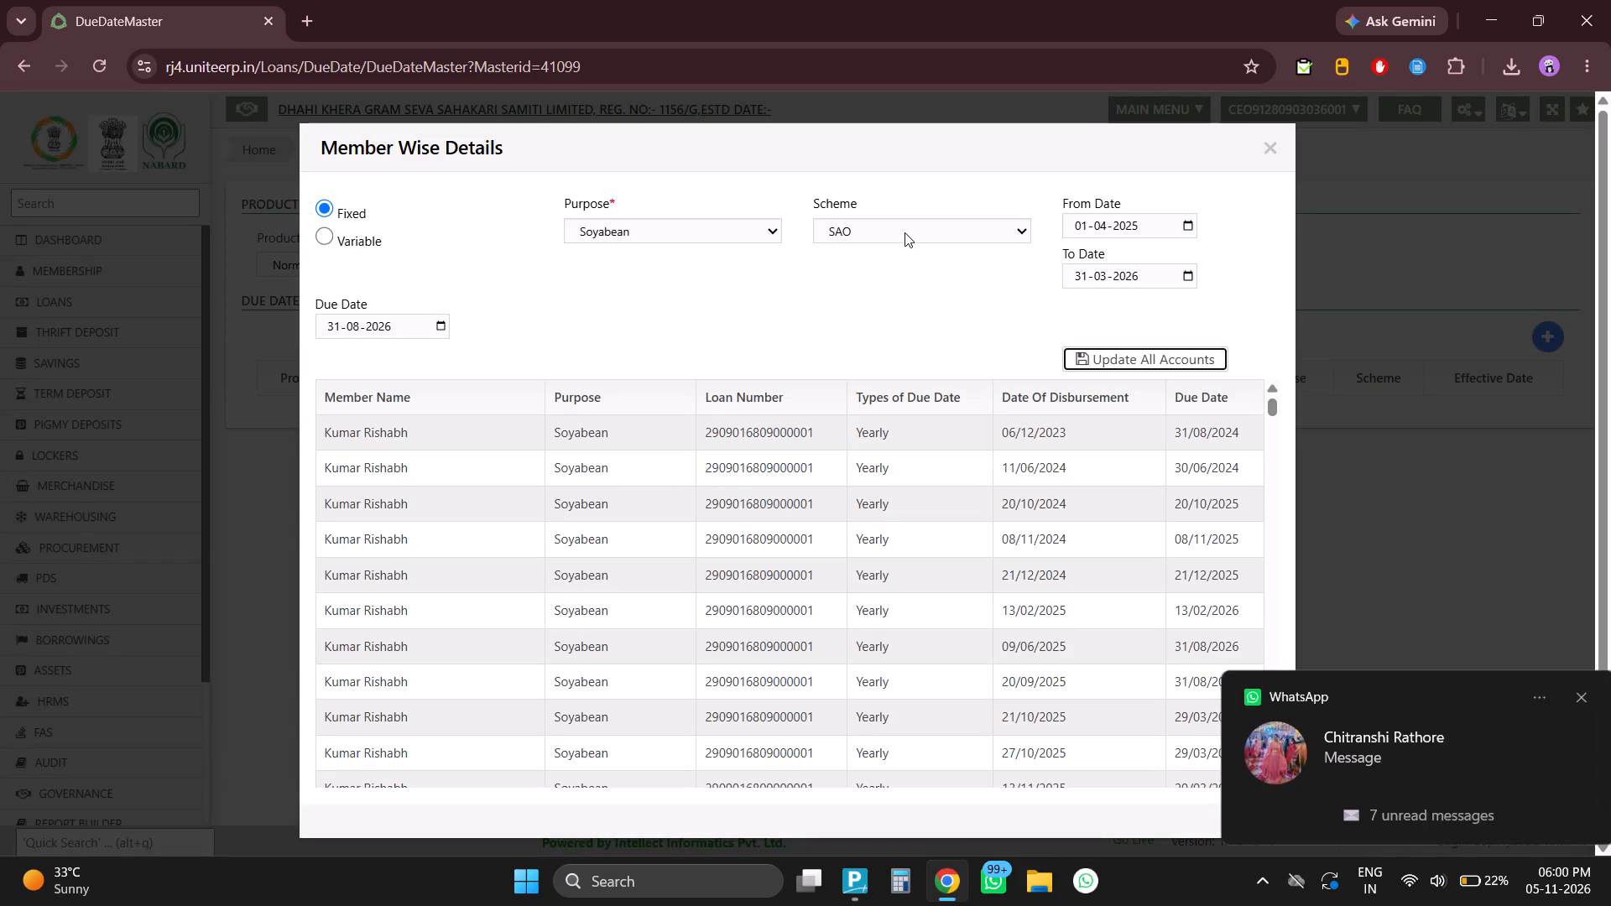
left_click(905, 232)
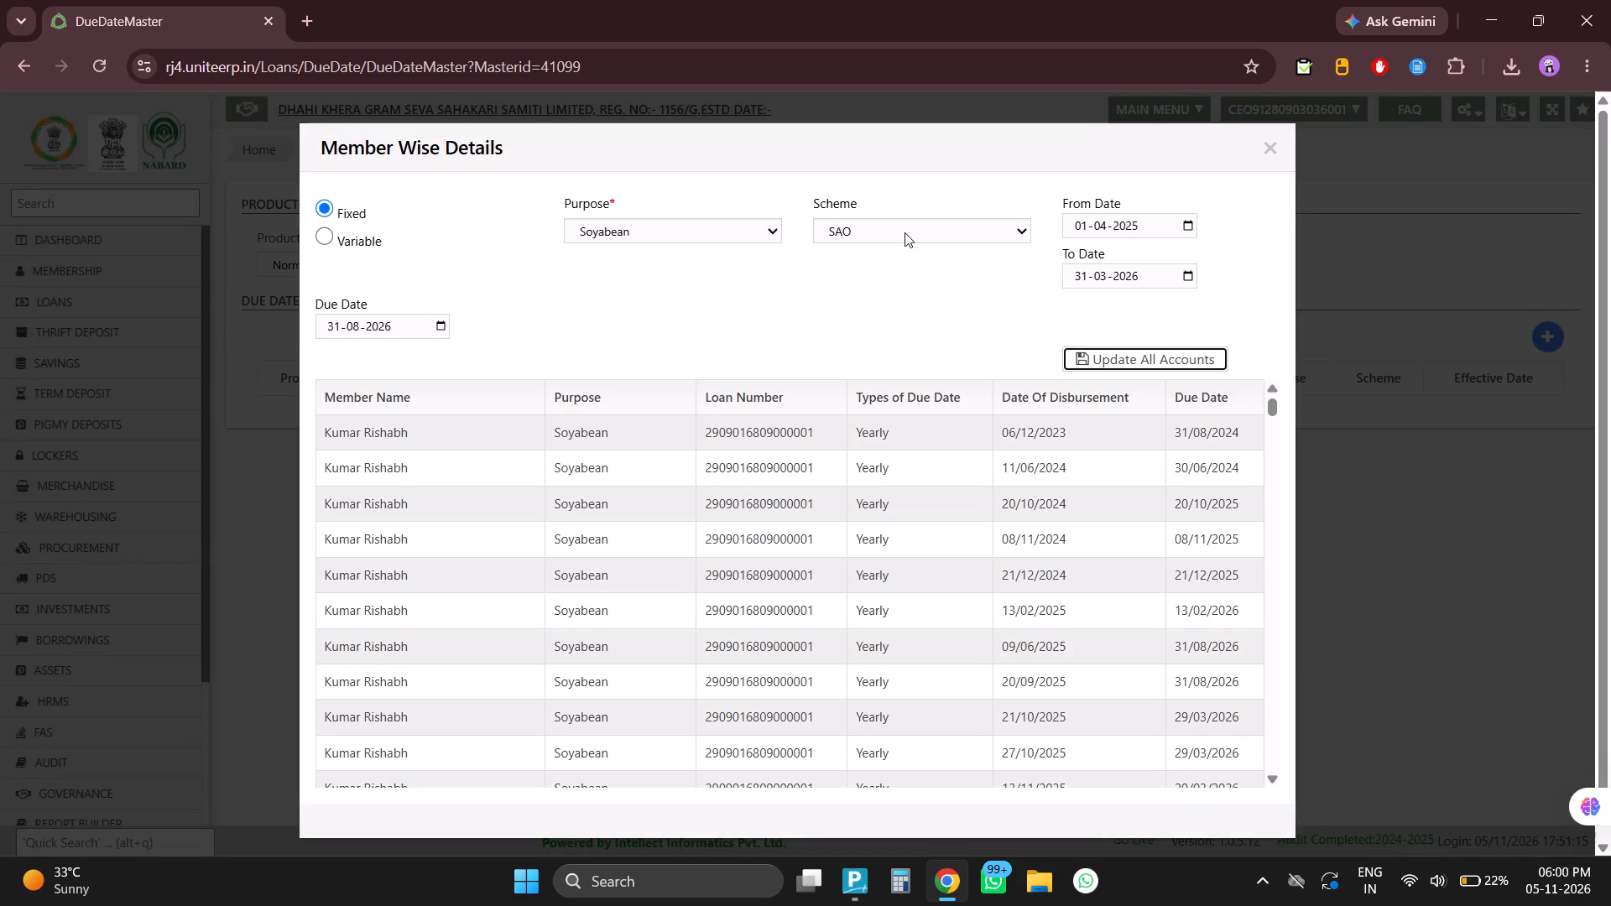
left_click(905, 232)
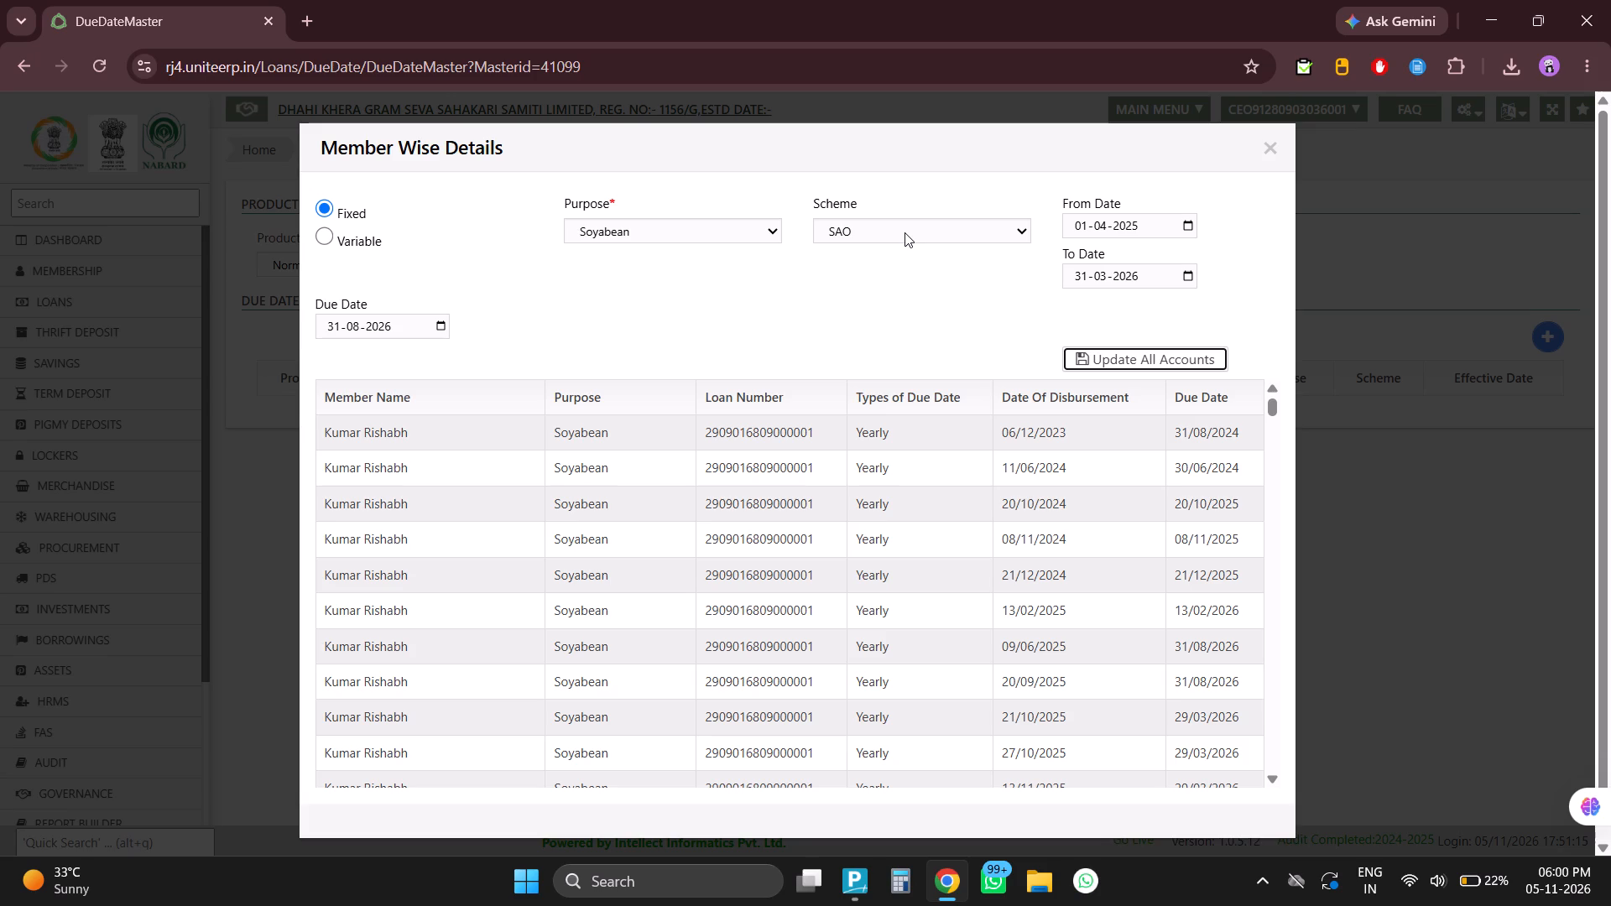
left_click(905, 232)
triple_click(905, 232)
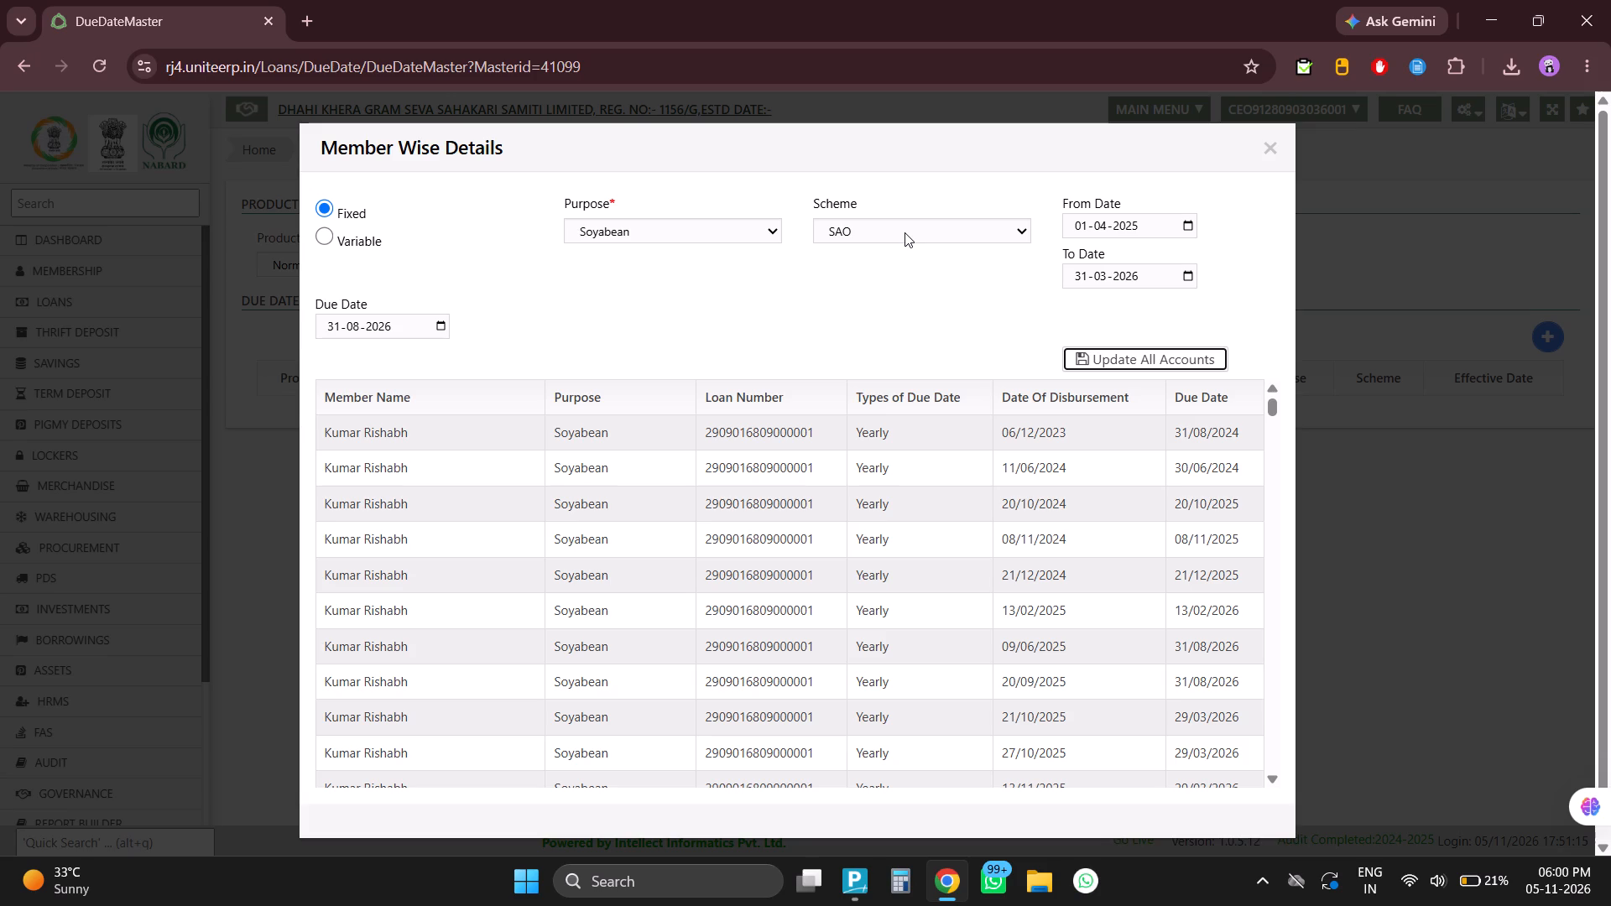
left_click(905, 232)
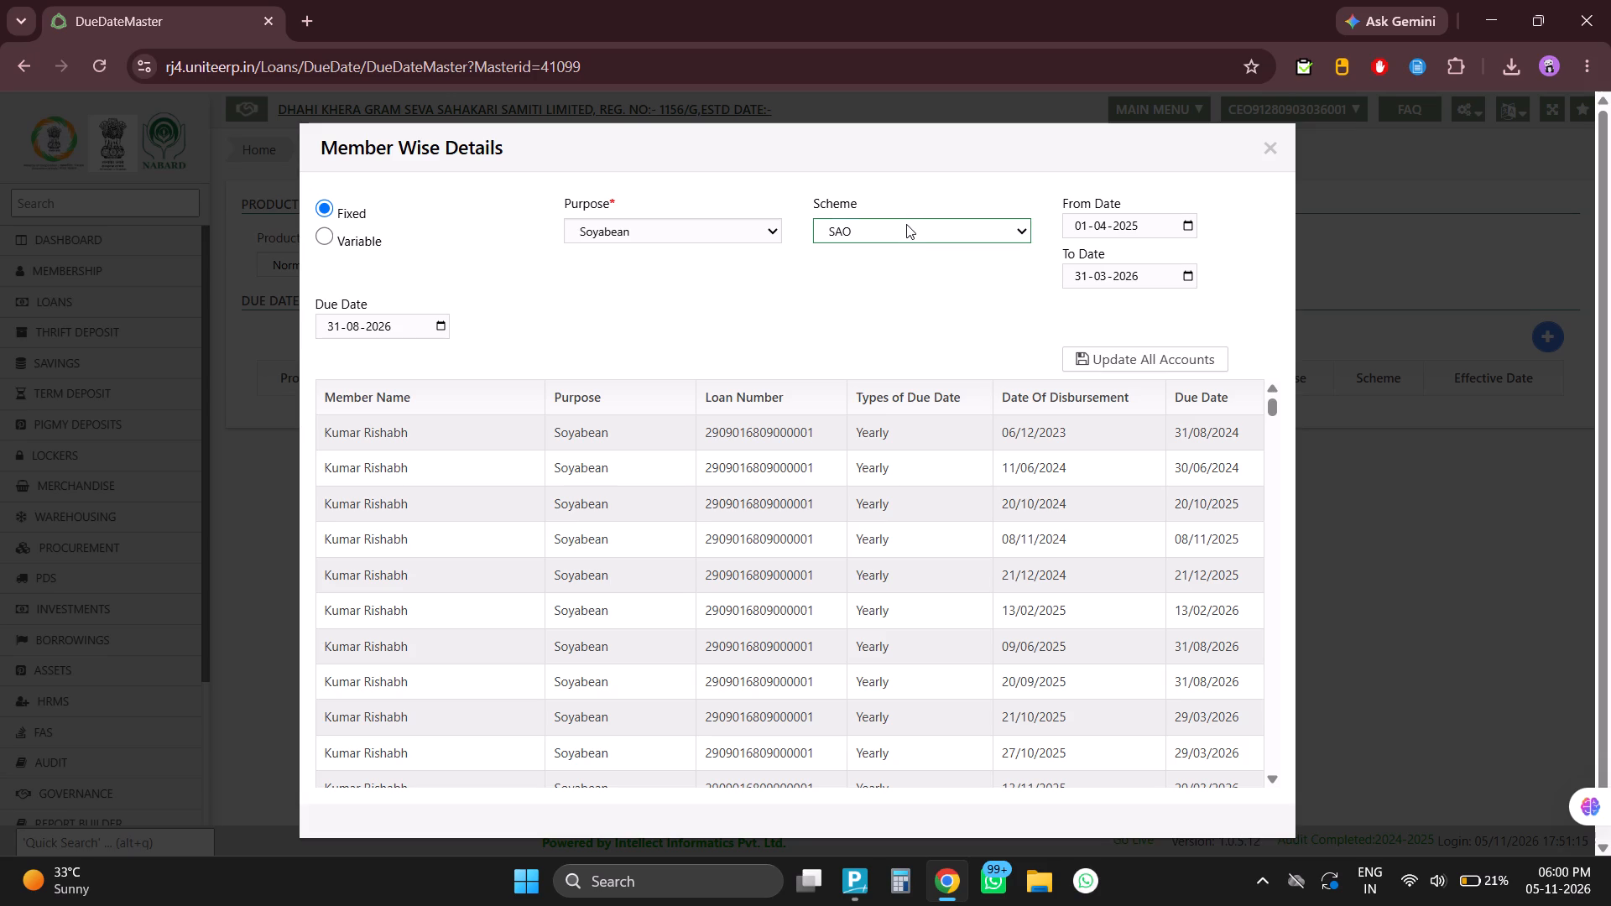
left_click(906, 226)
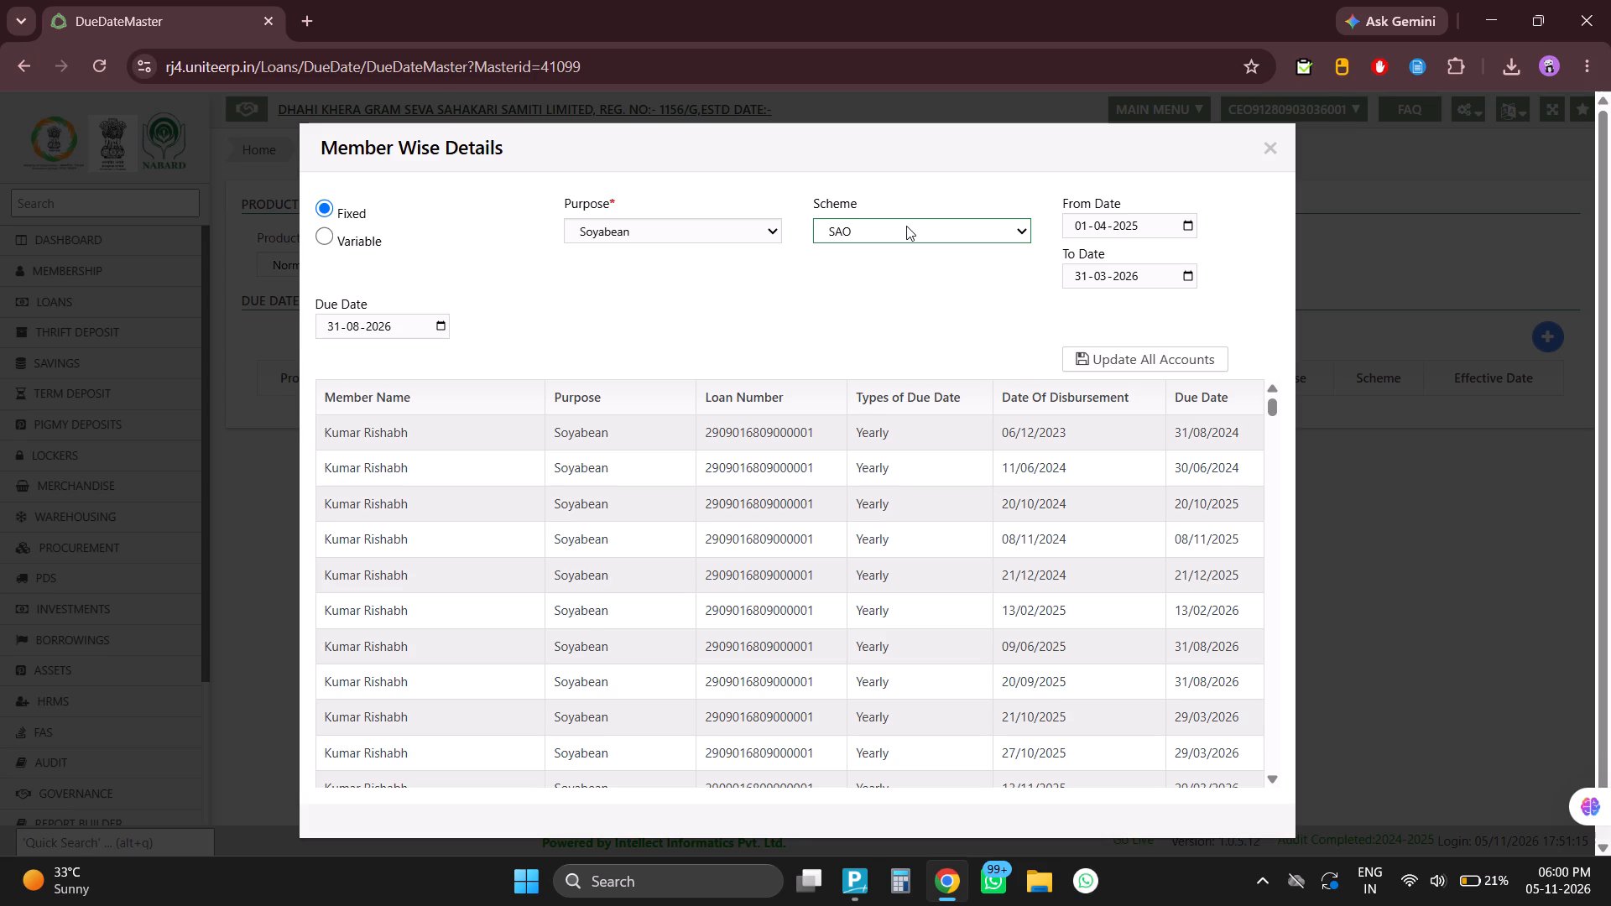
left_click(906, 226)
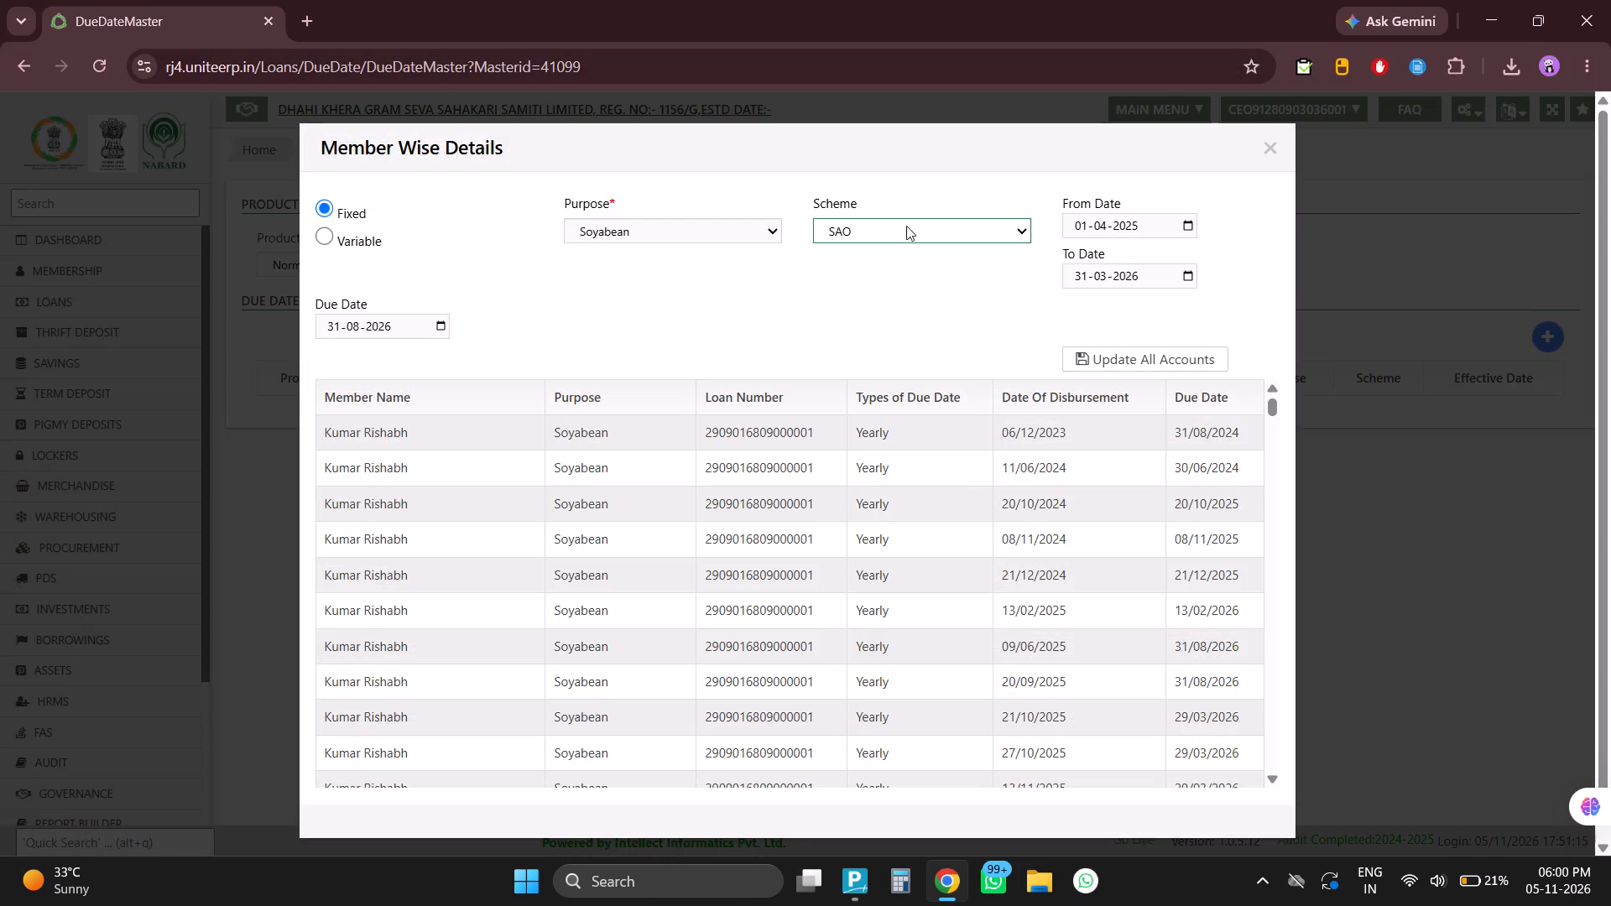
Change the scheme to Normal for the Soyabean purpose and update the due date on all matching accounts.
left_click(844, 238)
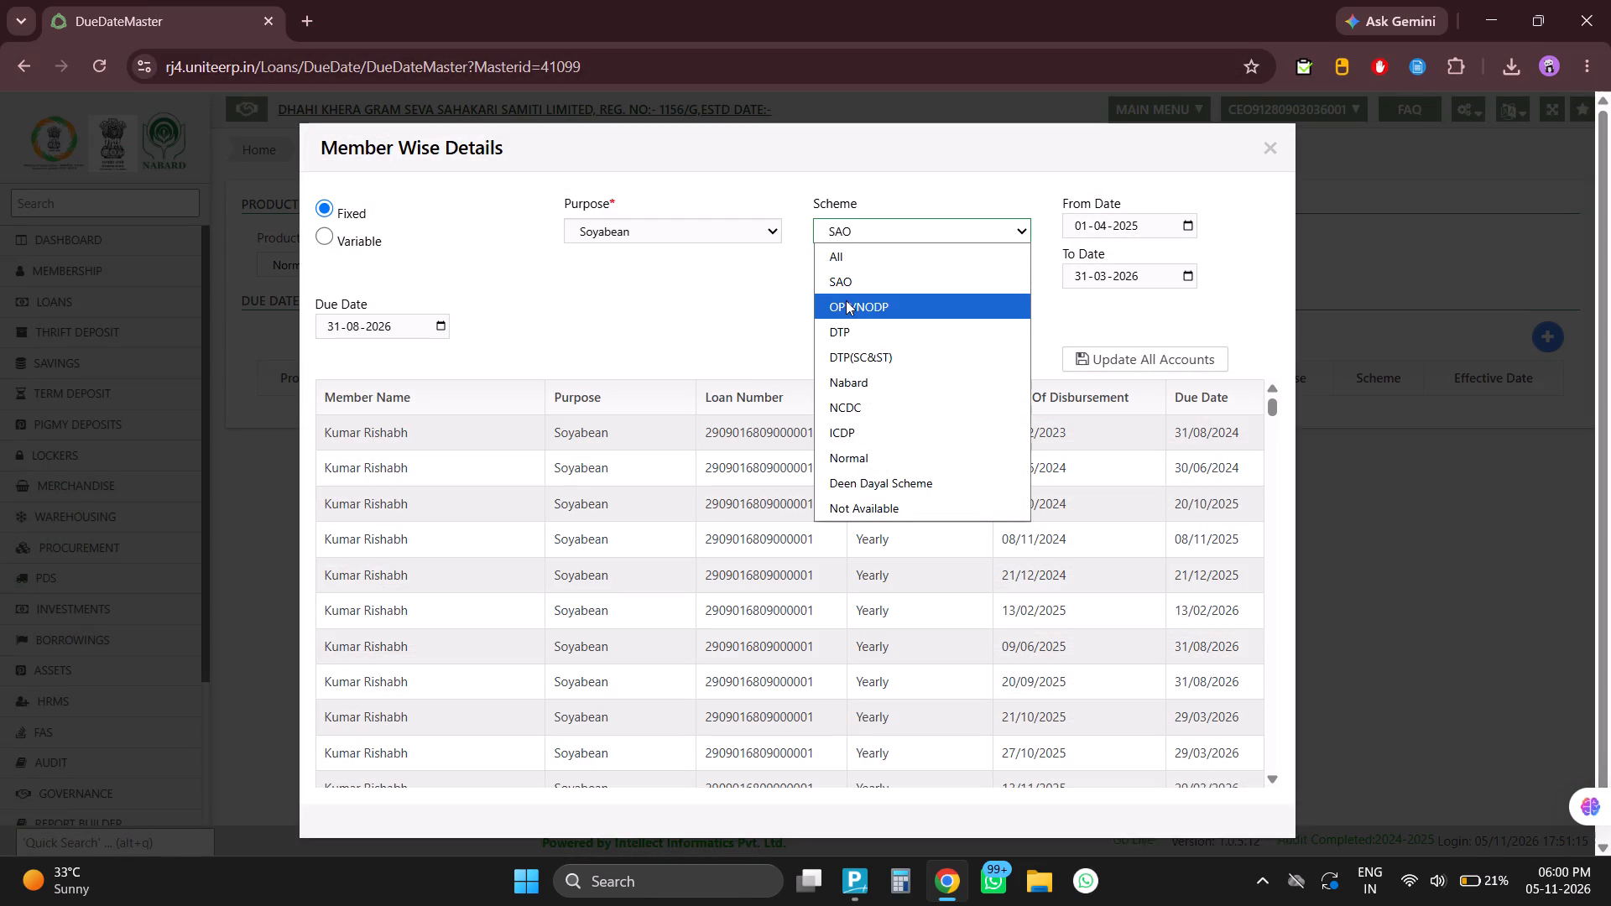
left_click(867, 461)
left_click(1191, 360)
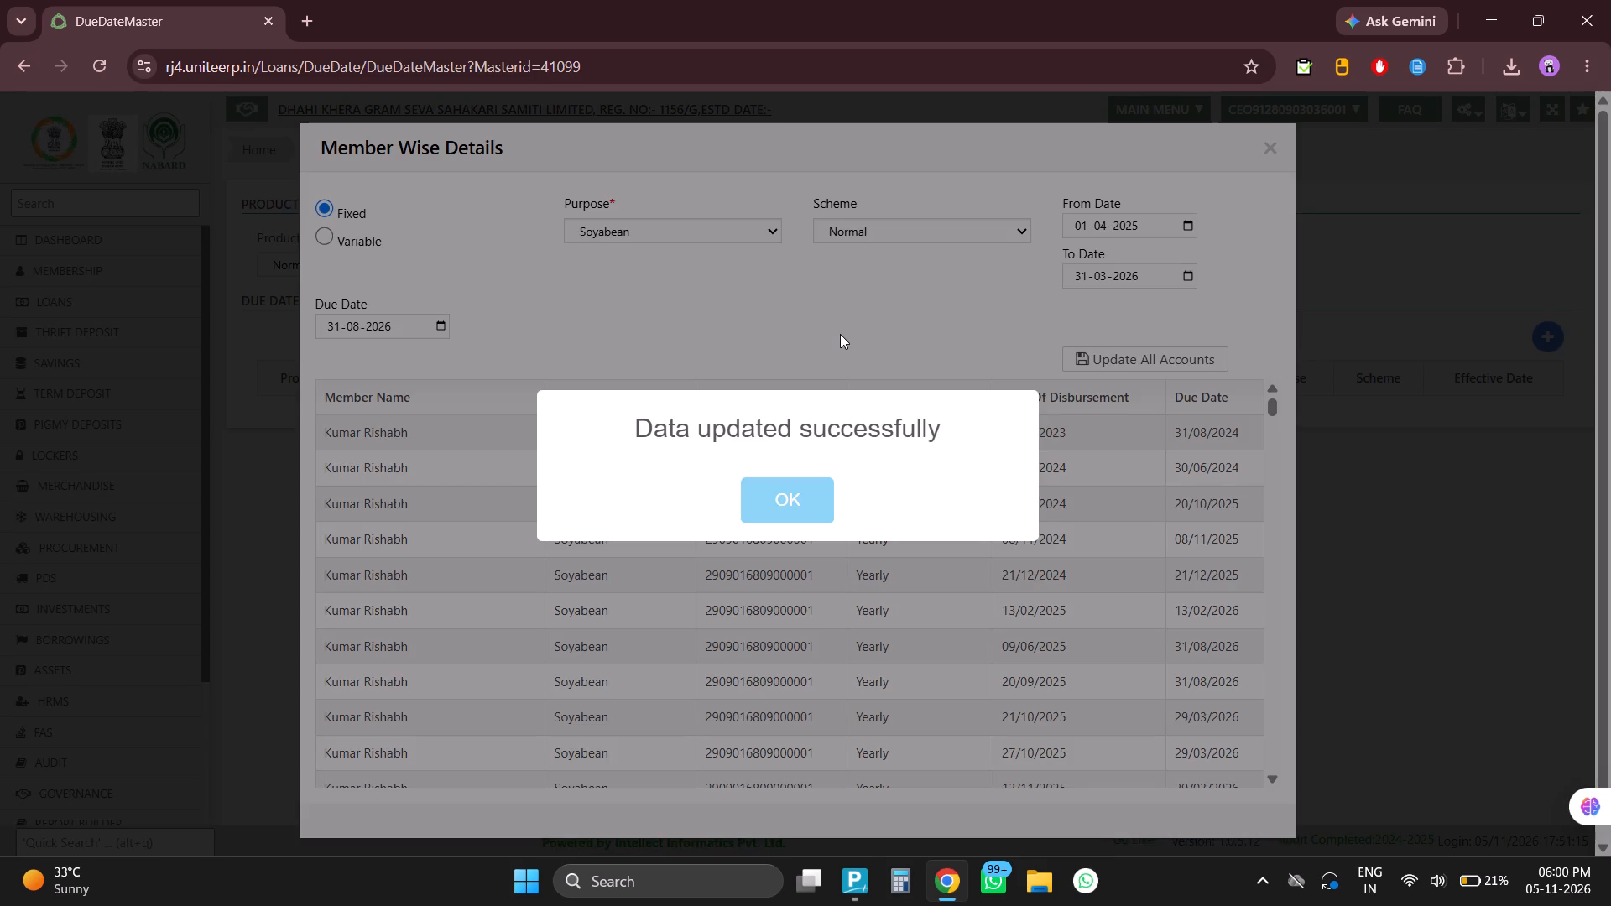
left_click(785, 492)
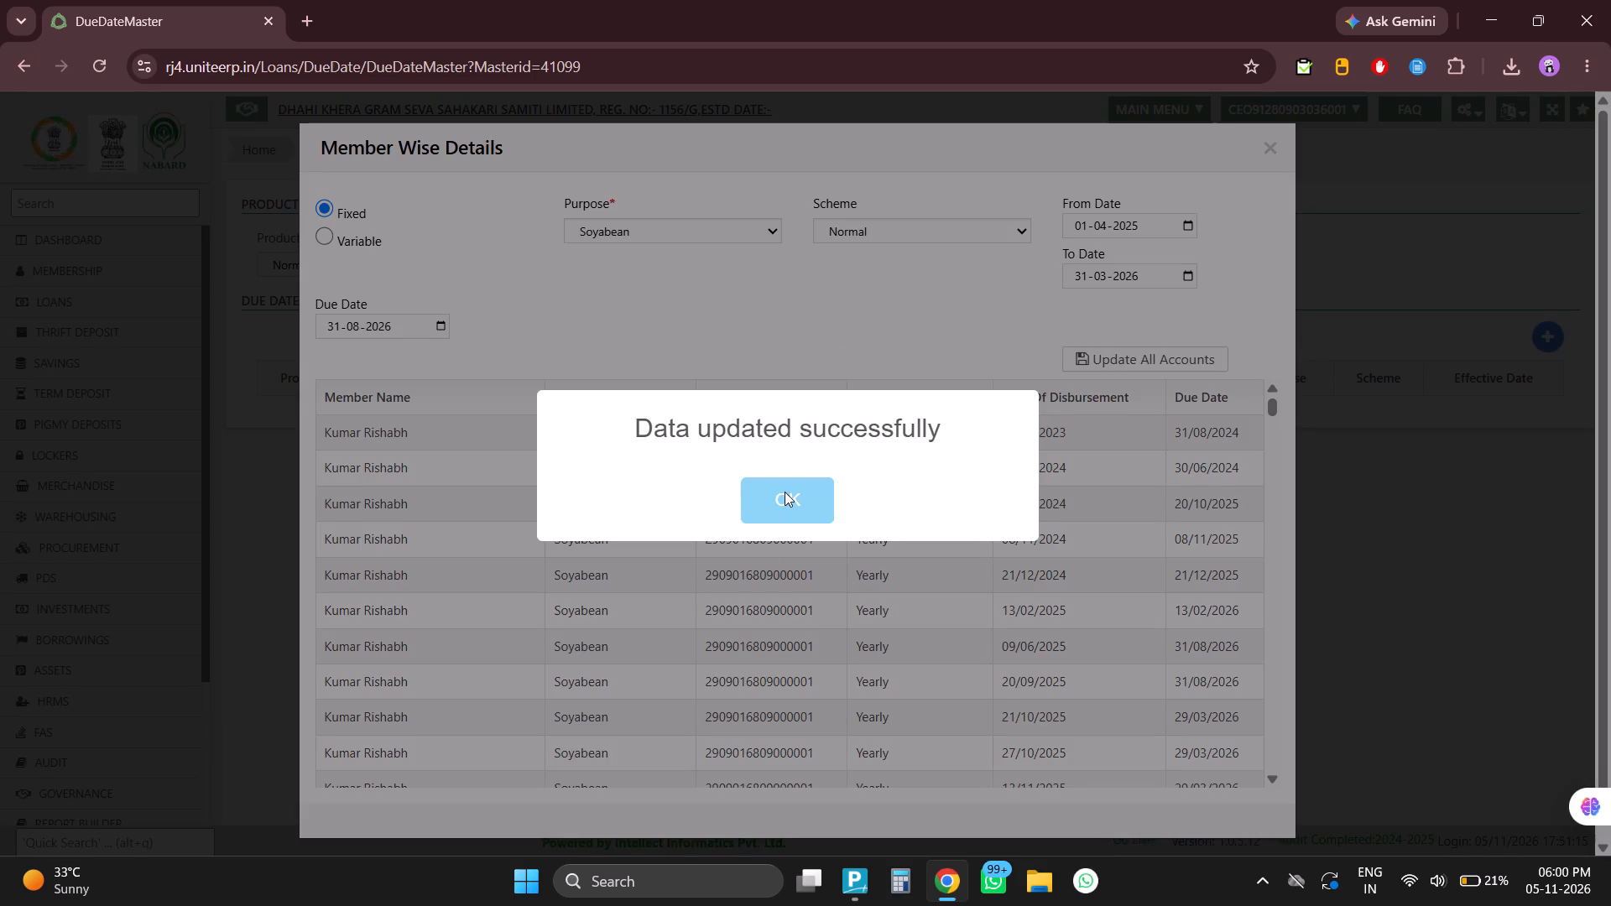
left_click(785, 502)
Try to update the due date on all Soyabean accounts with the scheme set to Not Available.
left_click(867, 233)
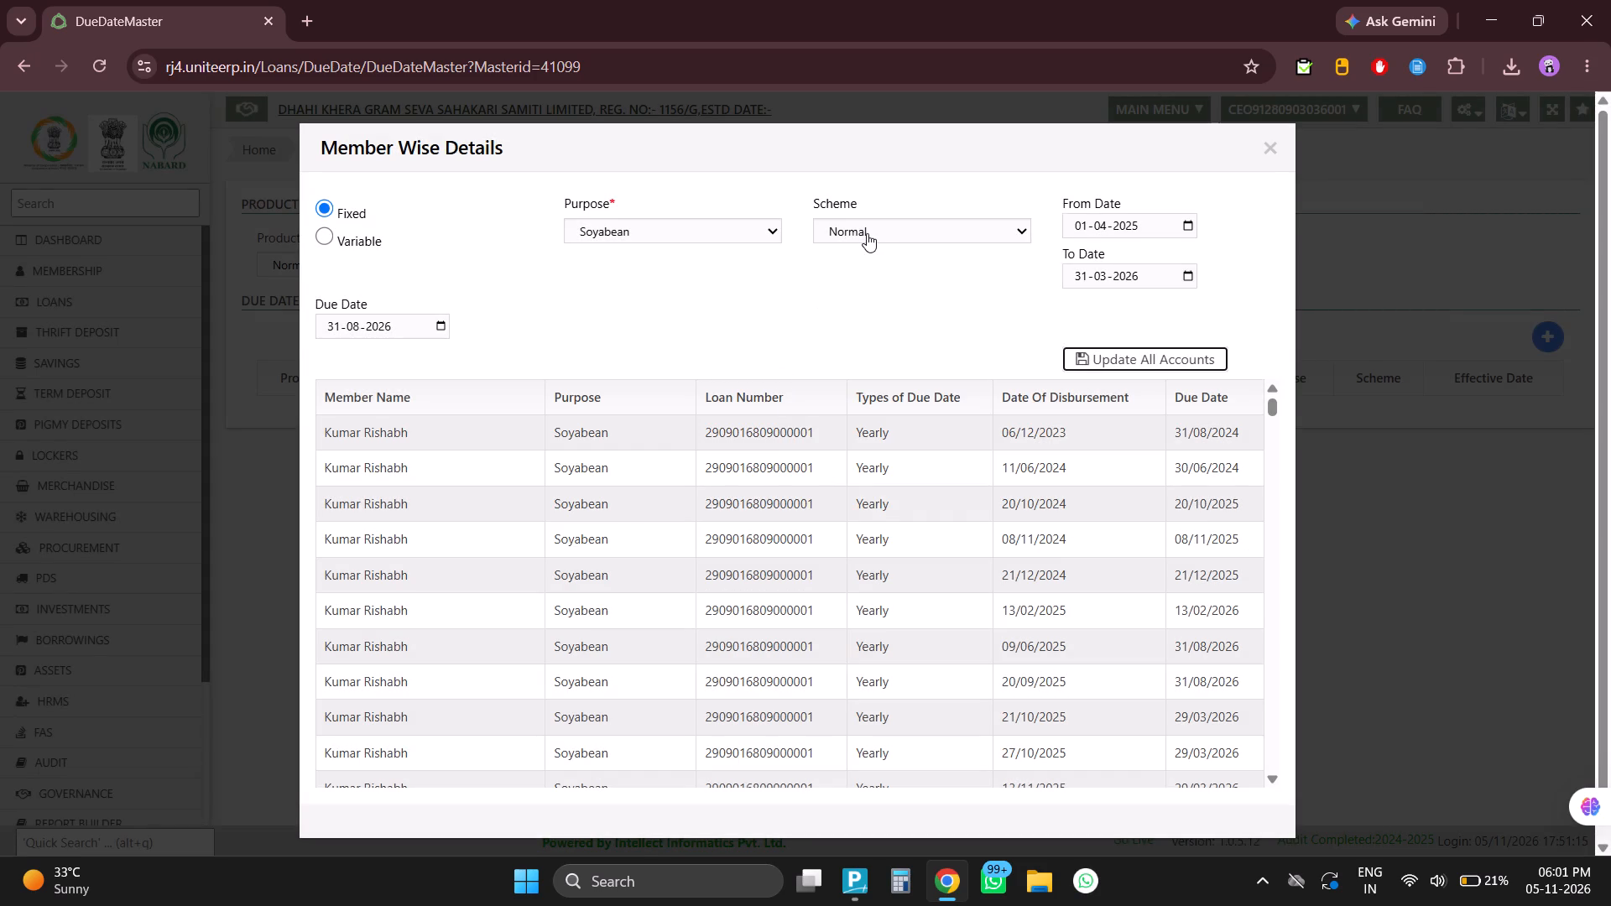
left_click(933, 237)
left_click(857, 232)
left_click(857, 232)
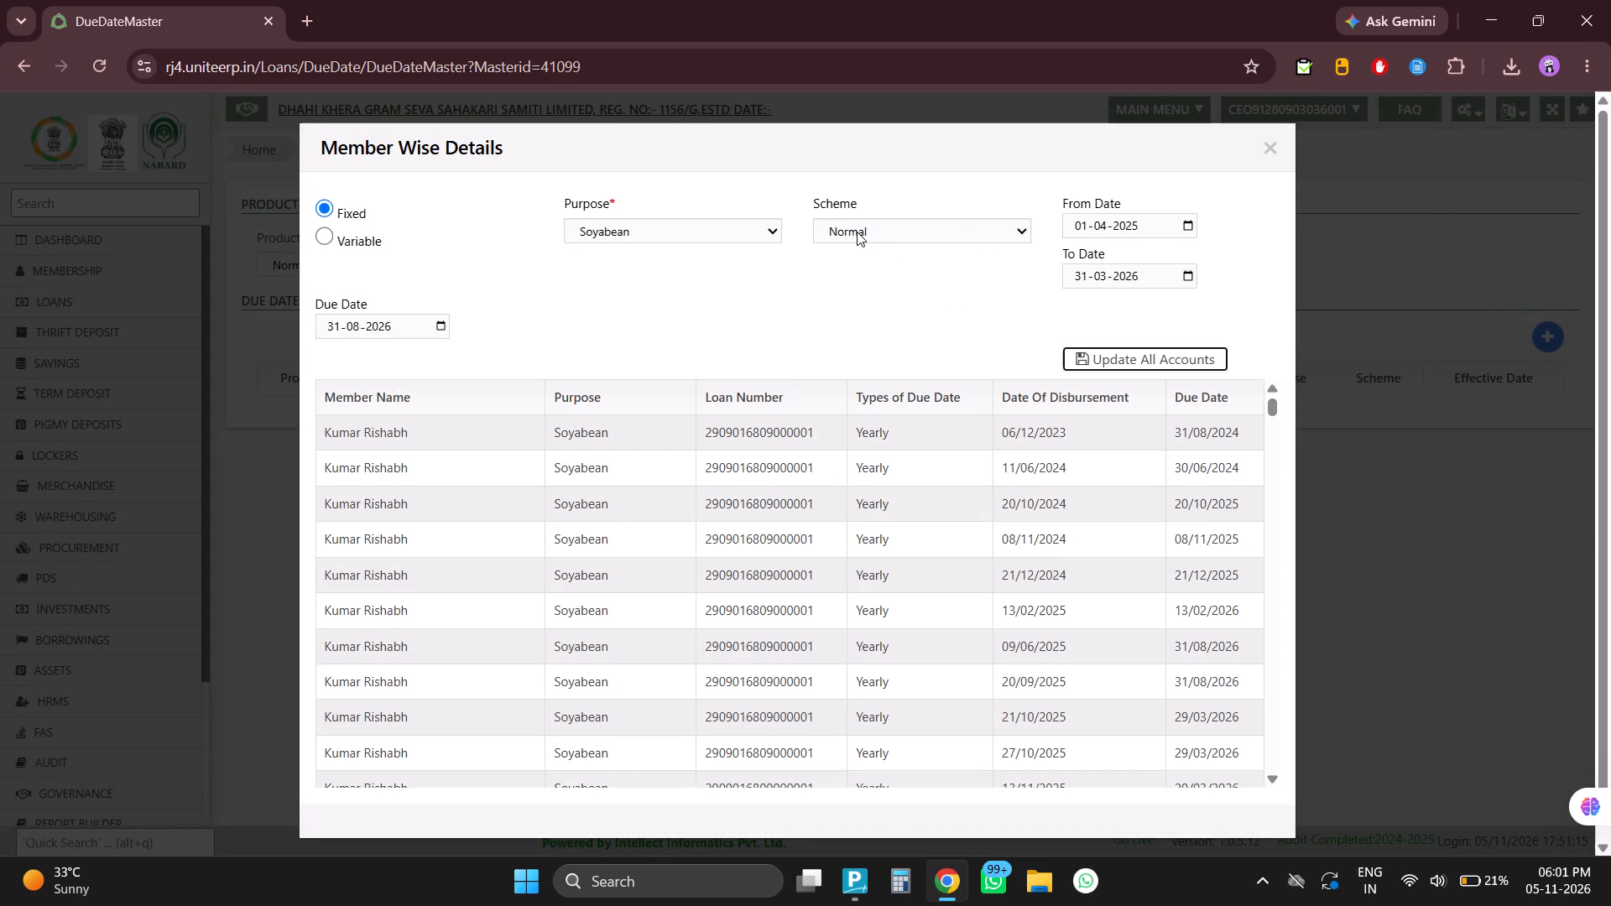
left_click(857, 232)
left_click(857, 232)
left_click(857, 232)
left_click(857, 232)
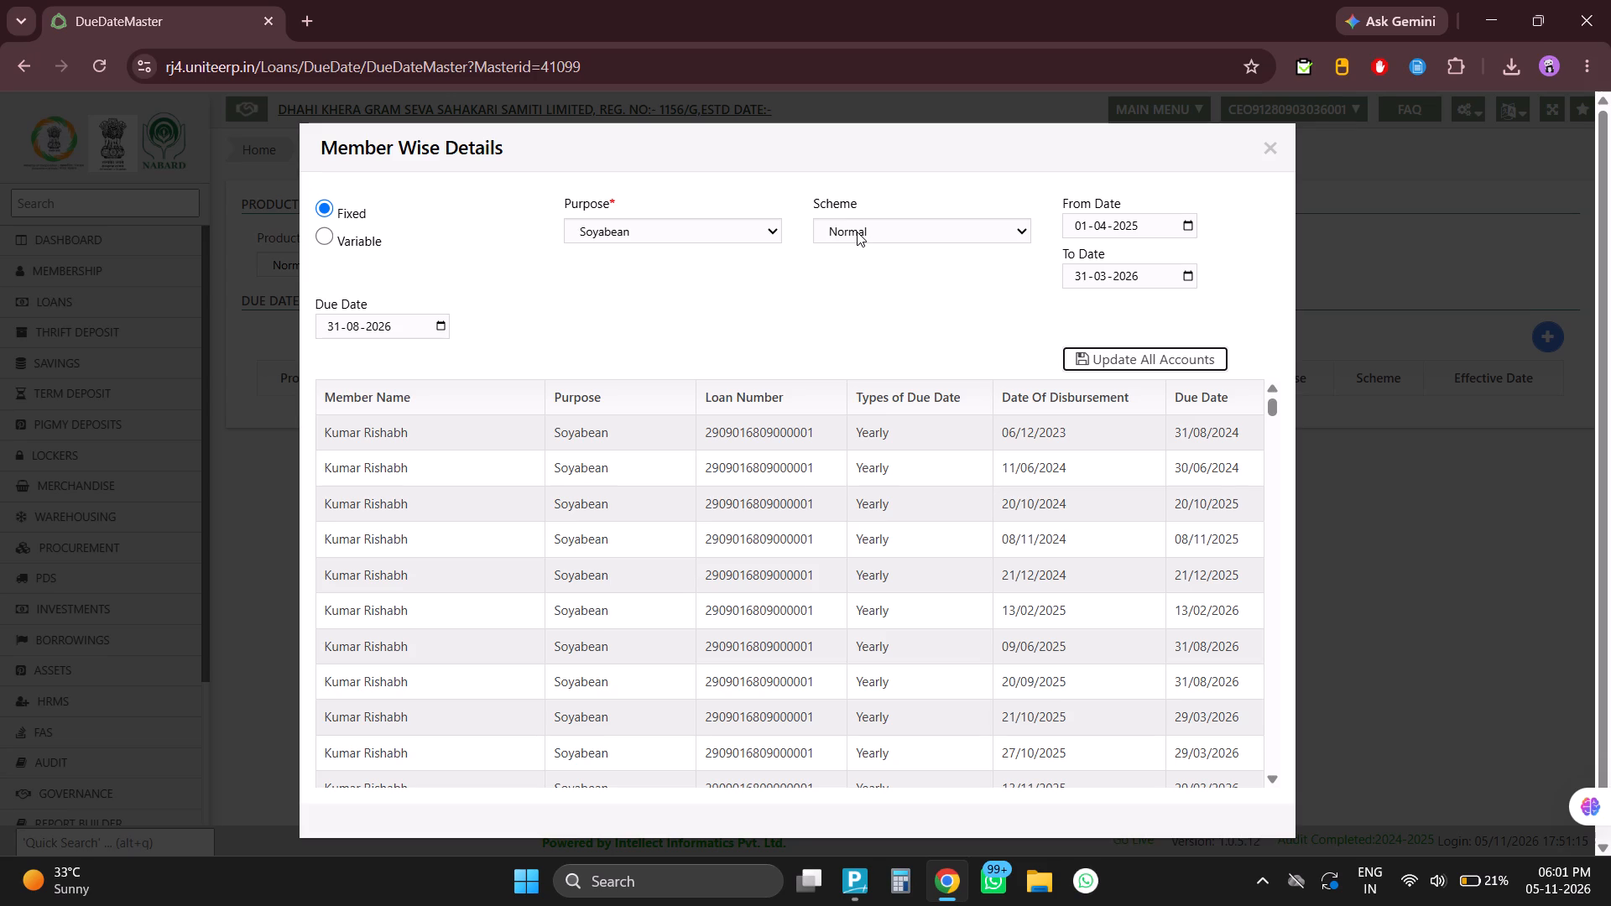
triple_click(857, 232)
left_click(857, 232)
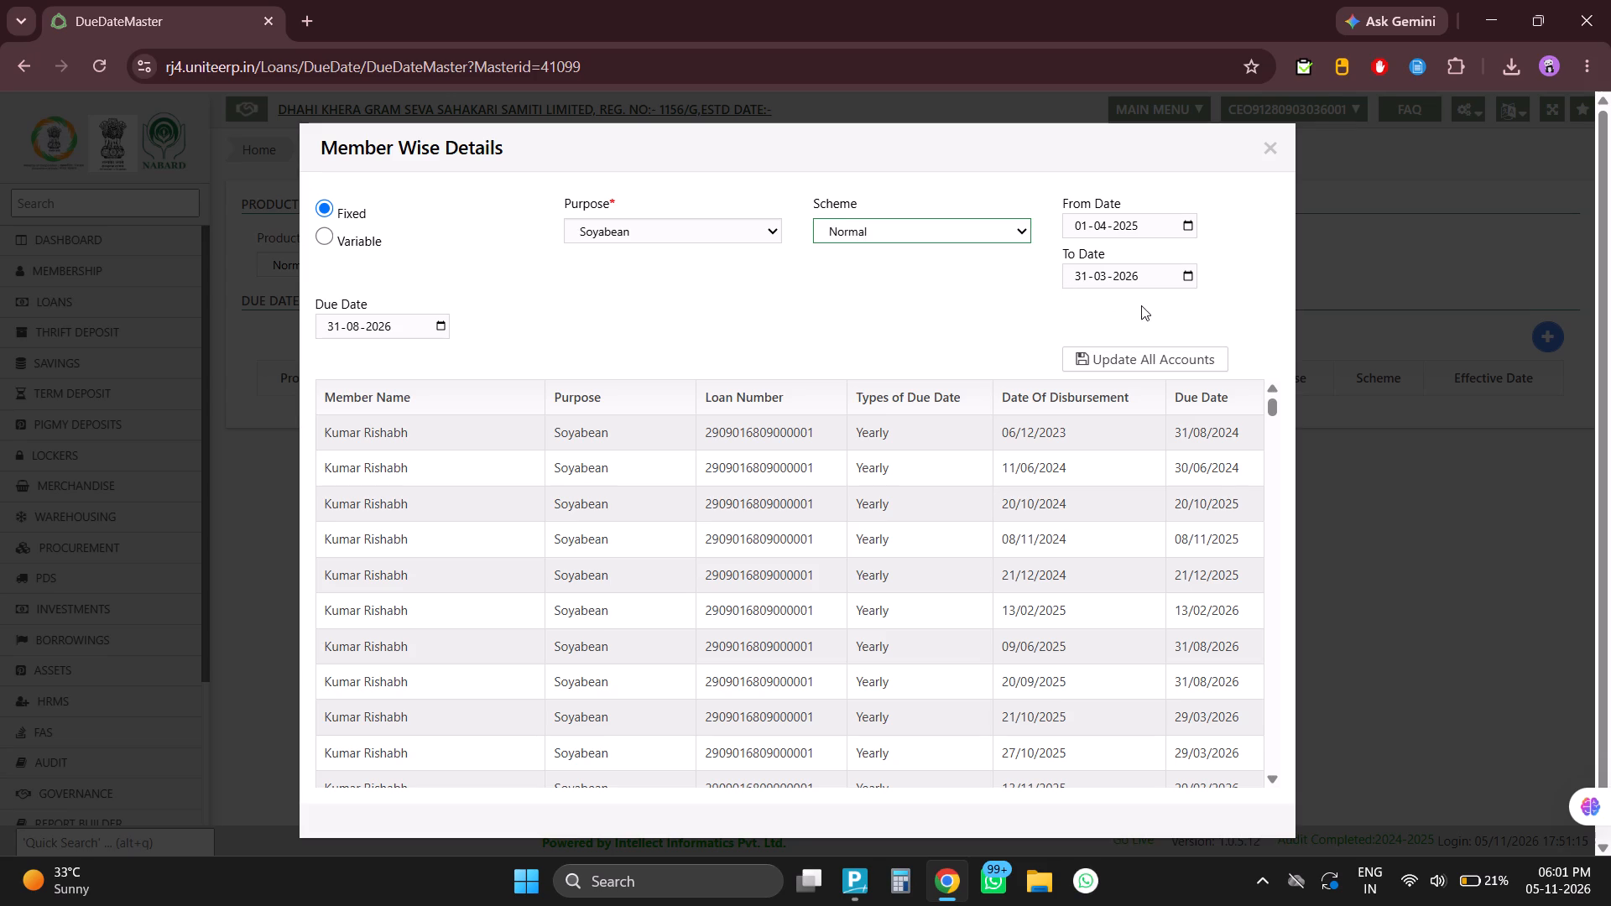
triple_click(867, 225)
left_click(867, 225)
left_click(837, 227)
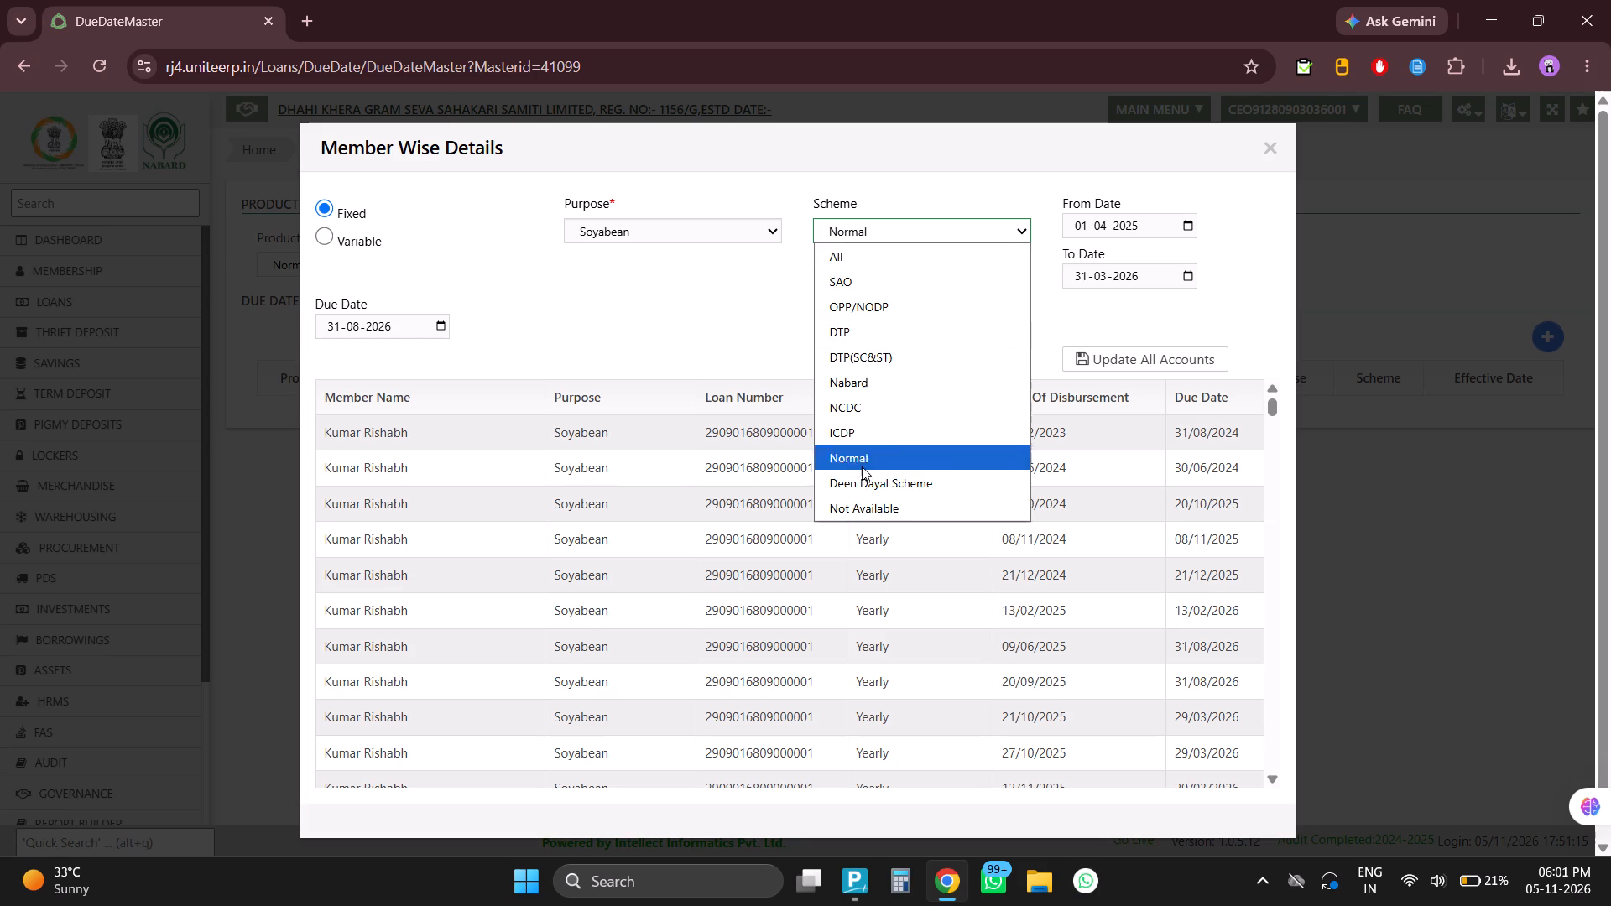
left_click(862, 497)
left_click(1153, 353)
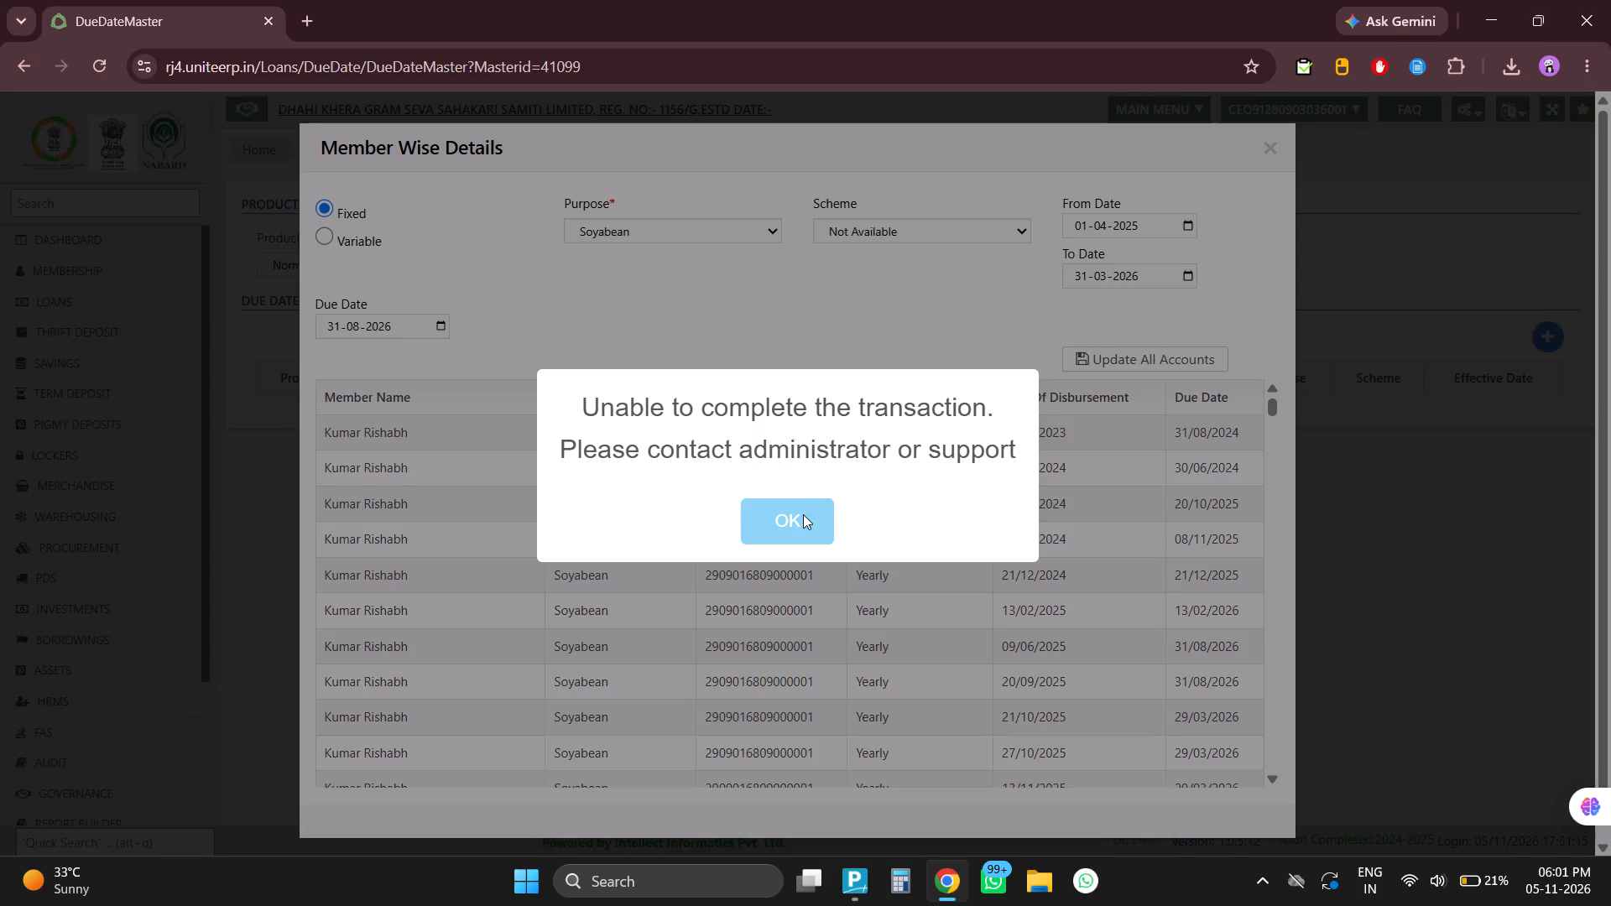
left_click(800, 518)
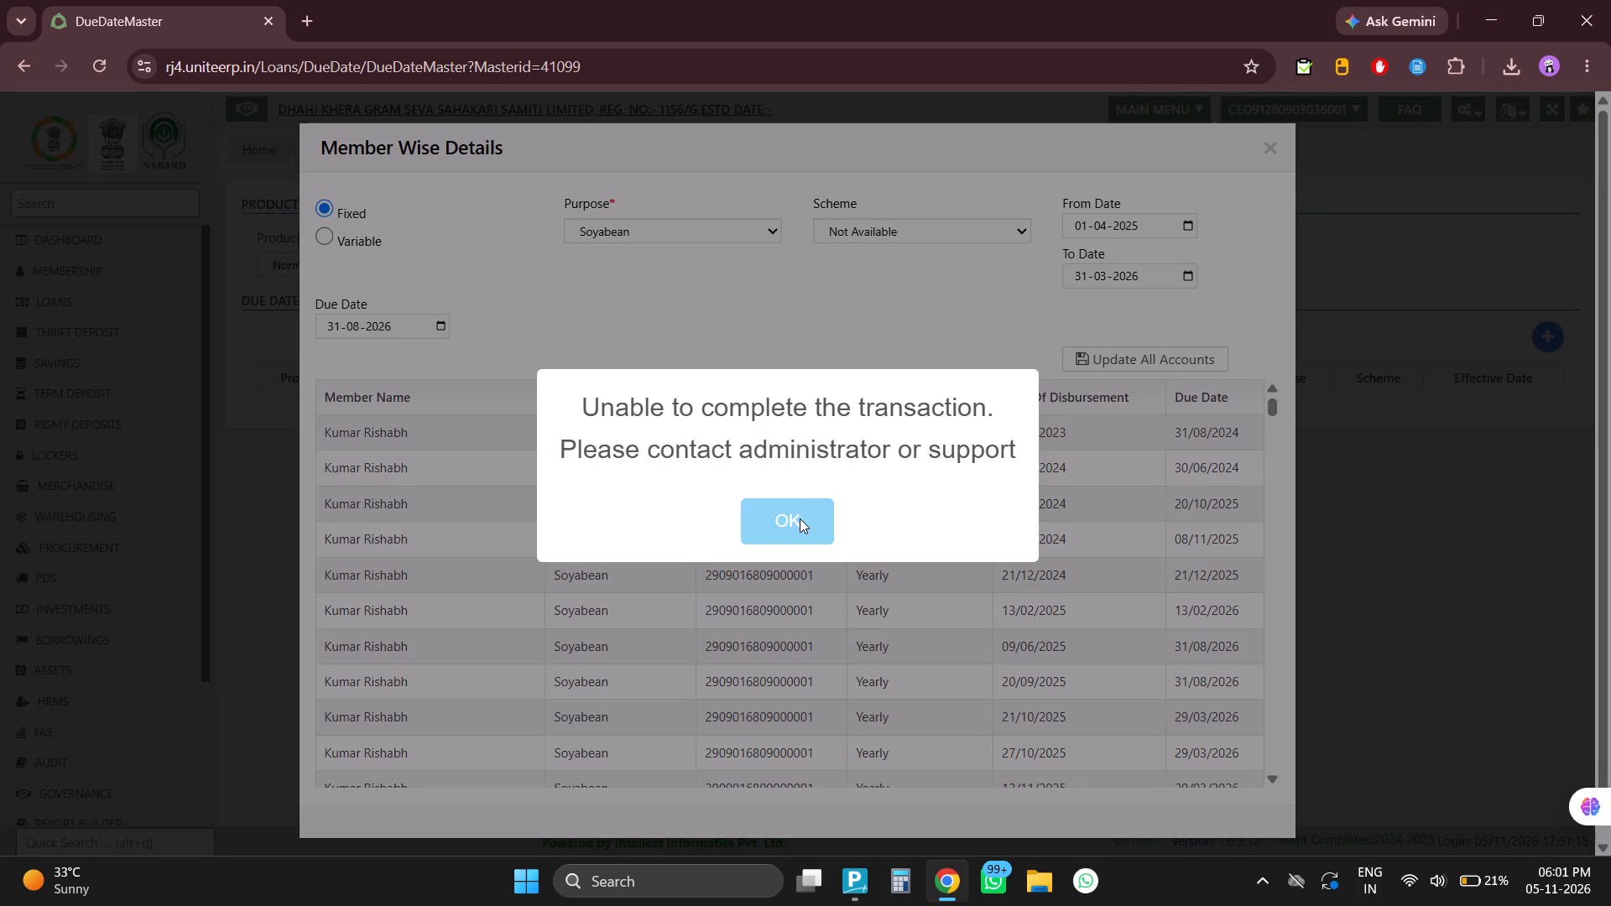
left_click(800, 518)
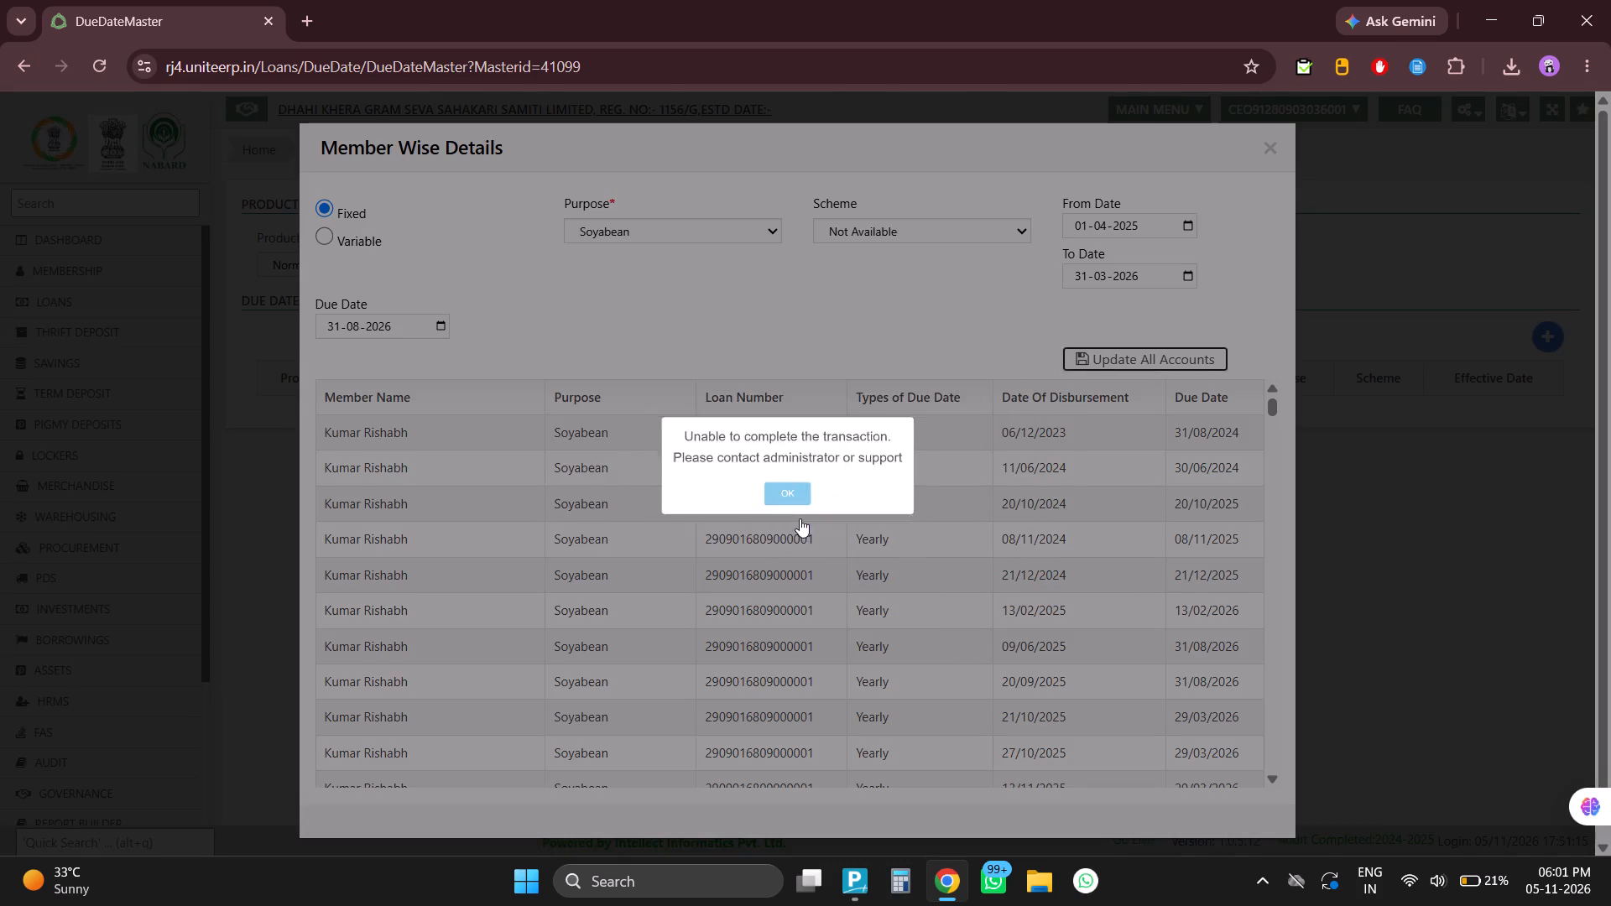
Select the Vegetables purpose with scheme All and update the due date on all matching accounts.
left_click(682, 232)
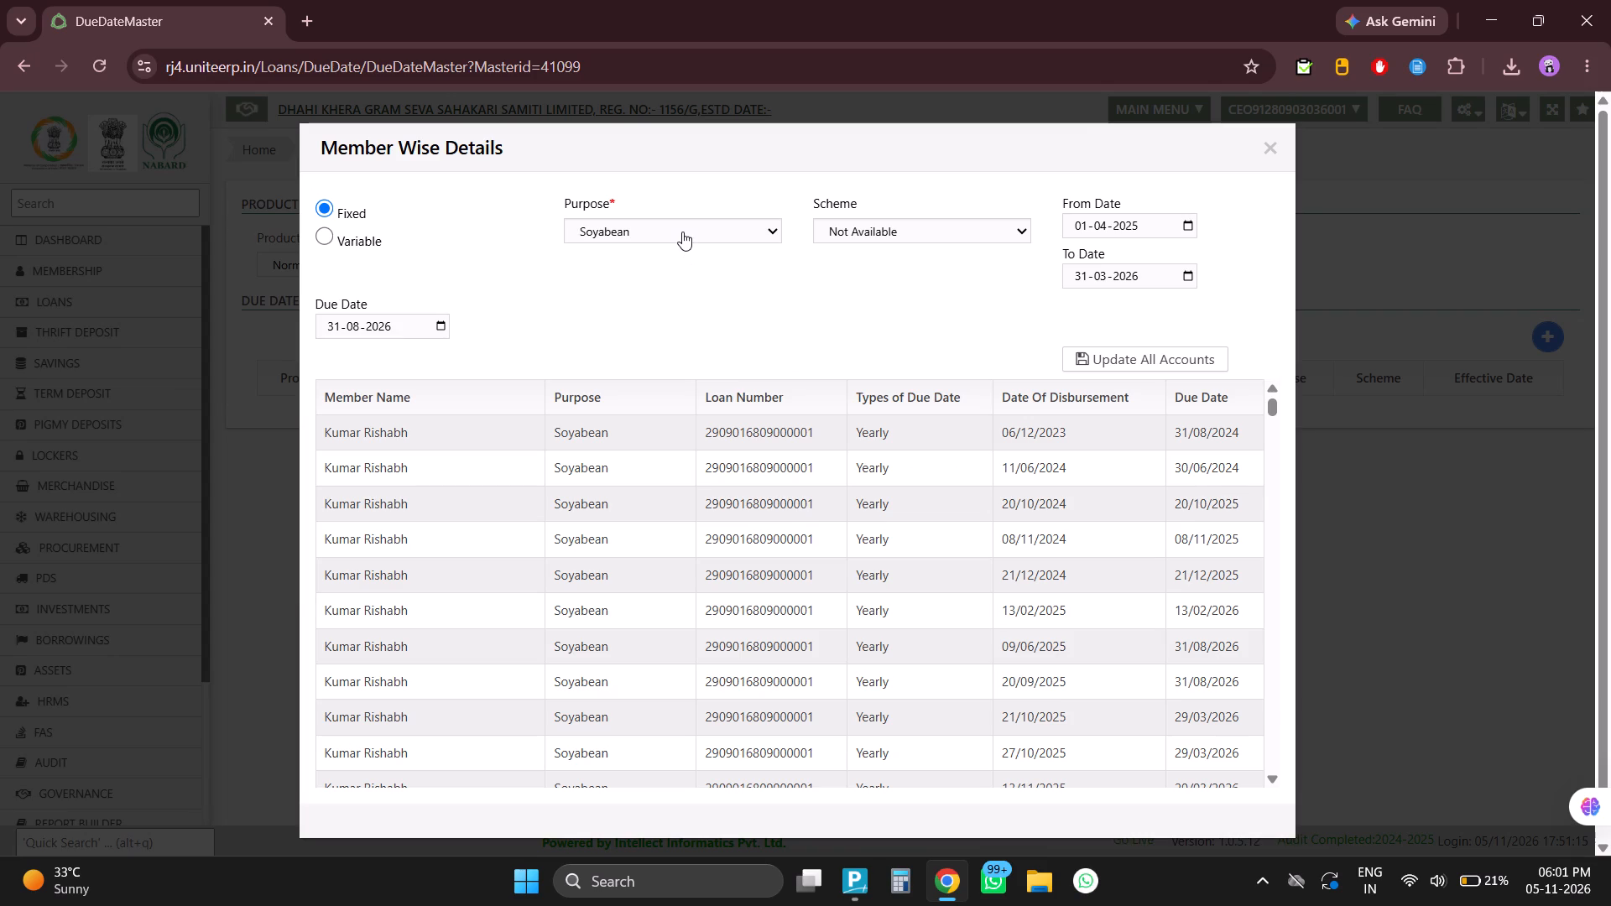
left_click(682, 232)
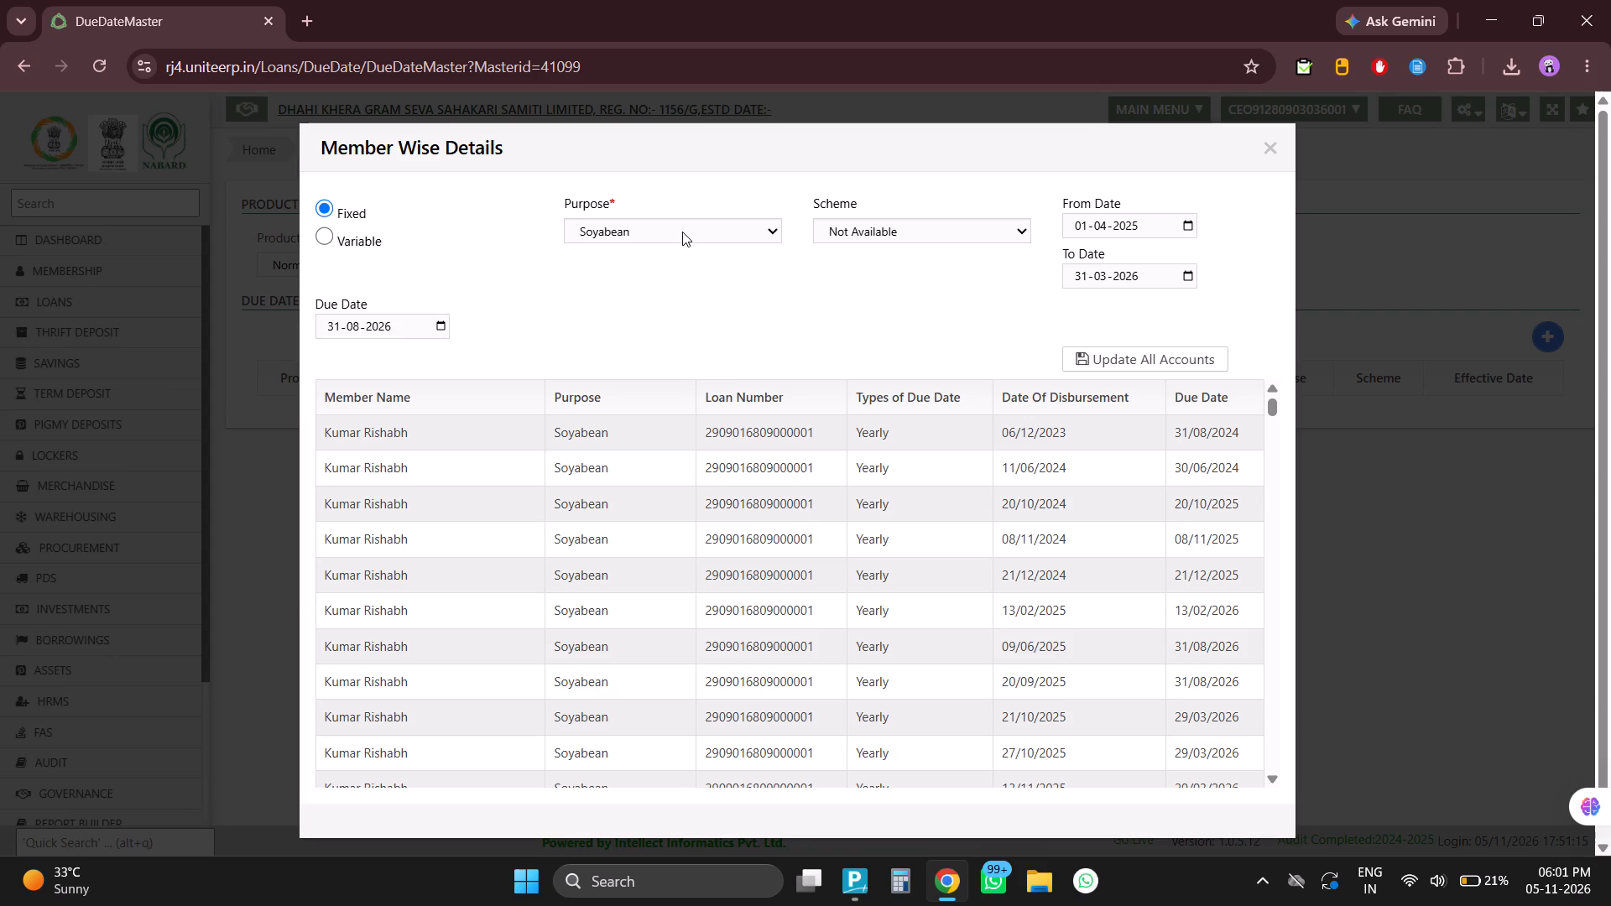
left_click(682, 232)
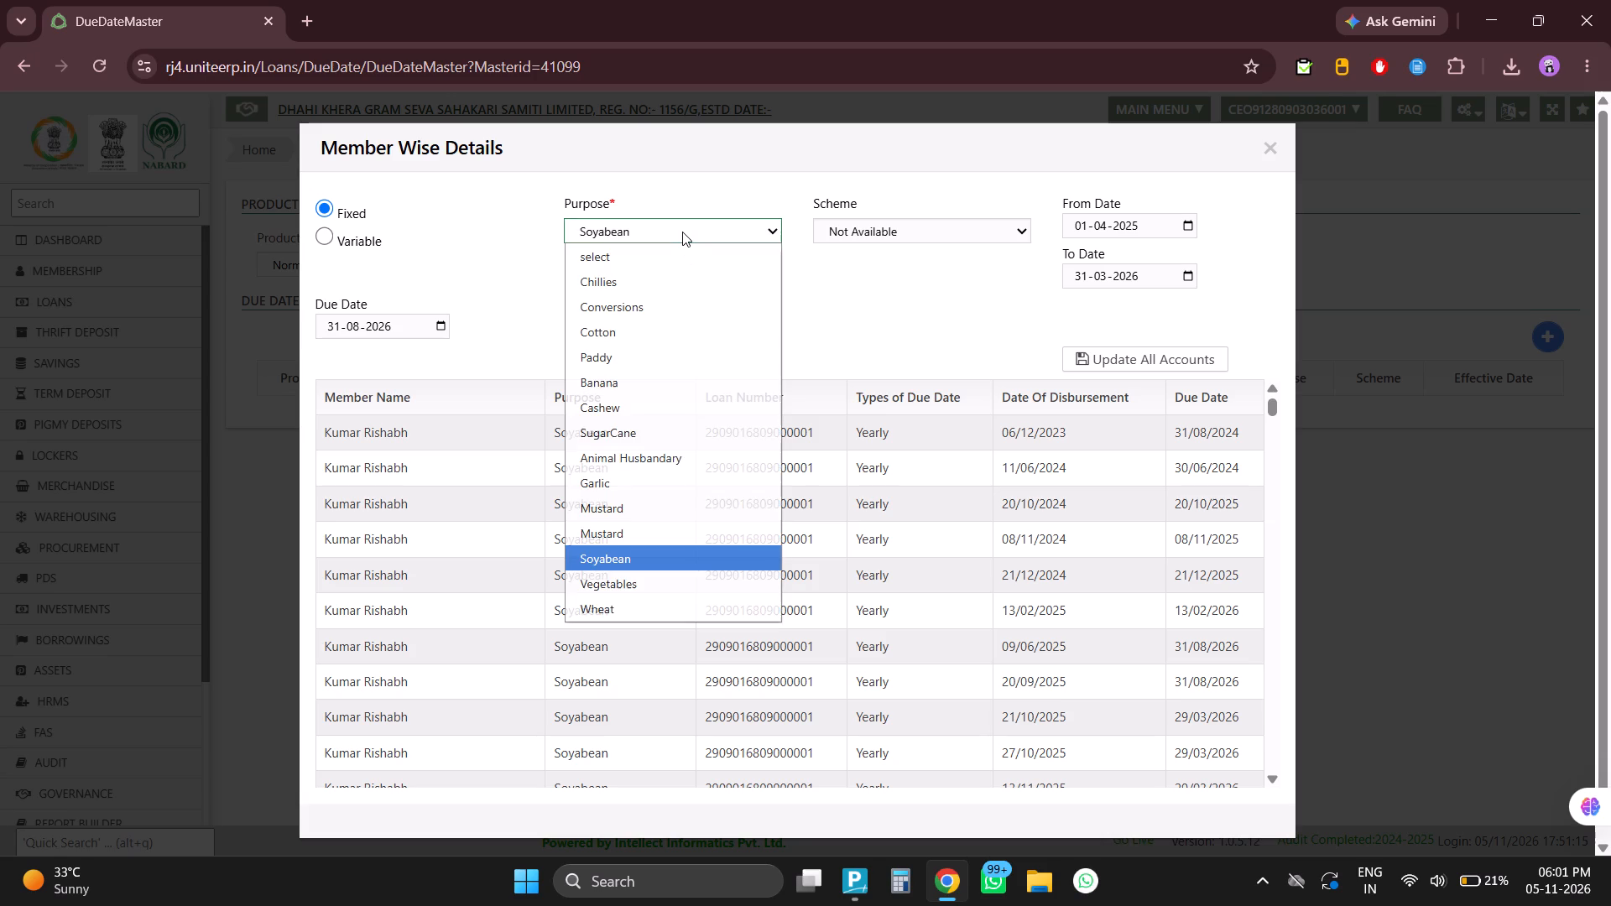
left_click(633, 580)
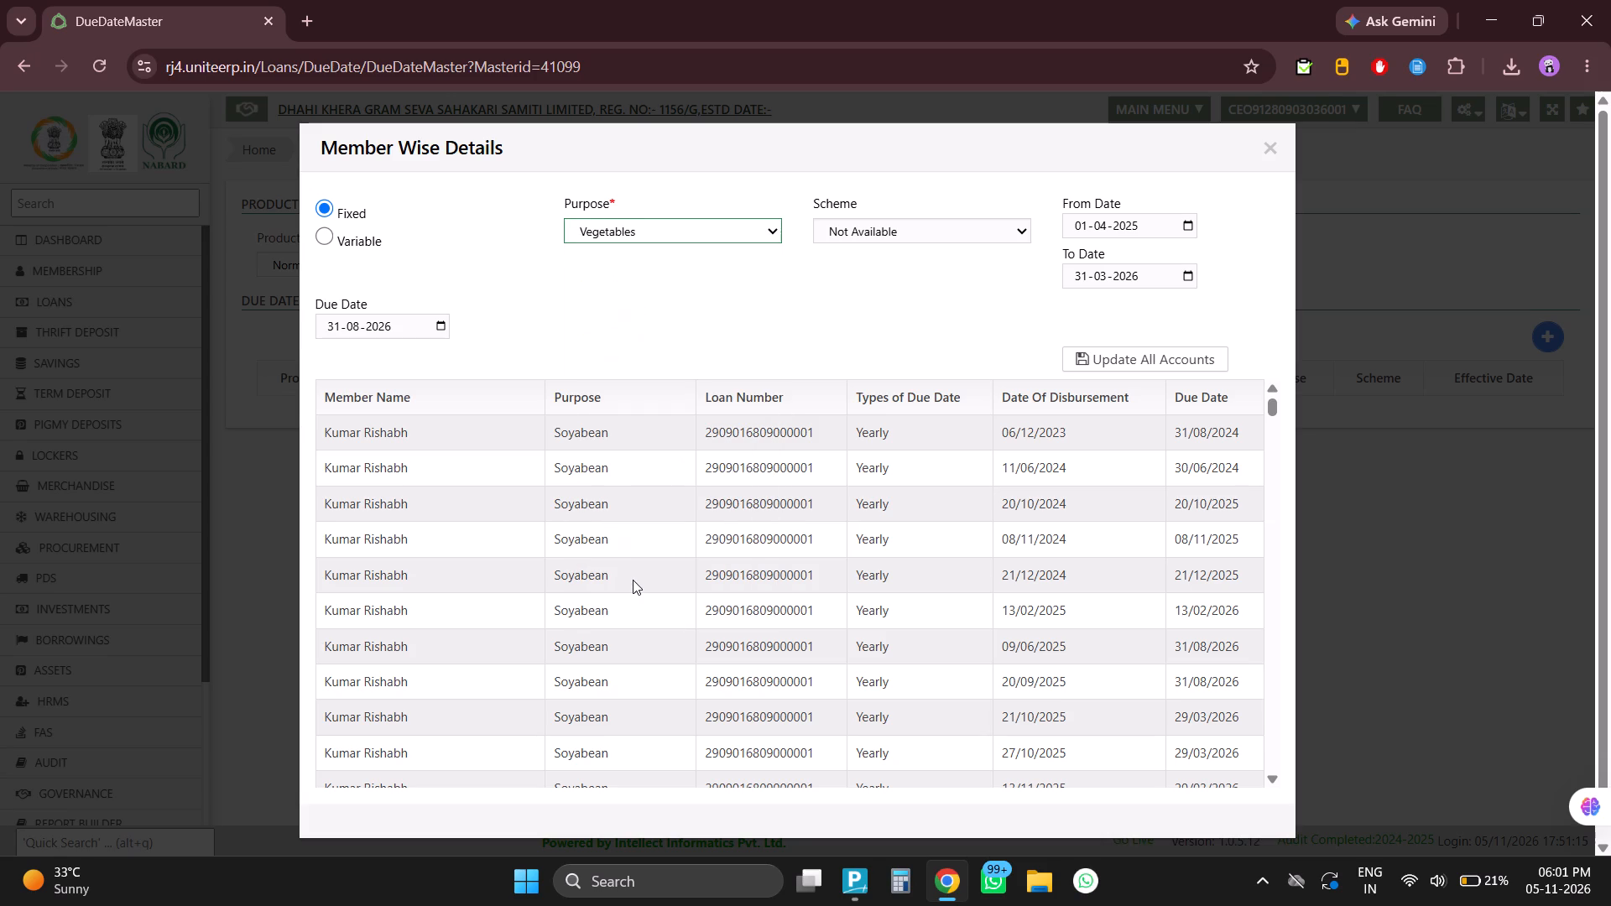
left_click(893, 230)
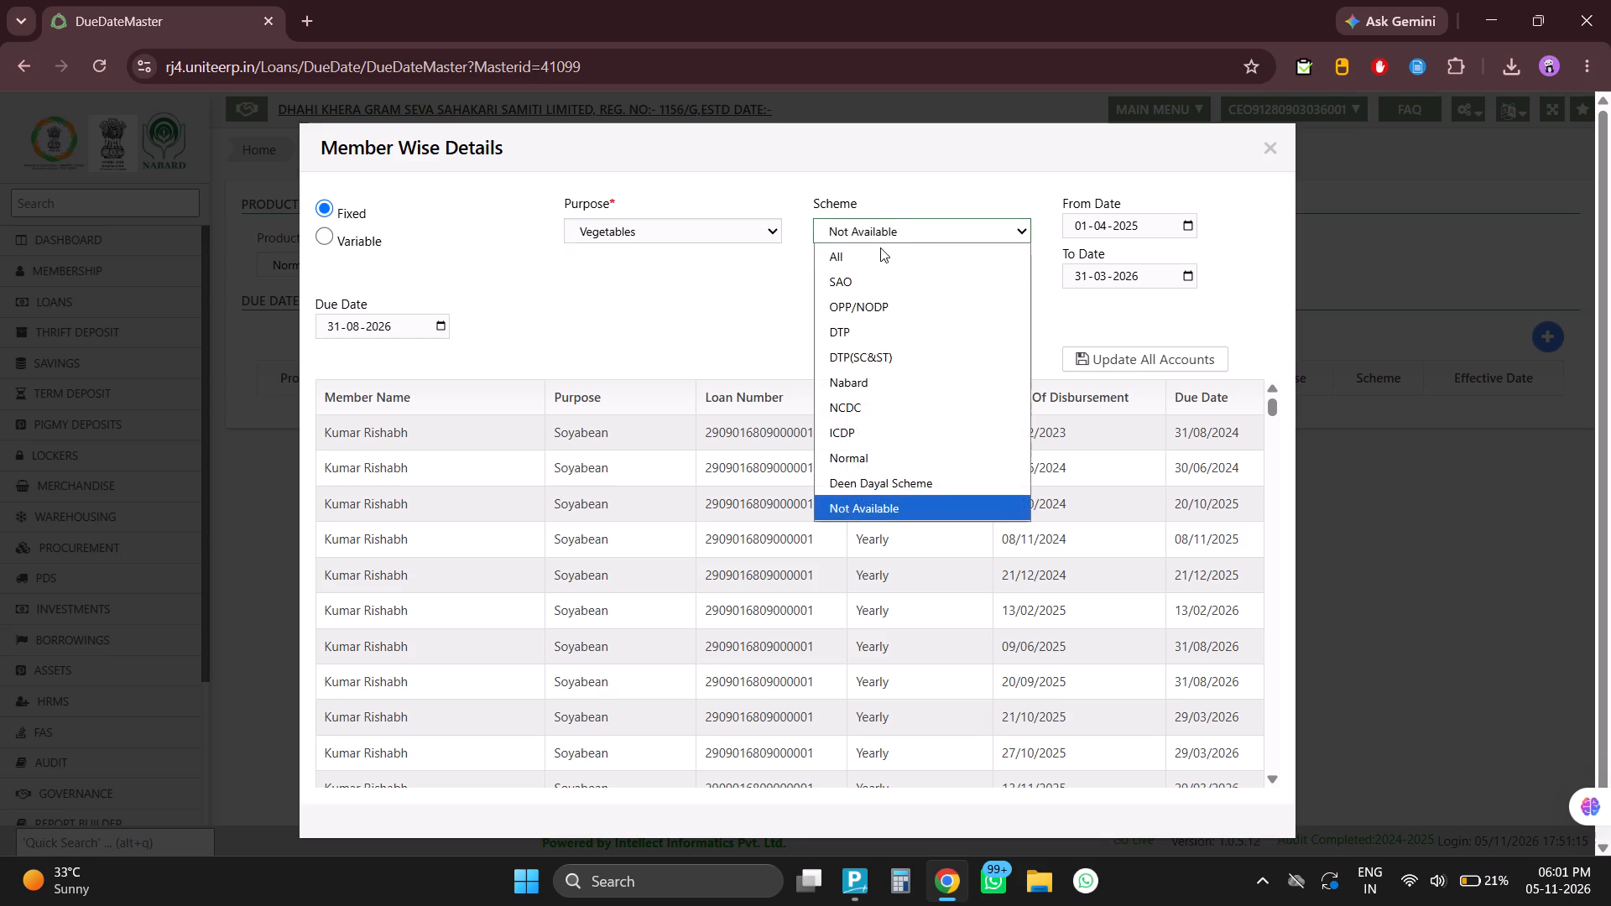
left_click(878, 252)
left_click(1093, 359)
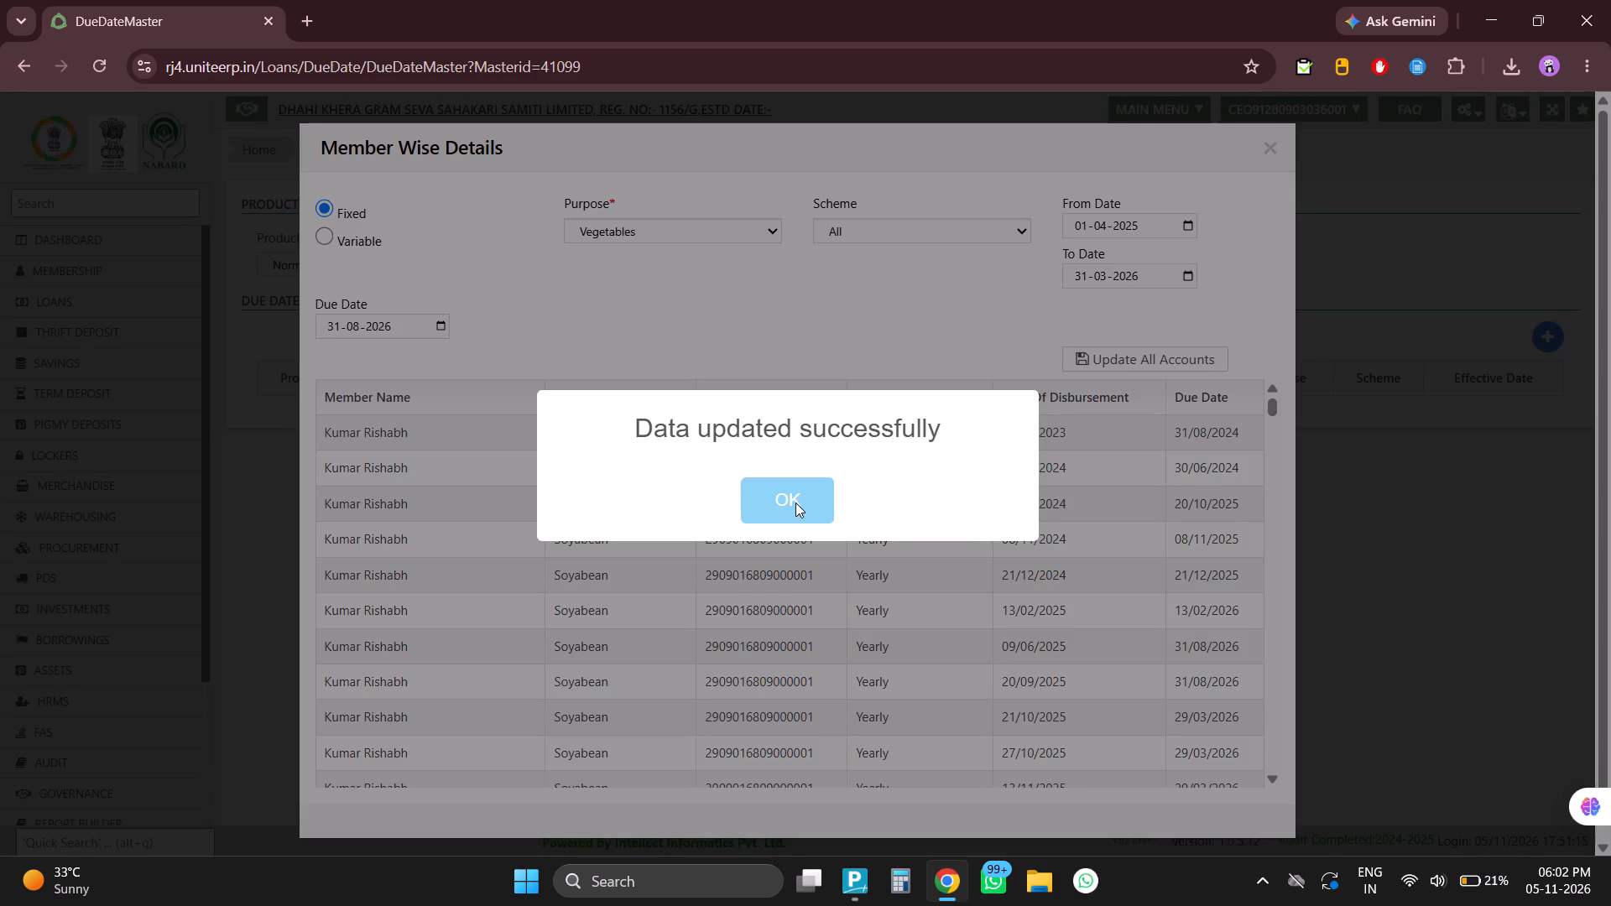
left_click(795, 502)
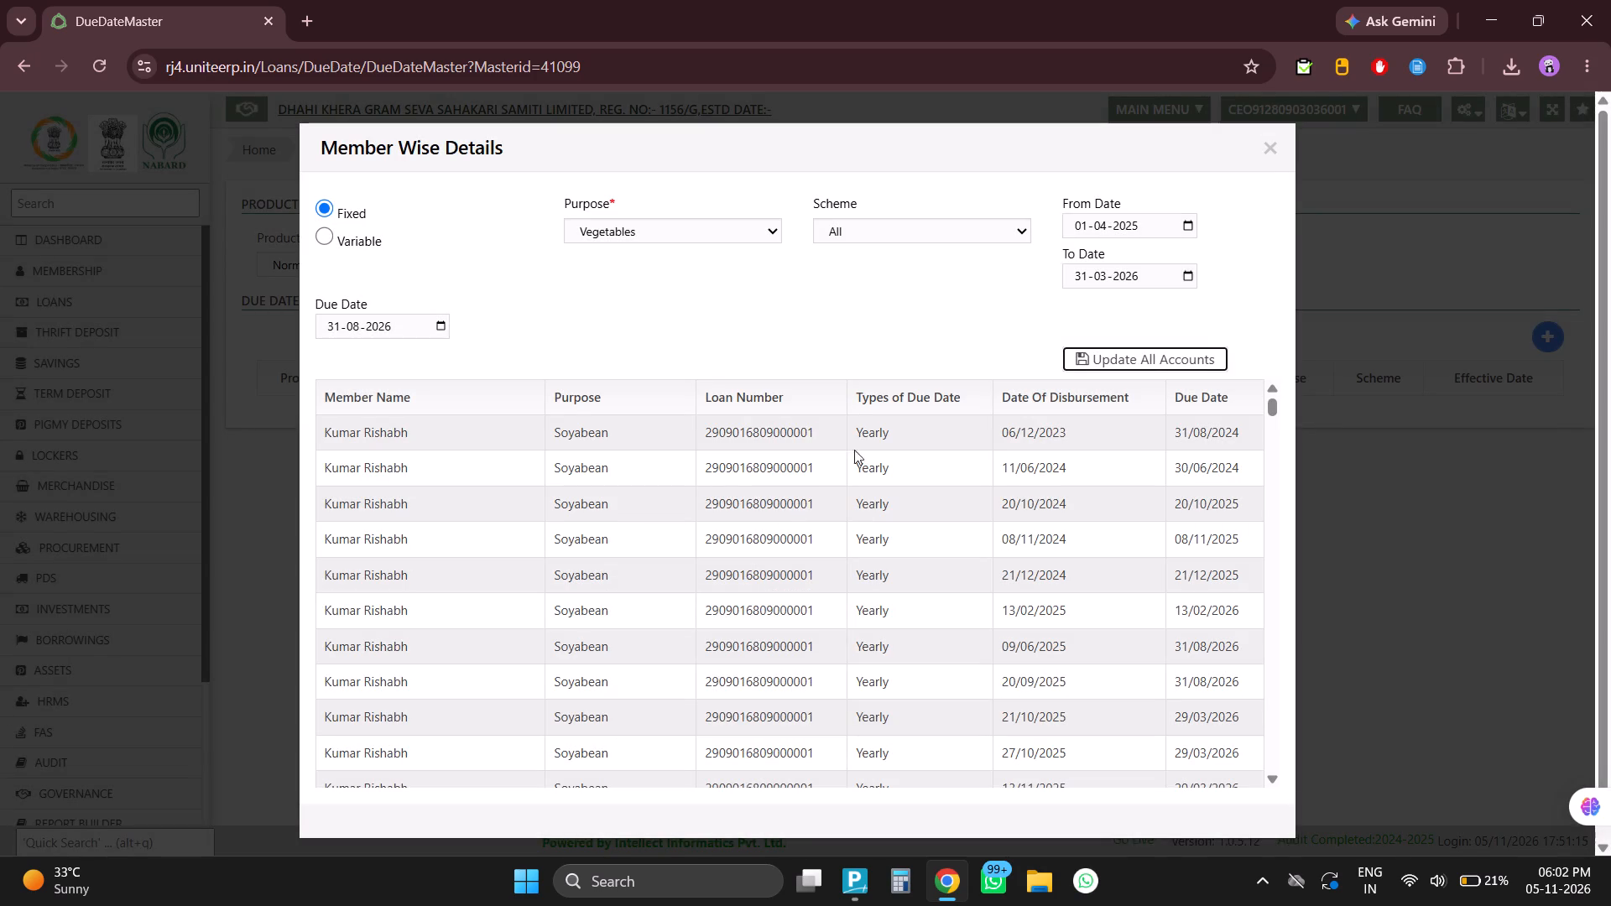
Change the scheme to SAO for the Vegetables purpose and update the due date on all matching accounts.
left_click(853, 227)
left_click(841, 283)
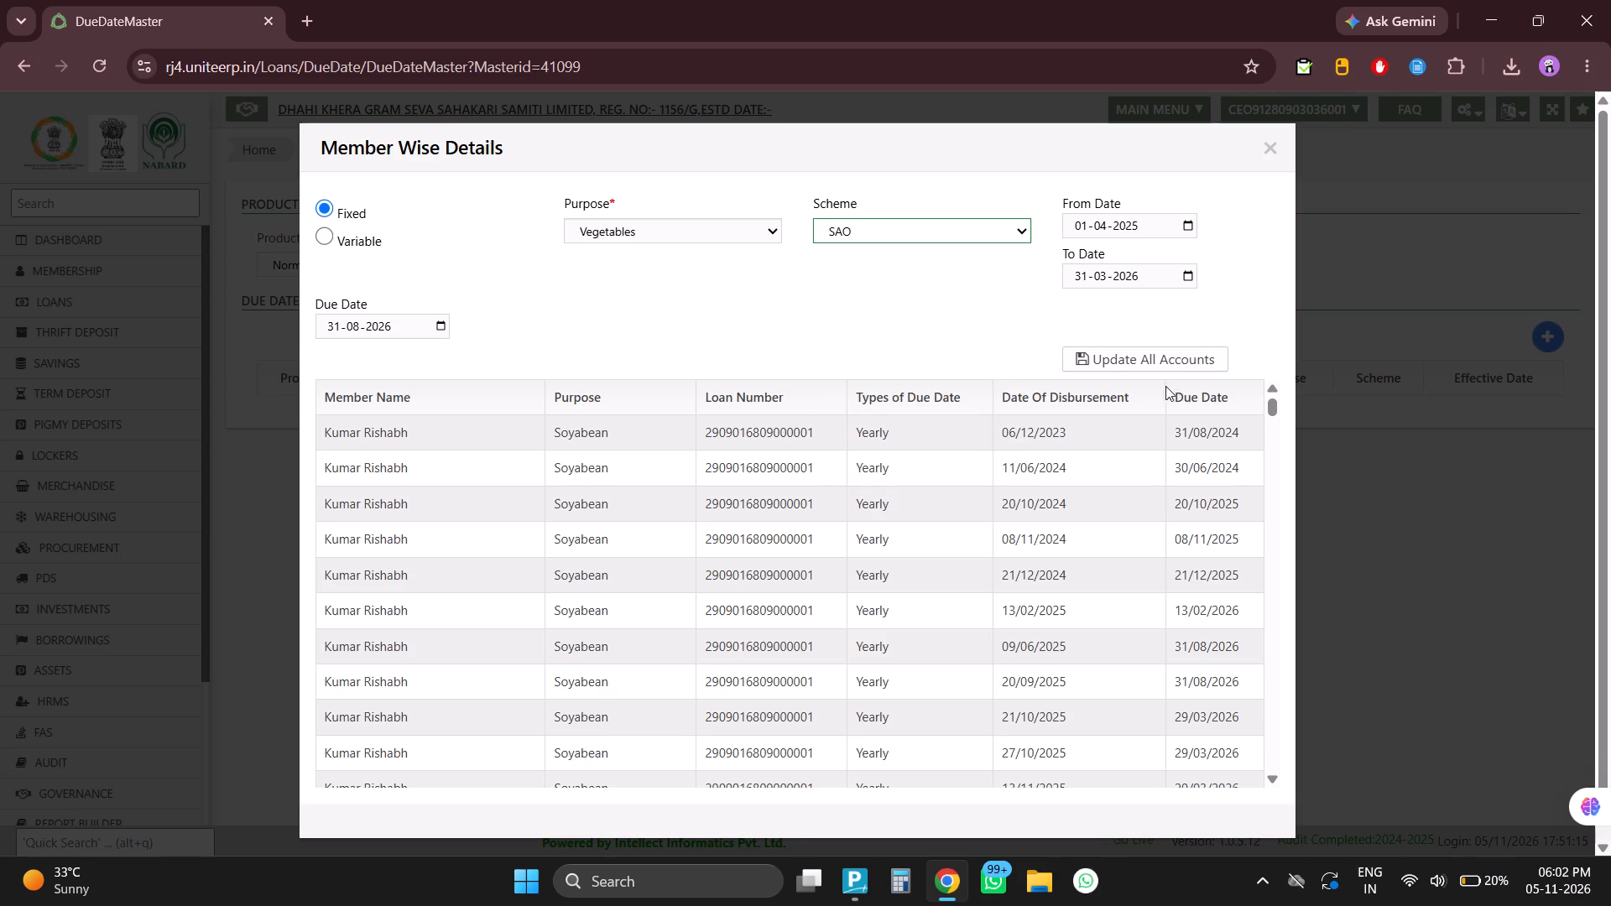
left_click(1150, 355)
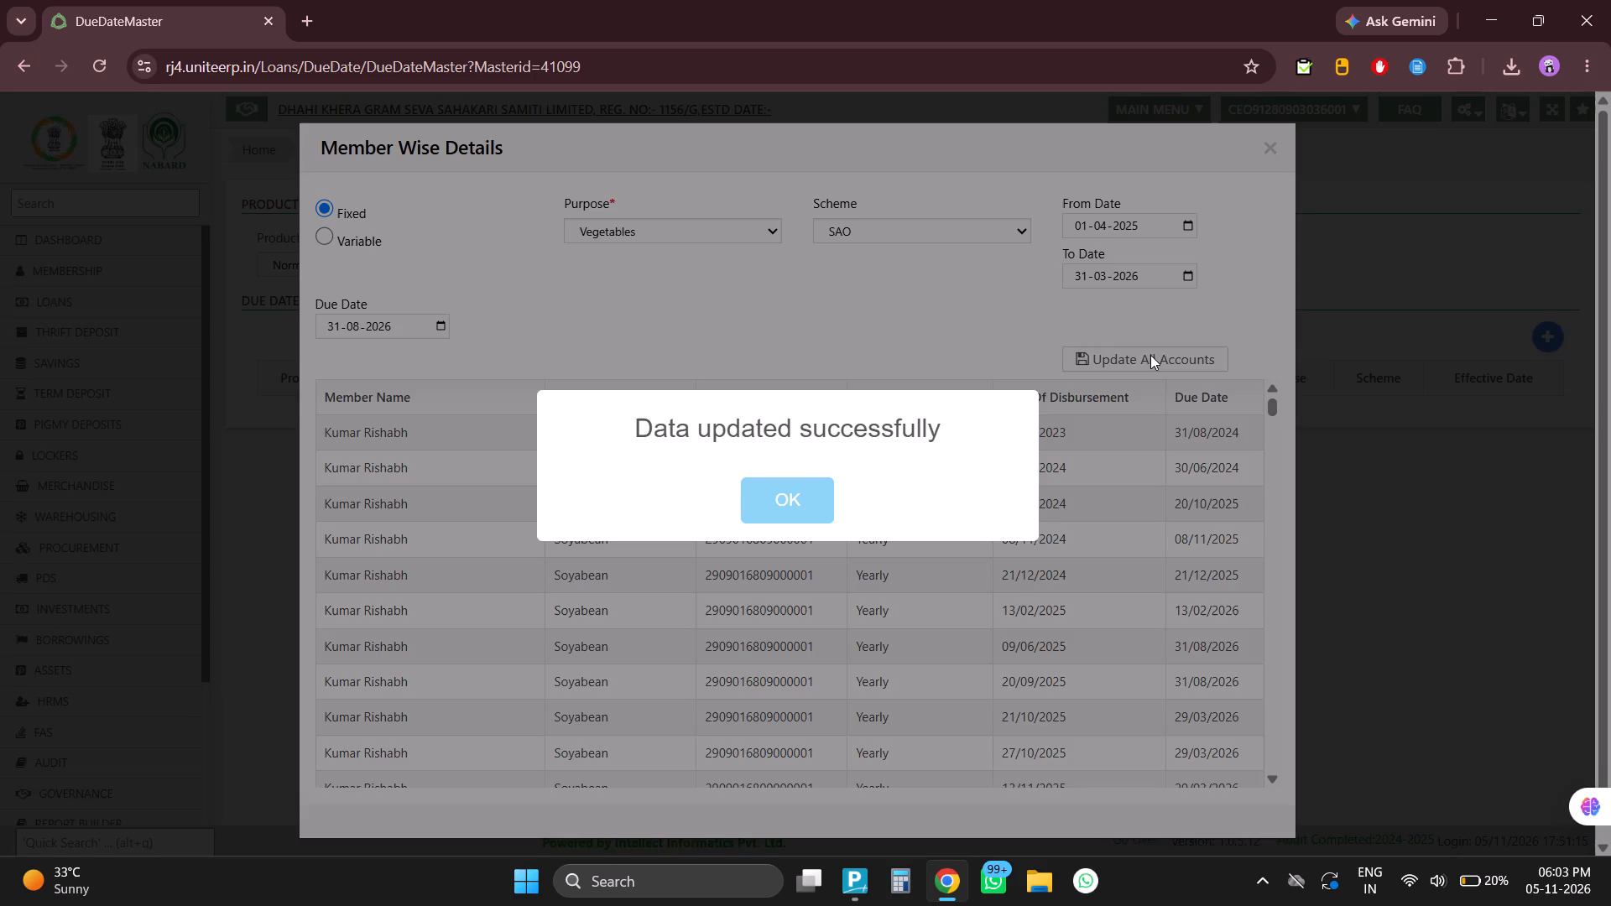
left_click(766, 498)
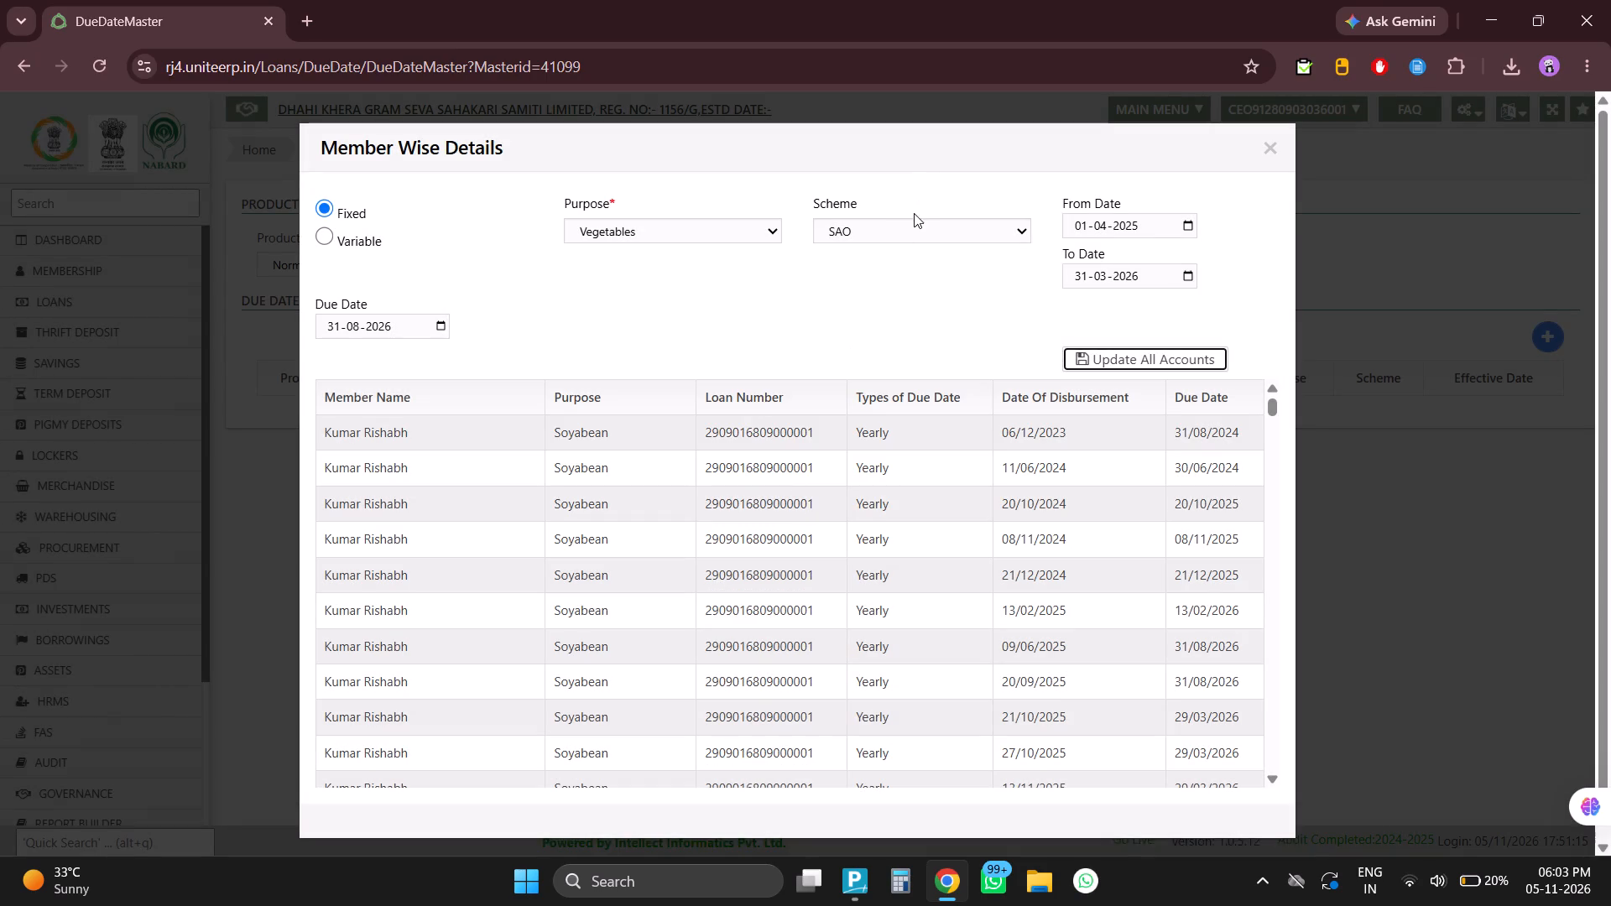
Change the scheme to Normal for the Vegetables purpose and update the due date on all matching accounts.
left_click(884, 224)
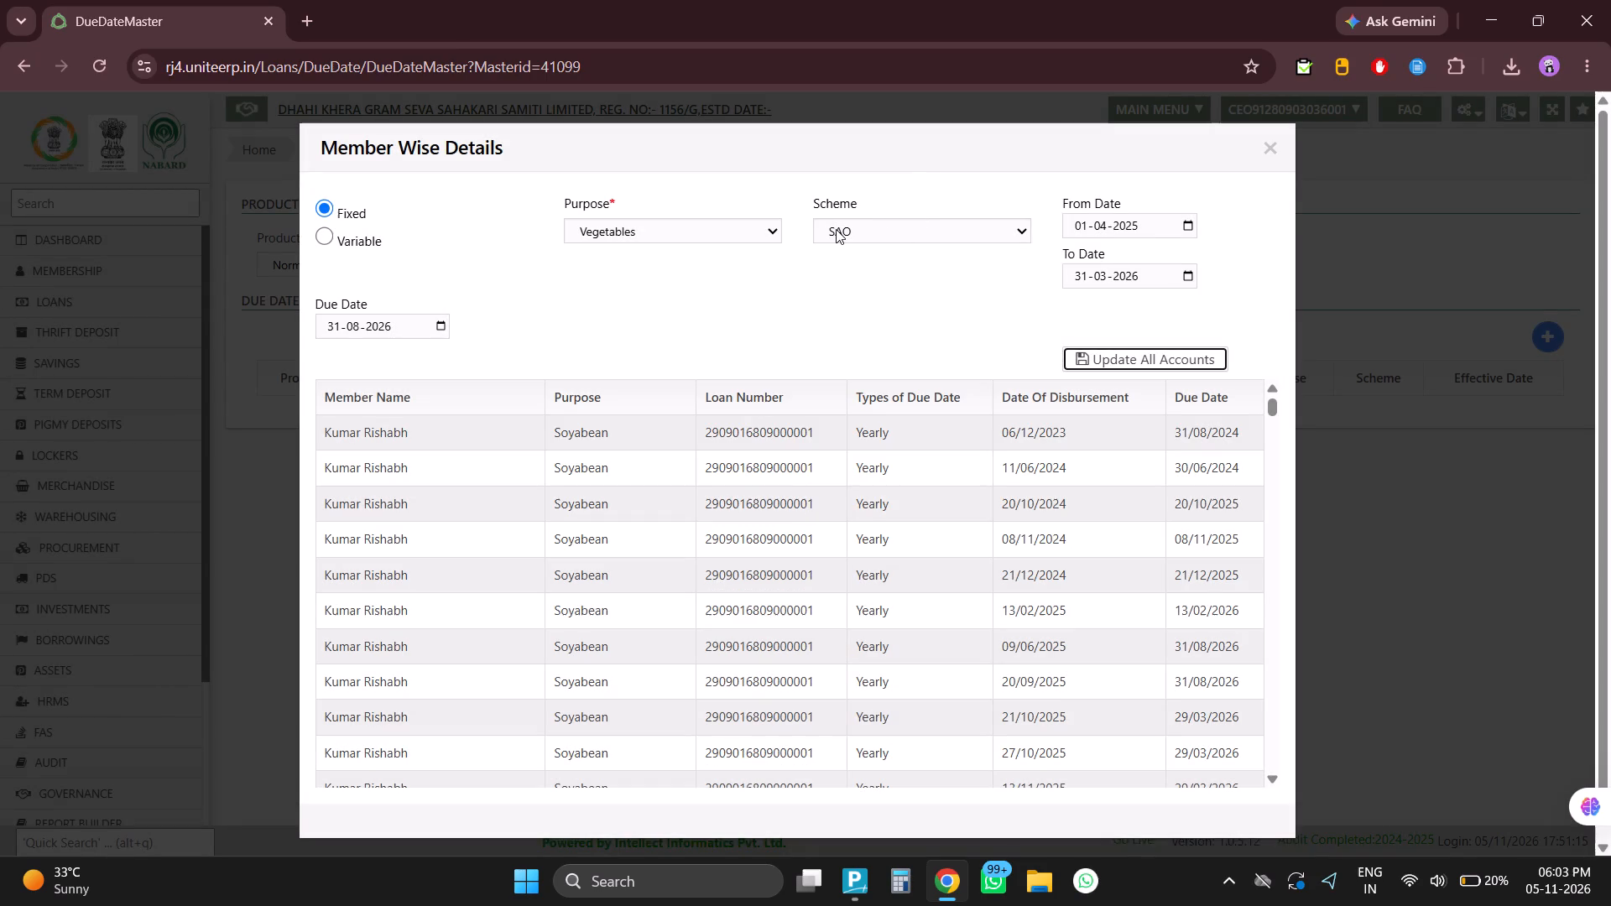
left_click(836, 229)
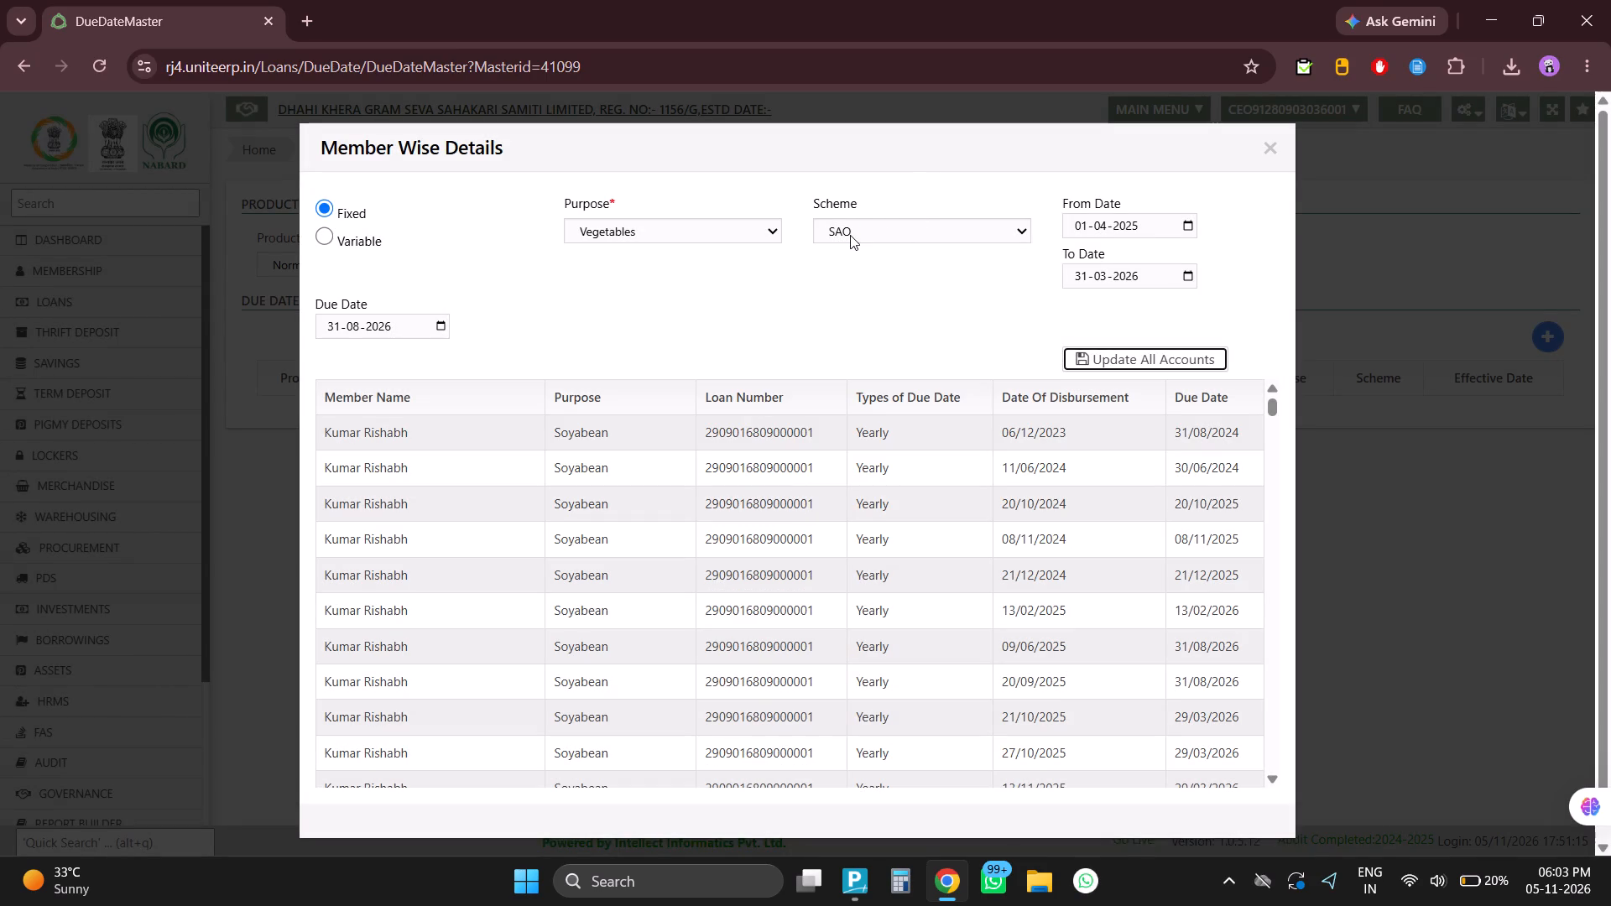
left_click(850, 235)
left_click(850, 235)
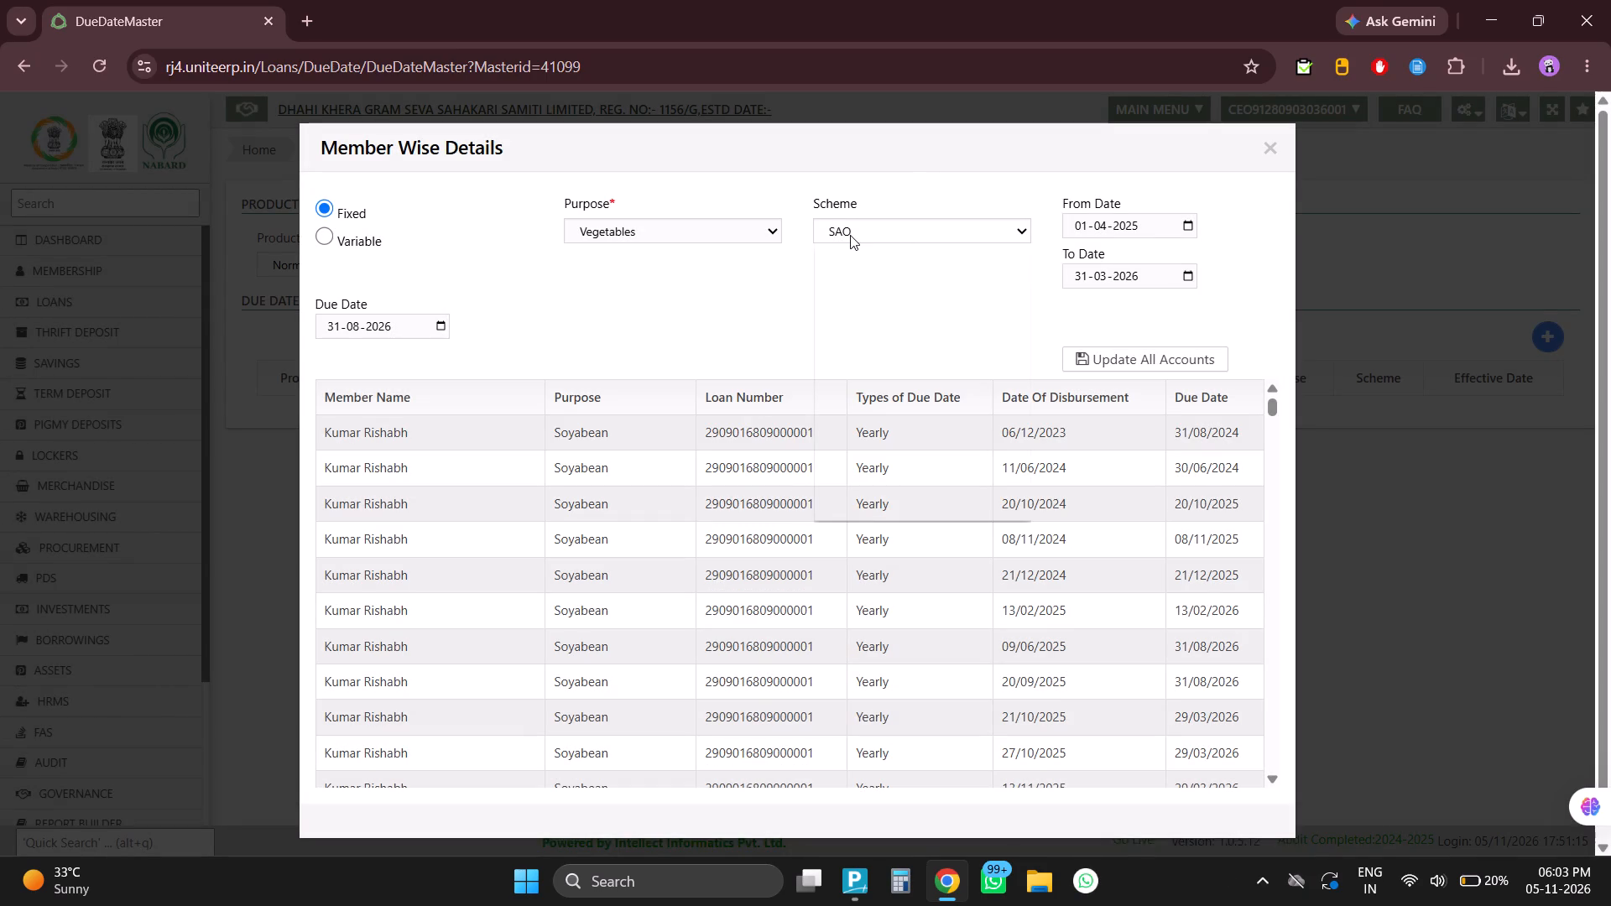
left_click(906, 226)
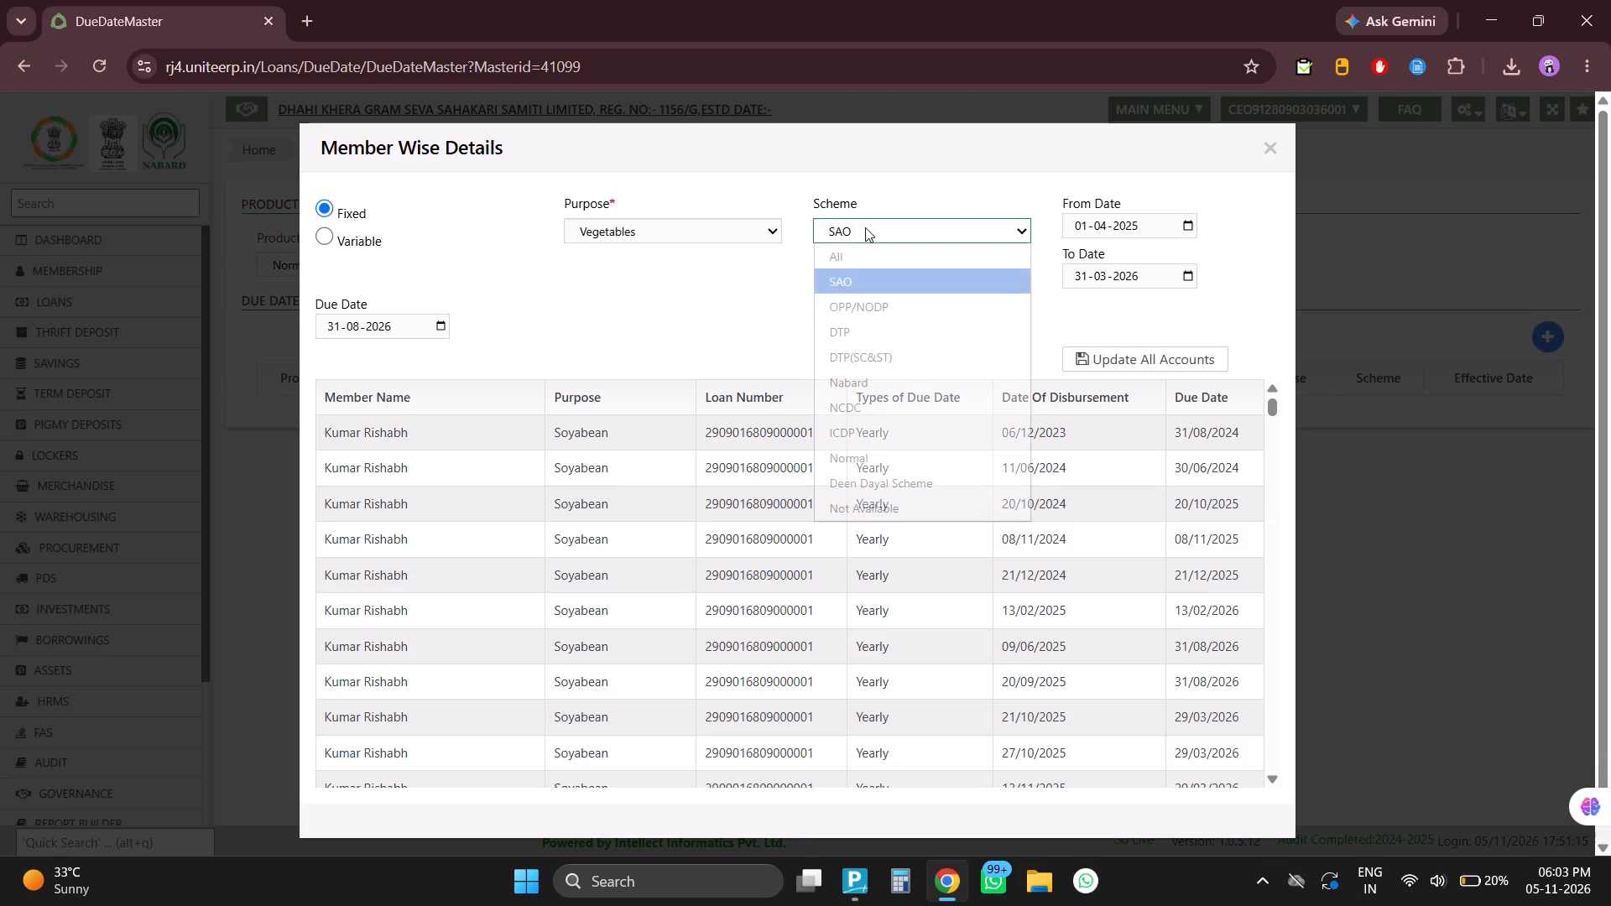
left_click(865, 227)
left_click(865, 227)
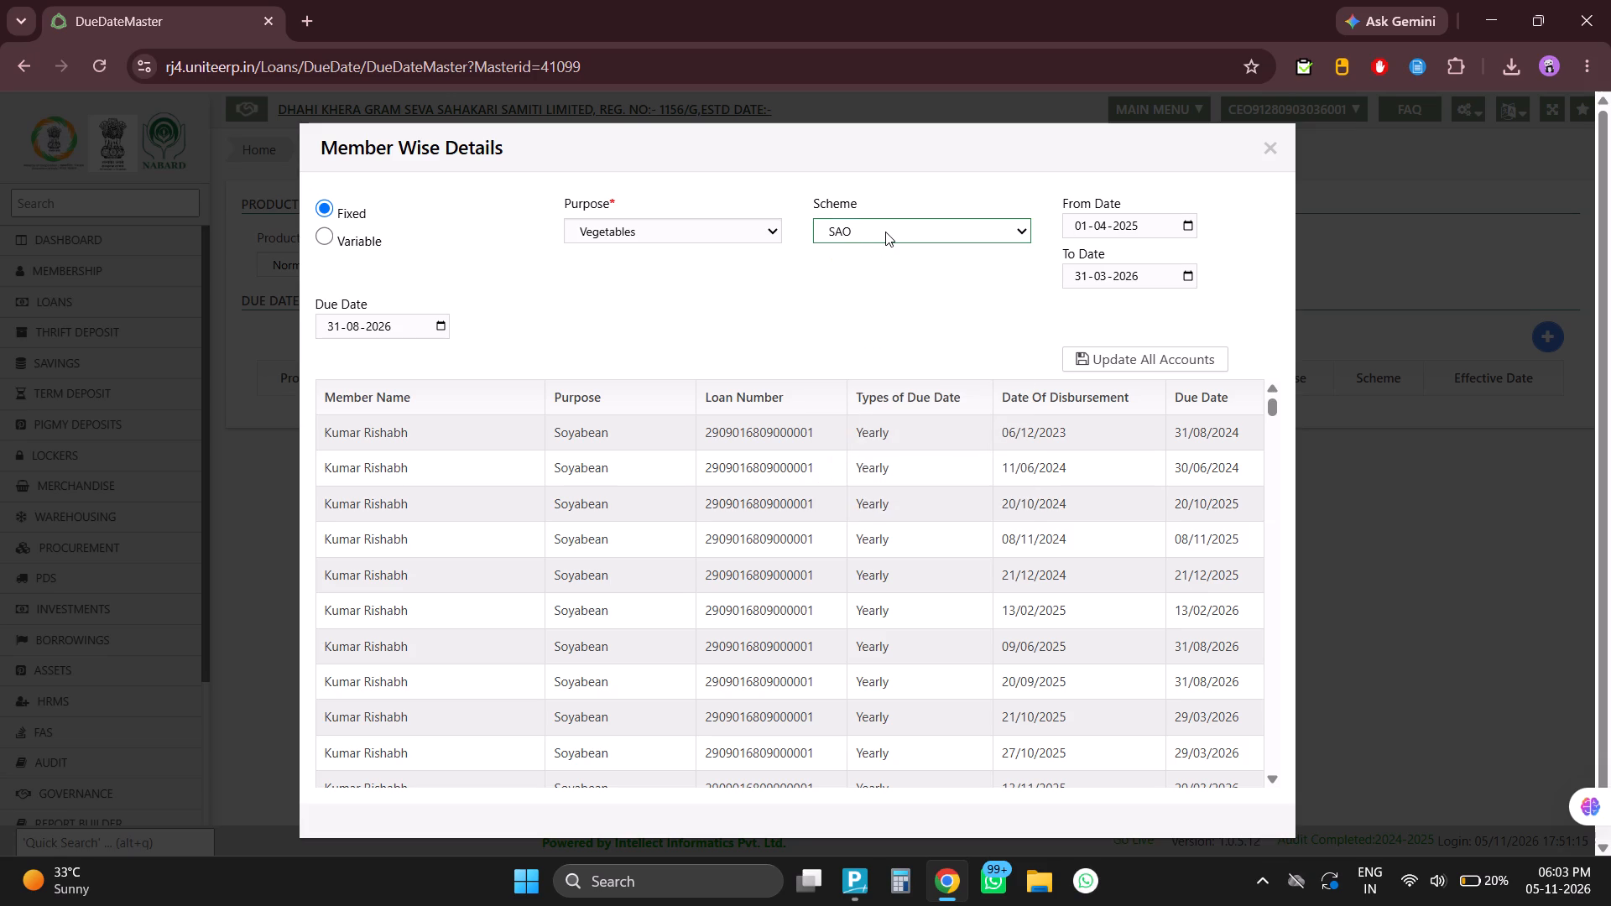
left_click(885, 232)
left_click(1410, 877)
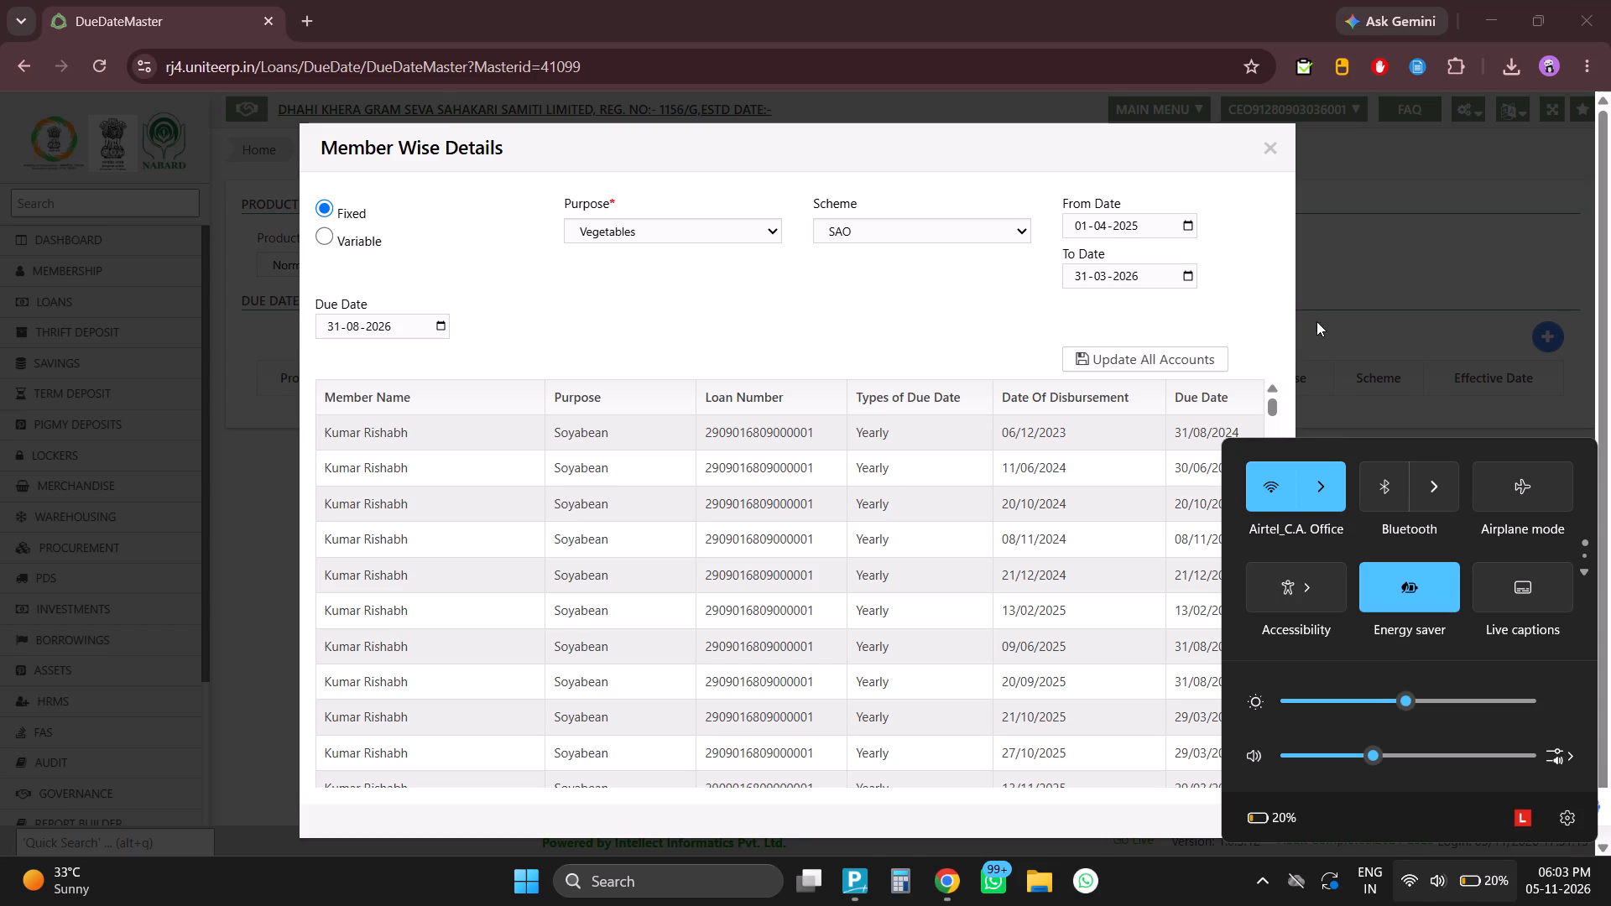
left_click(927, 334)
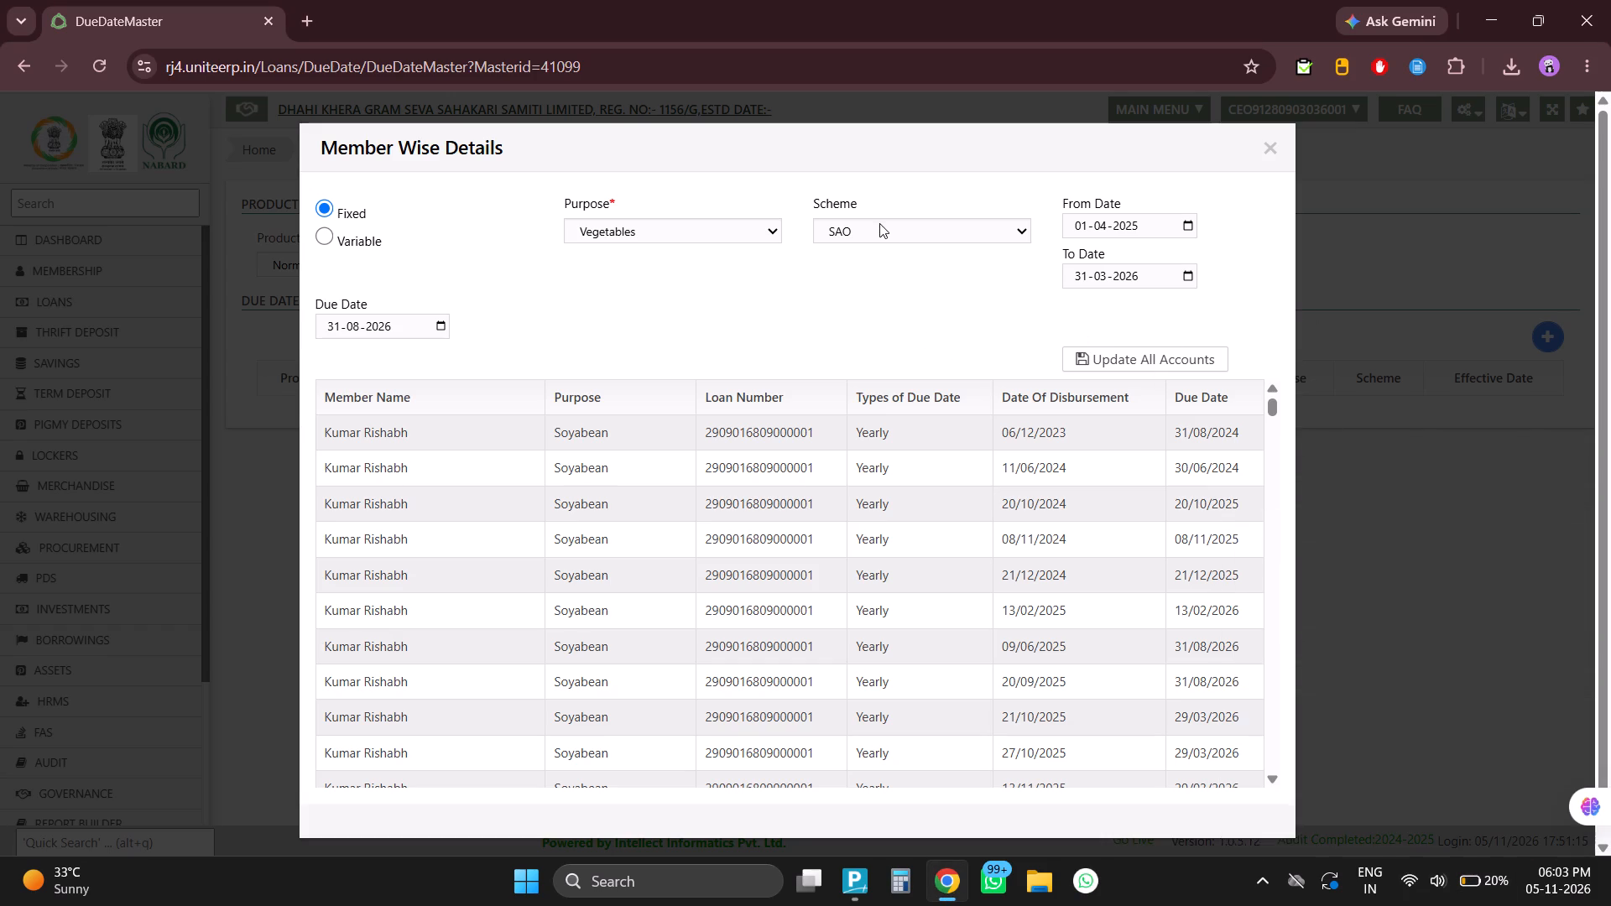
Set the scheme to Normal for the Vegetables purpose and update the due date on all matching accounts.
left_click(879, 237)
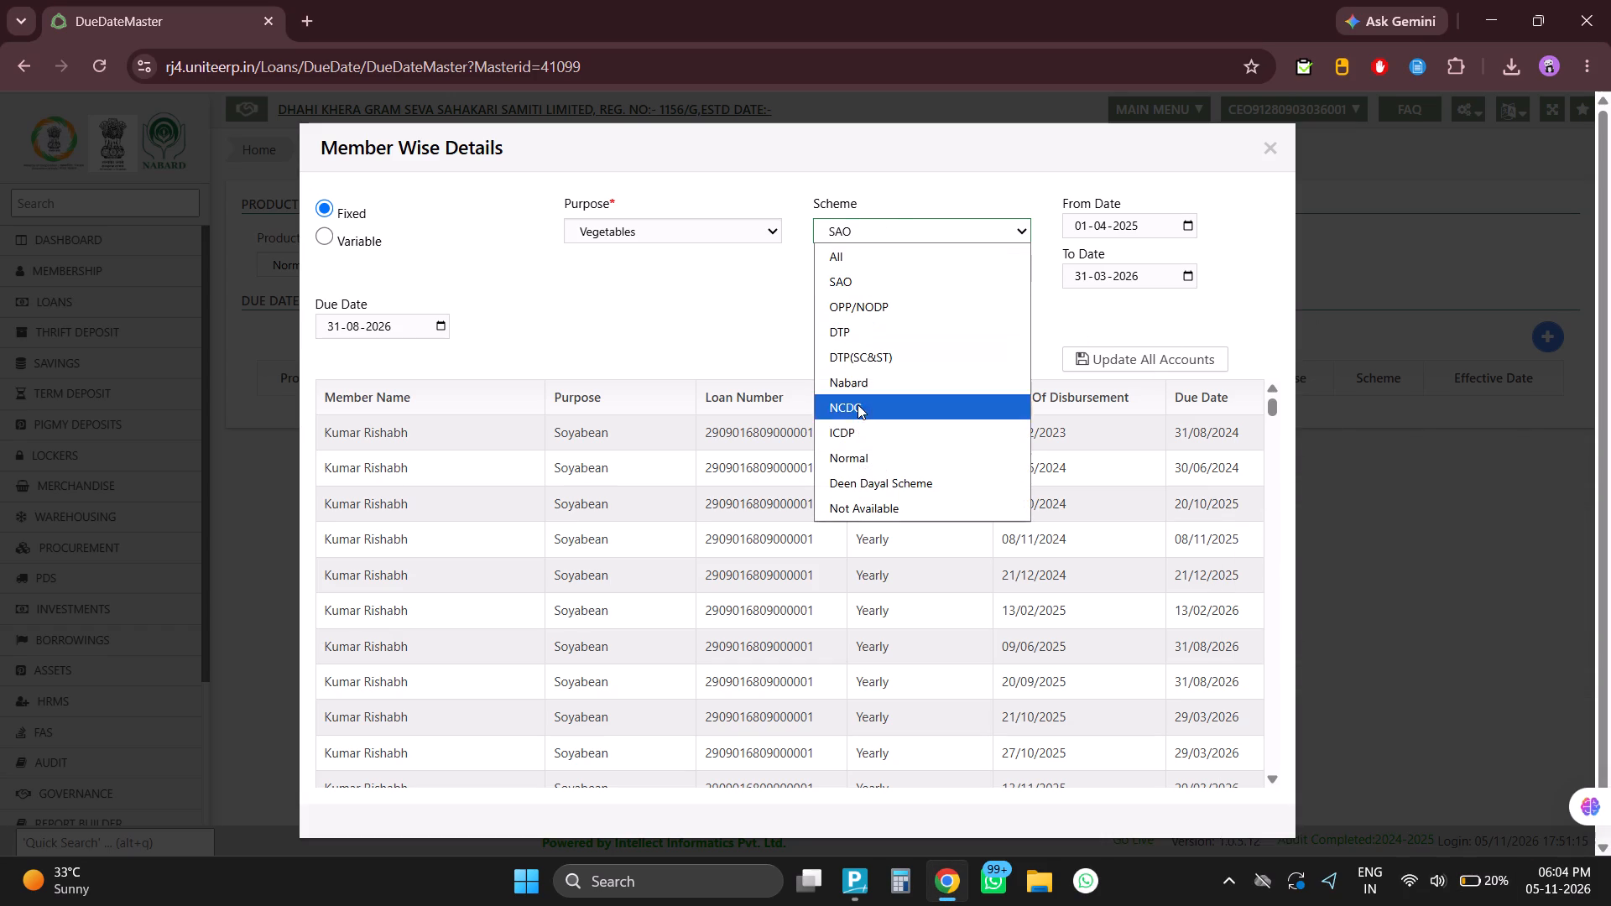
left_click(849, 455)
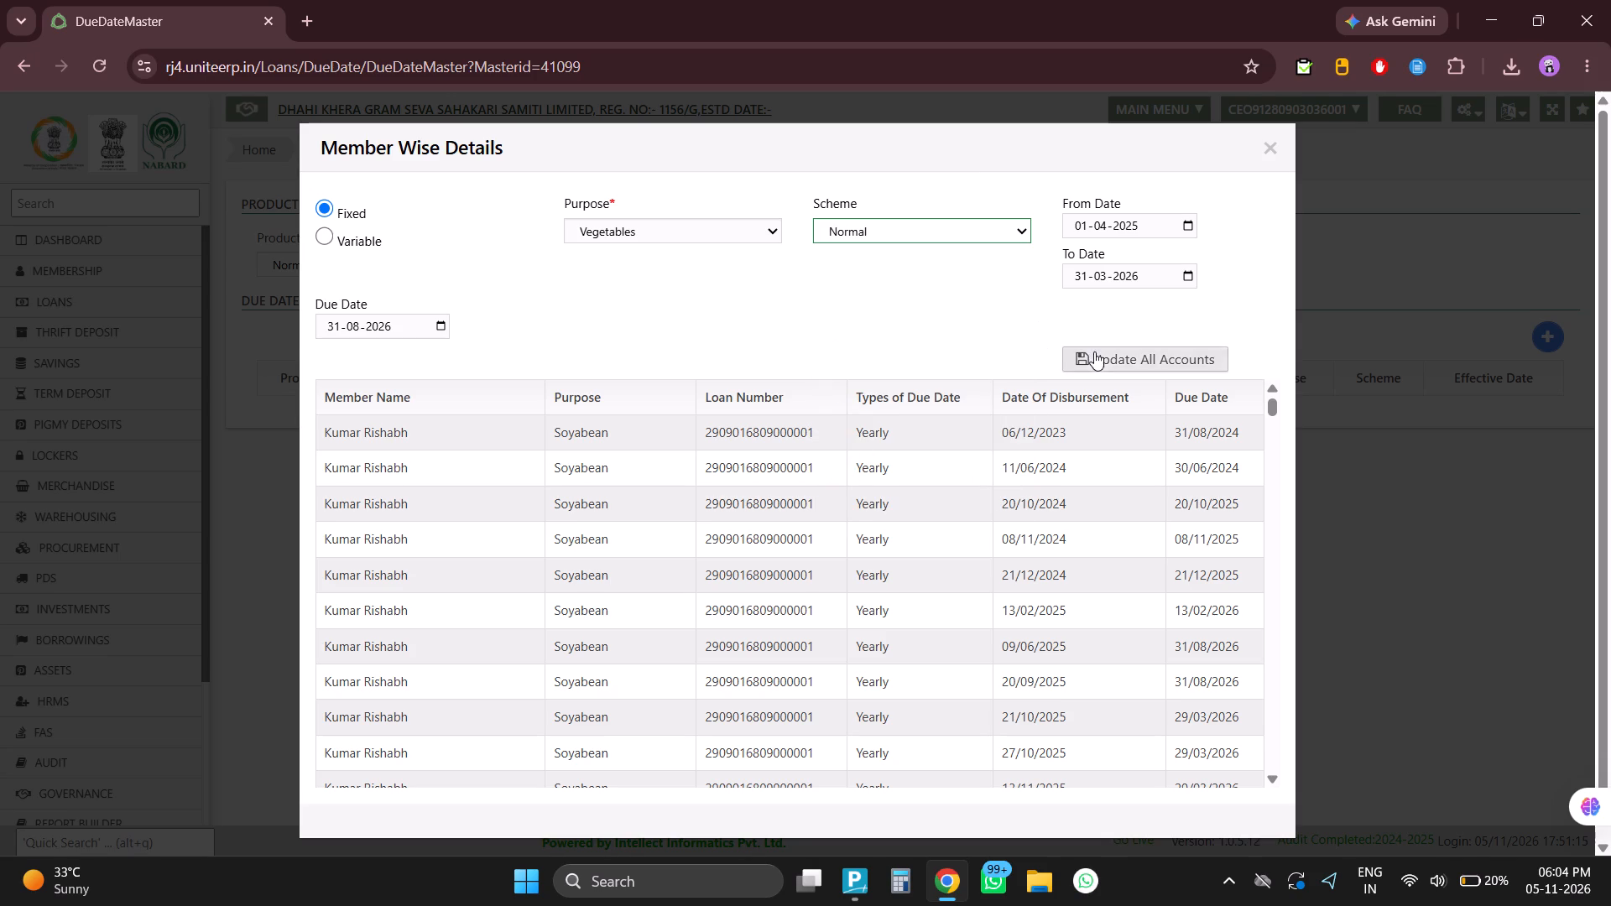
left_click(1094, 351)
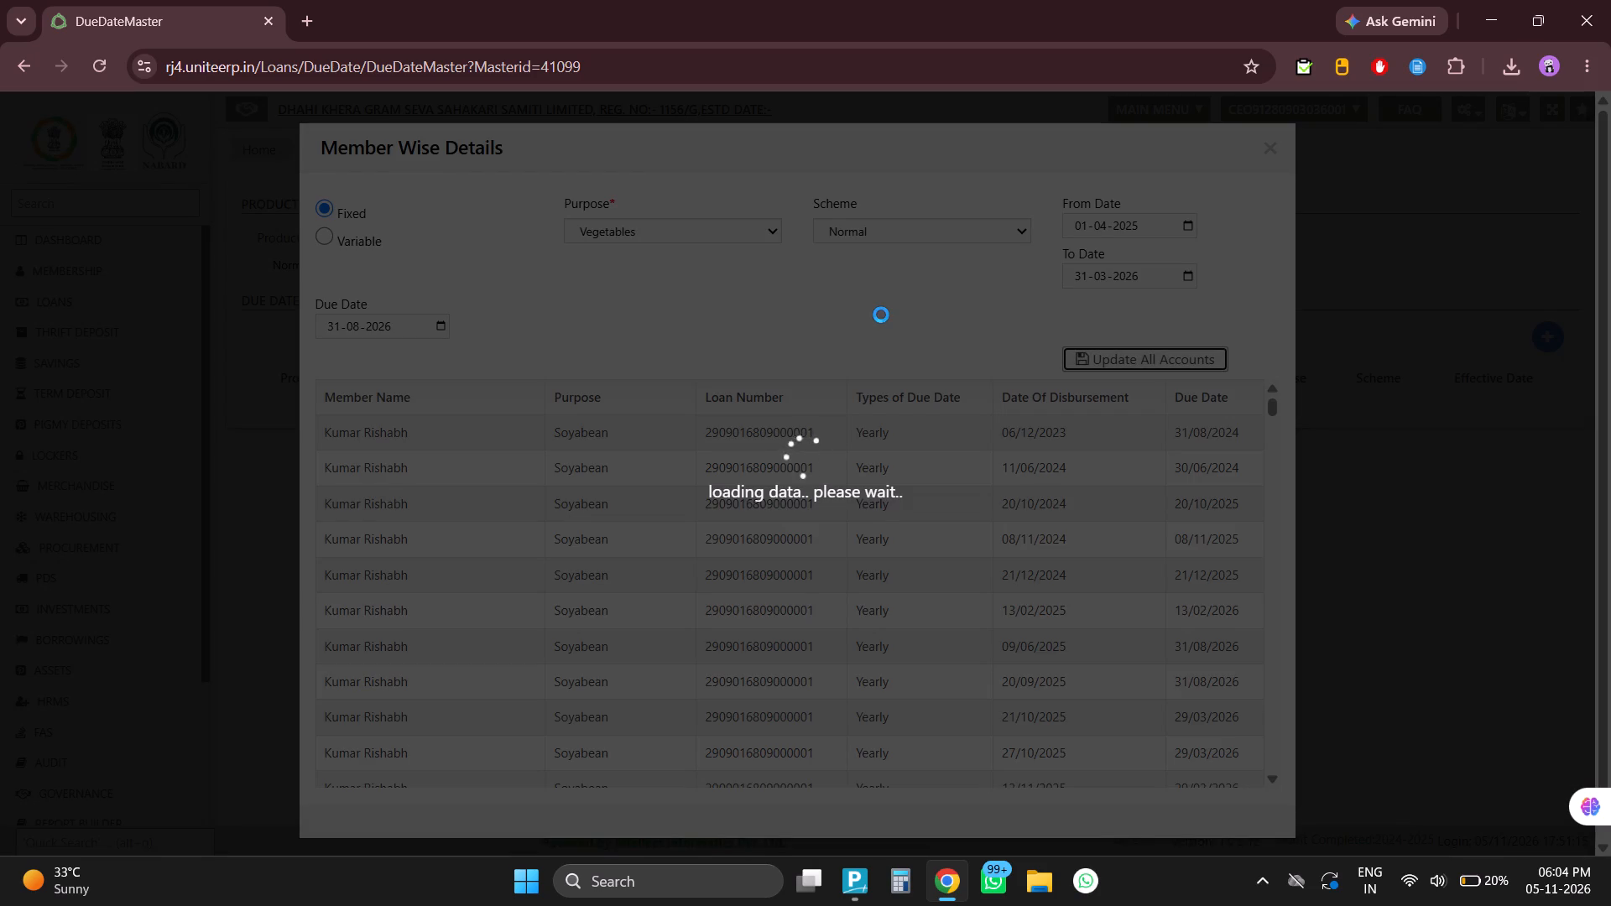
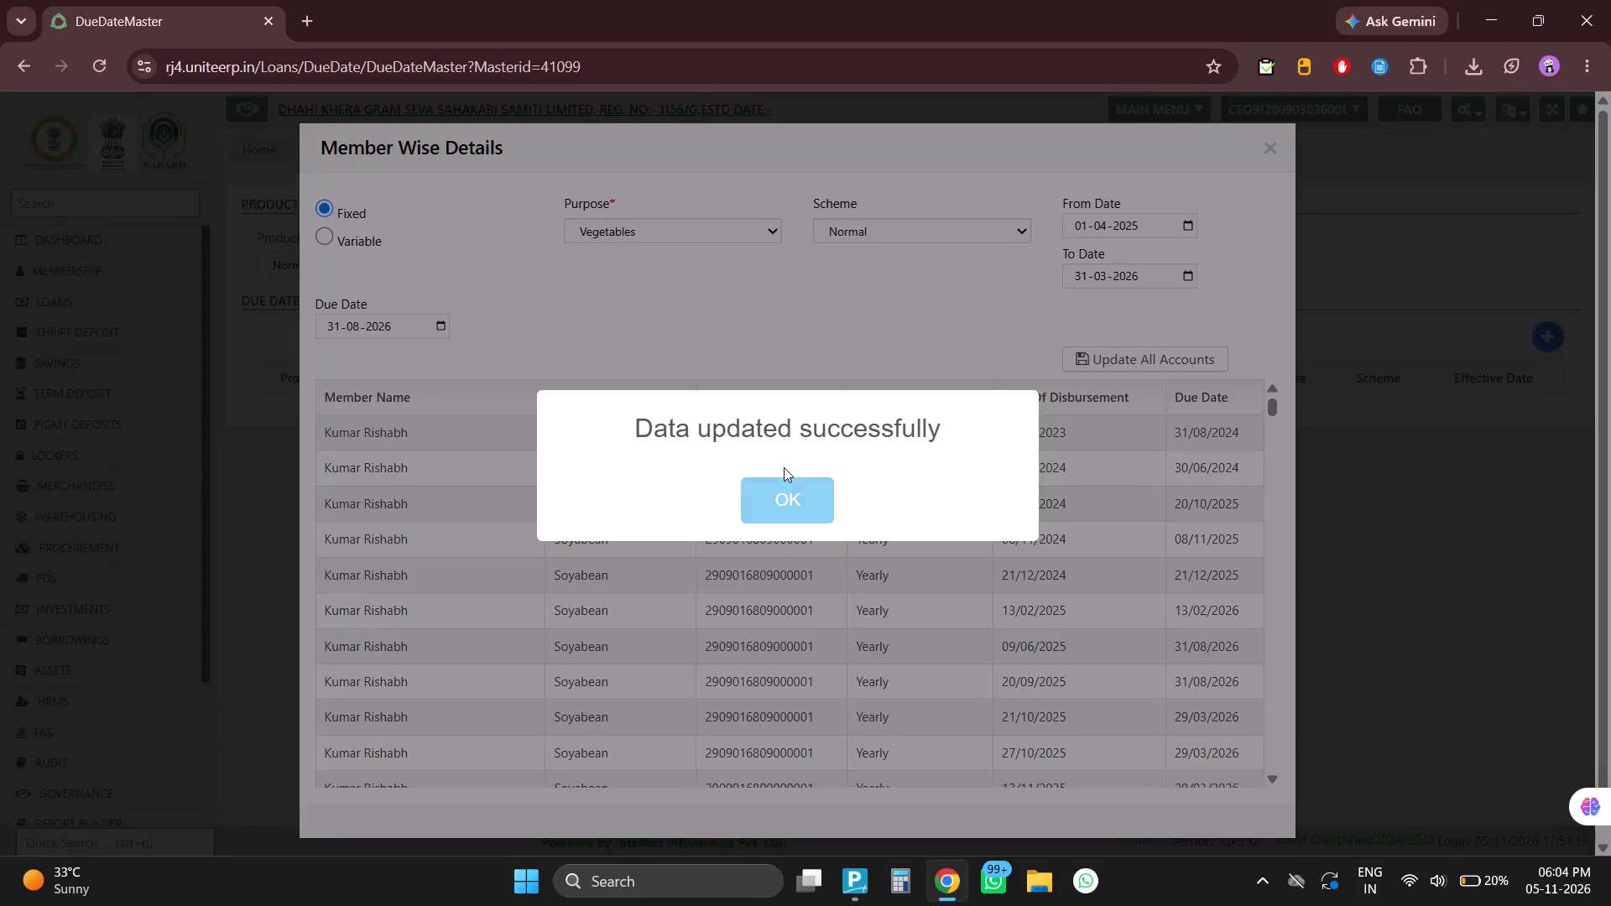
Change the scheme to Not Available for the Vegetables purpose and update the due date on all matching accounts.
left_click(787, 485)
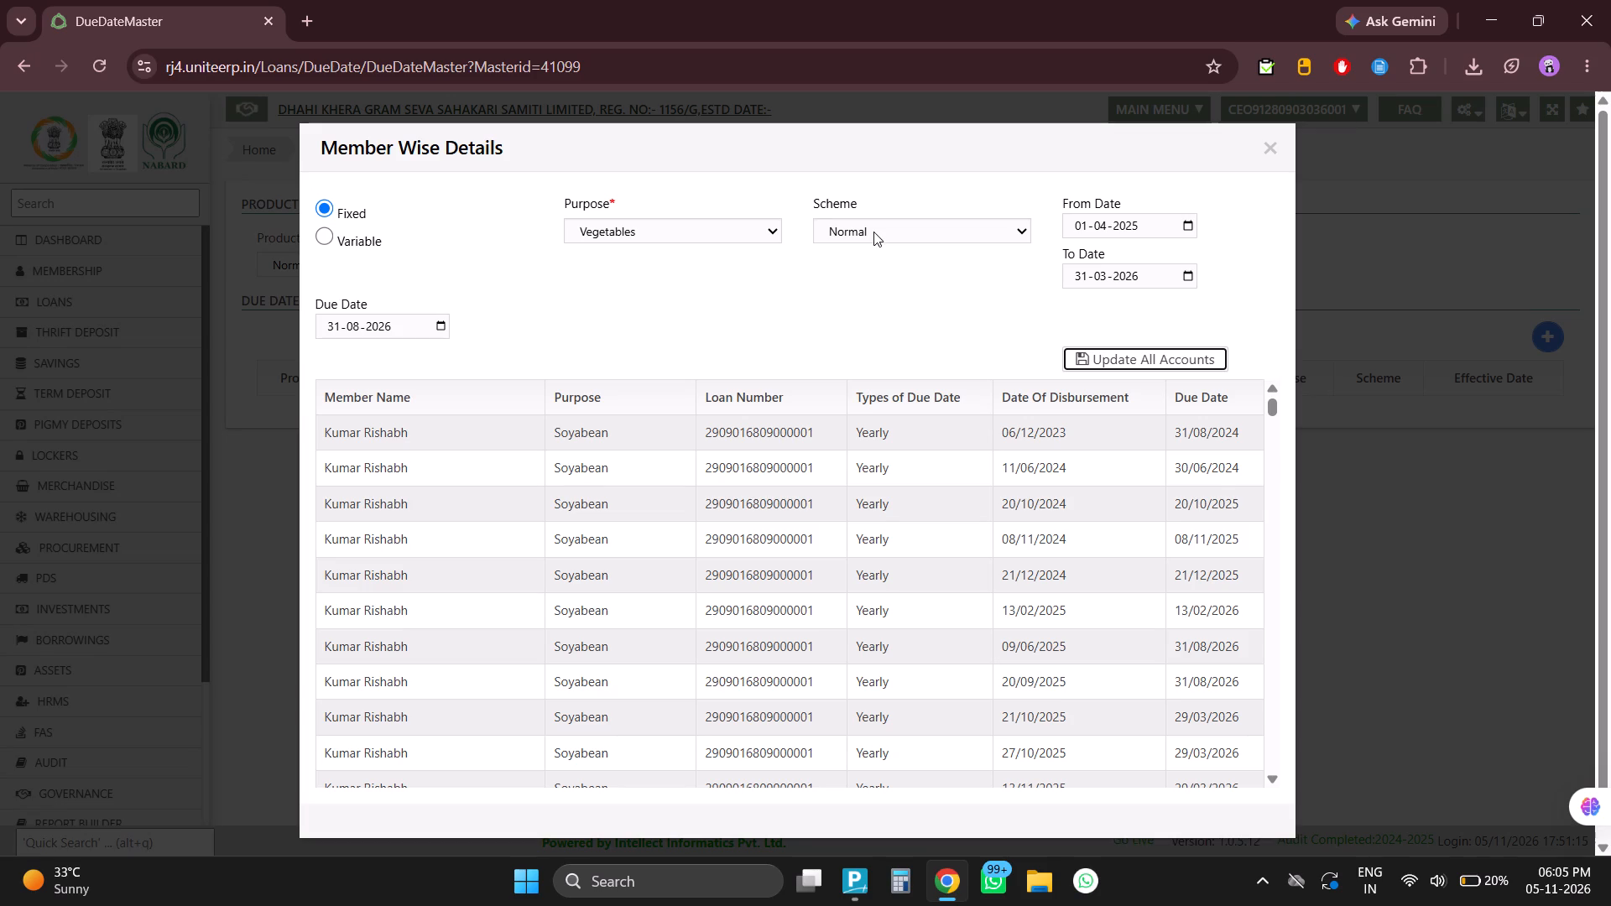
left_click(873, 232)
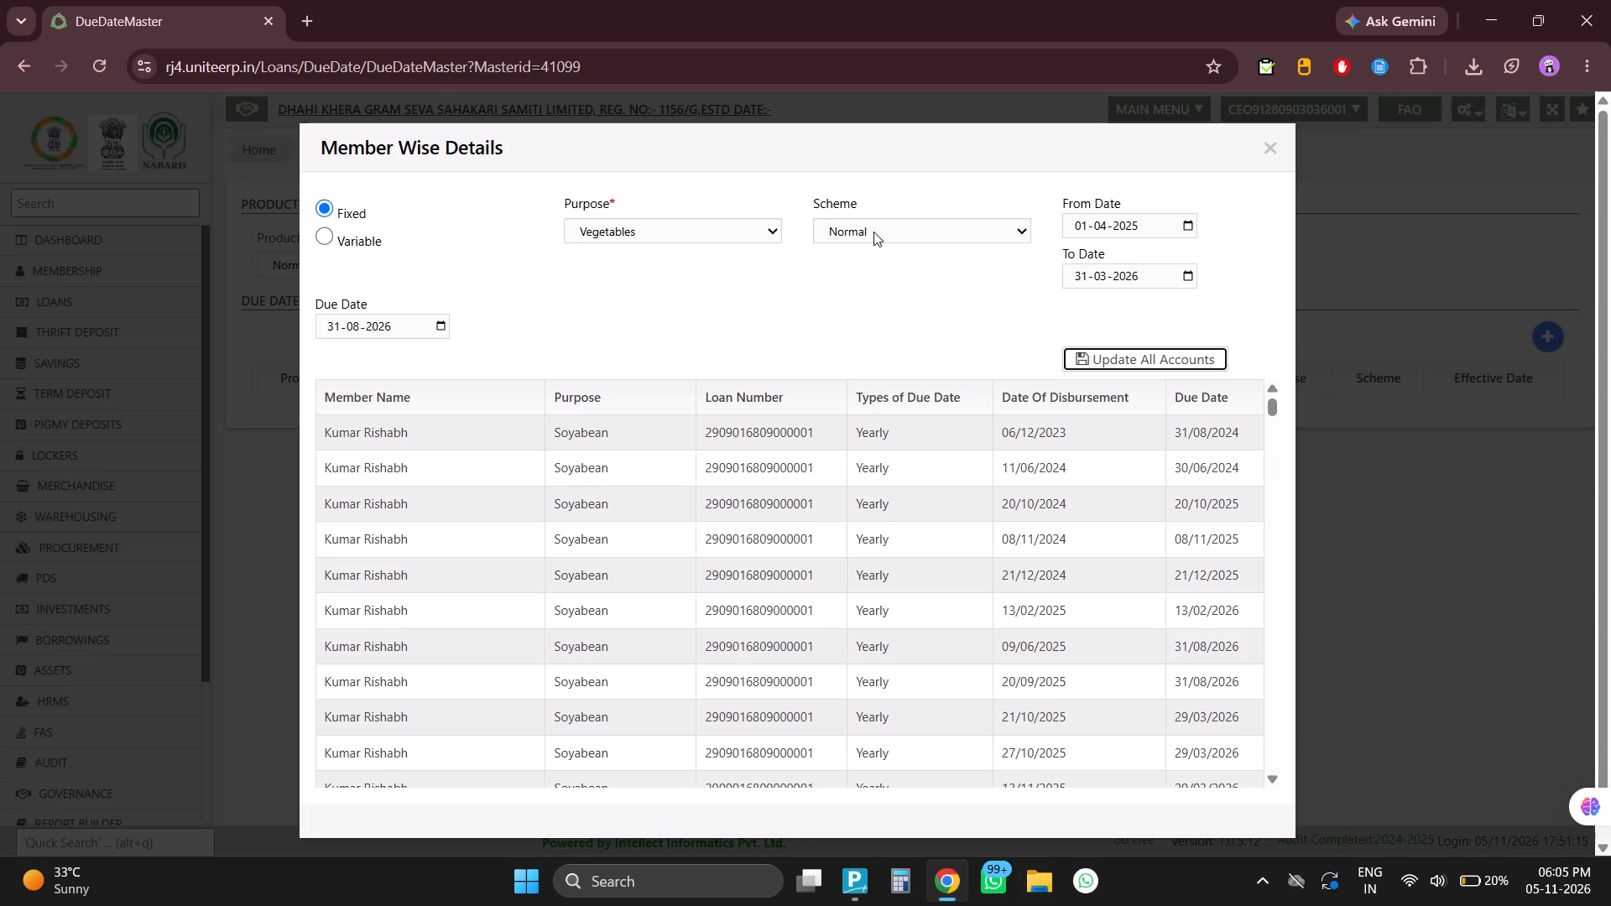
left_click(873, 232)
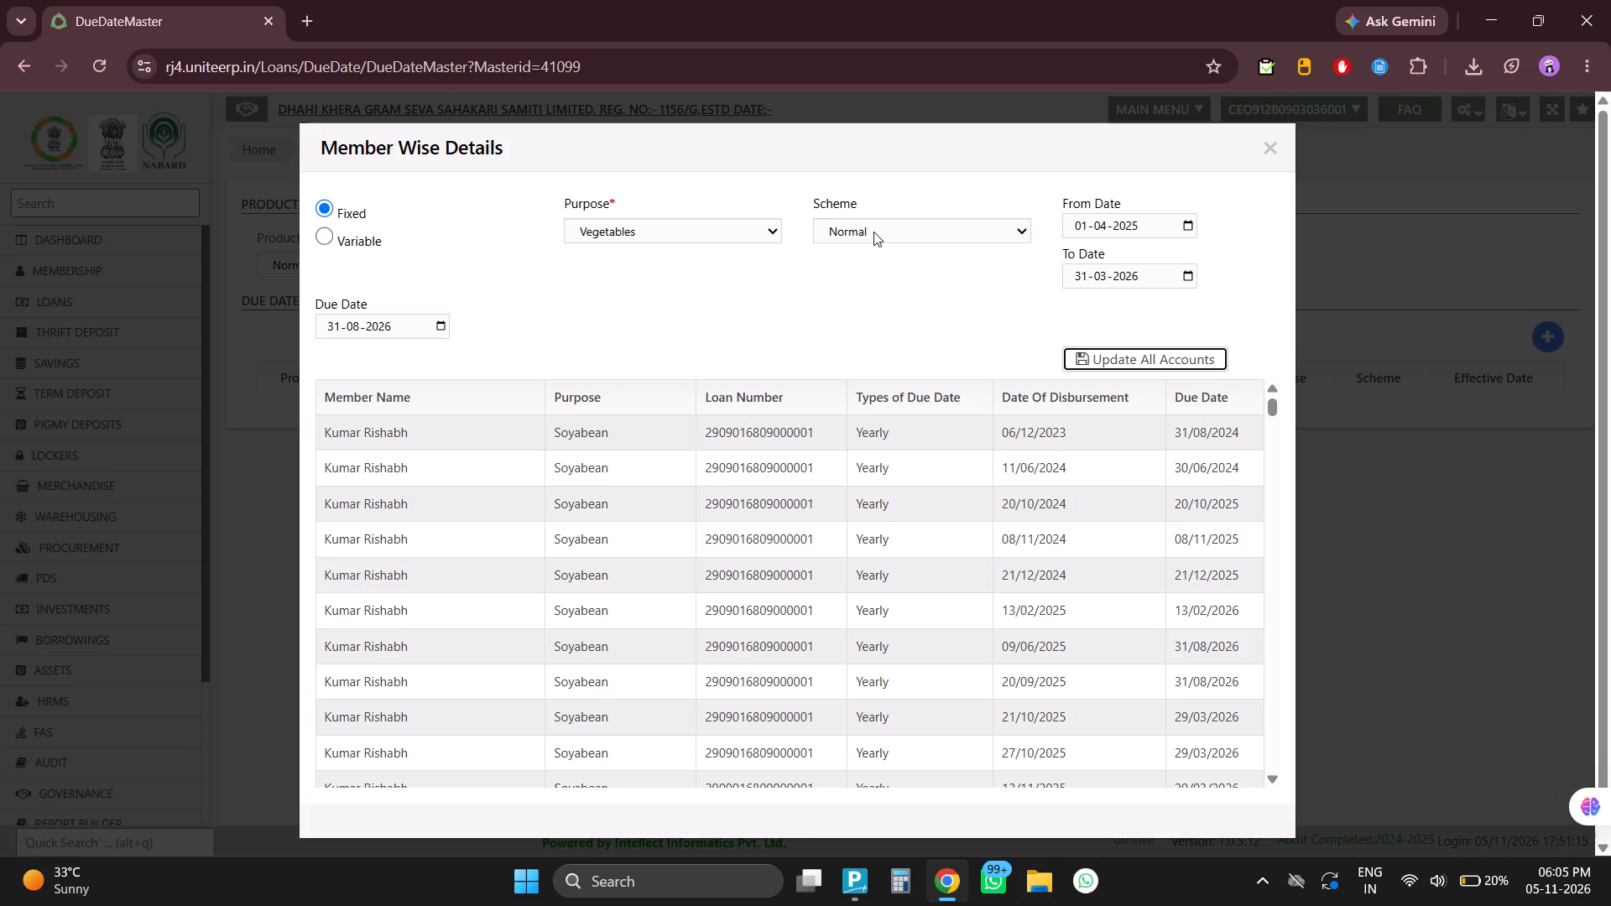
left_click(873, 232)
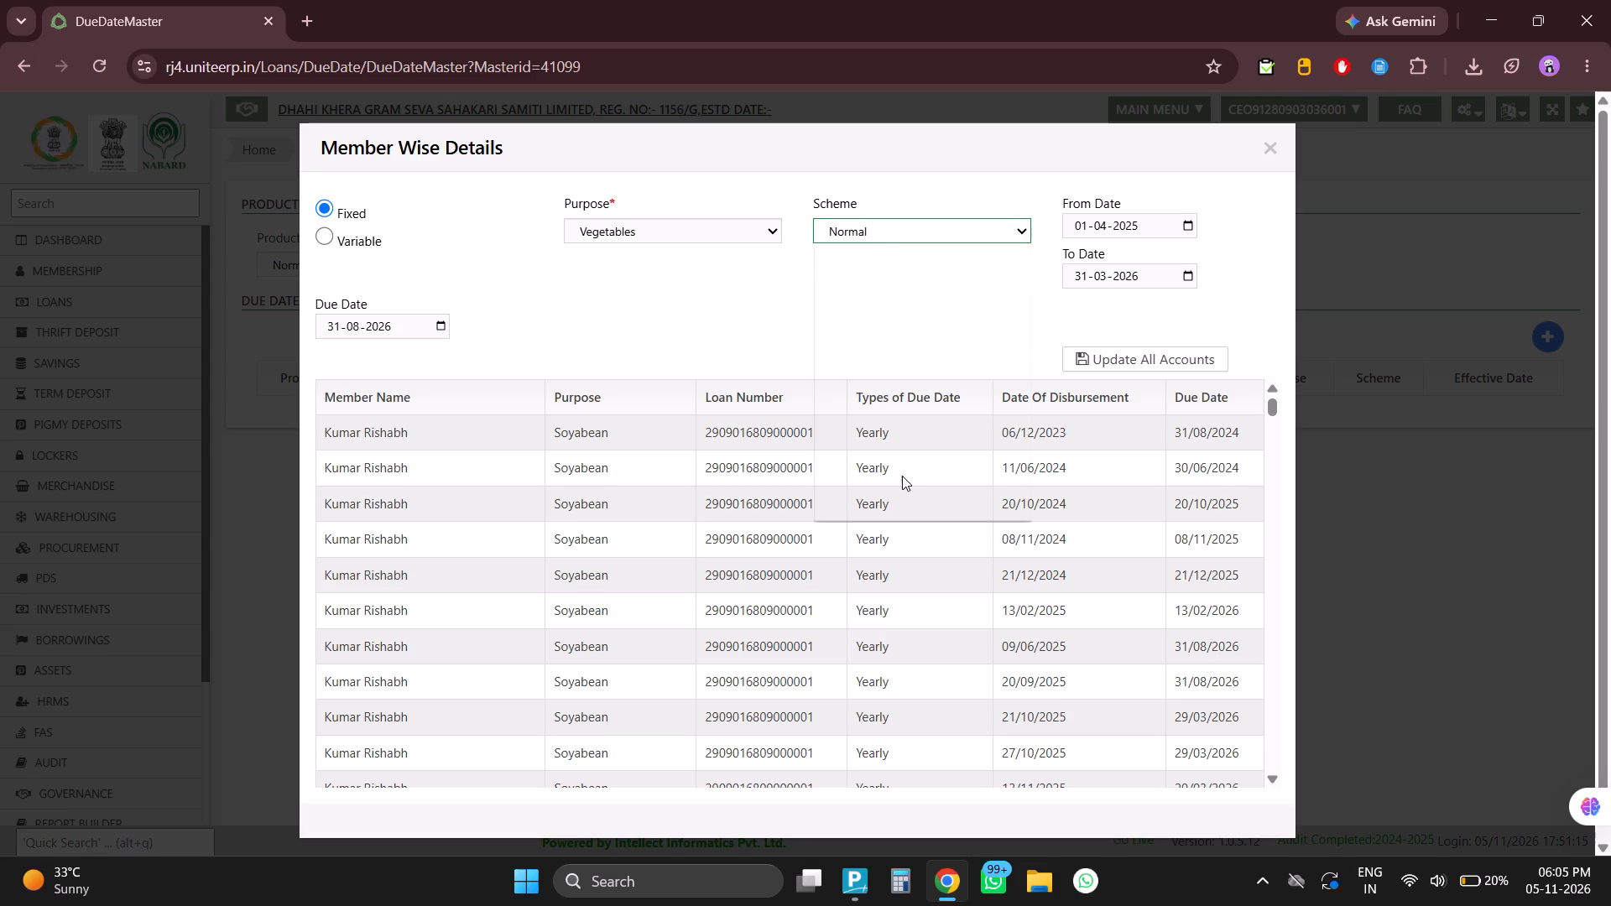
left_click(876, 513)
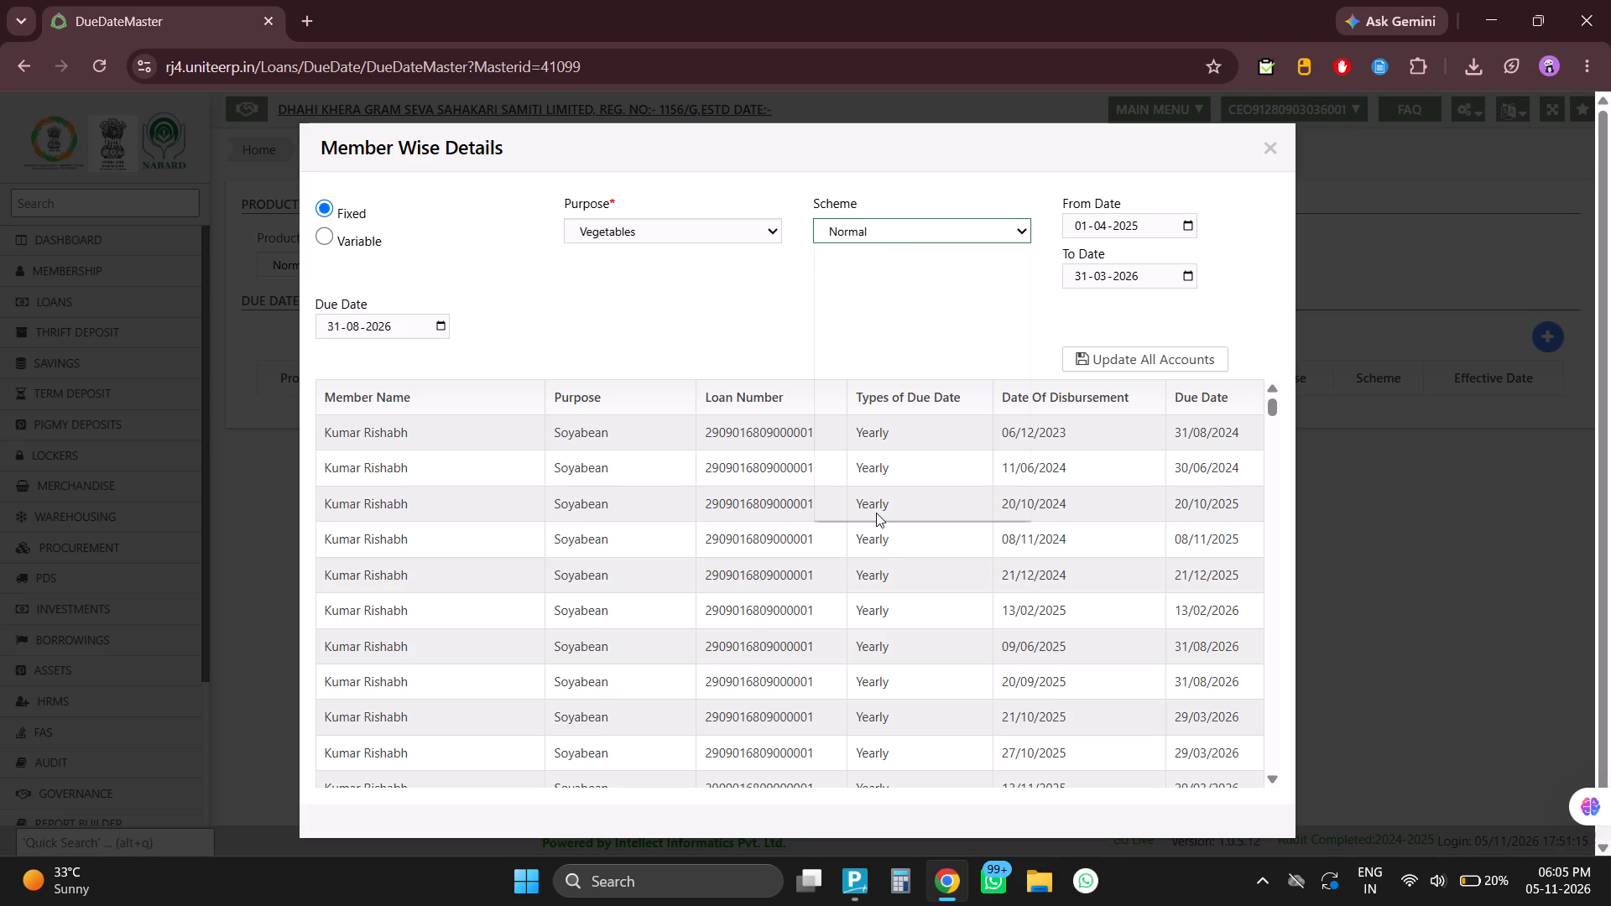
left_click(870, 508)
left_click(1119, 350)
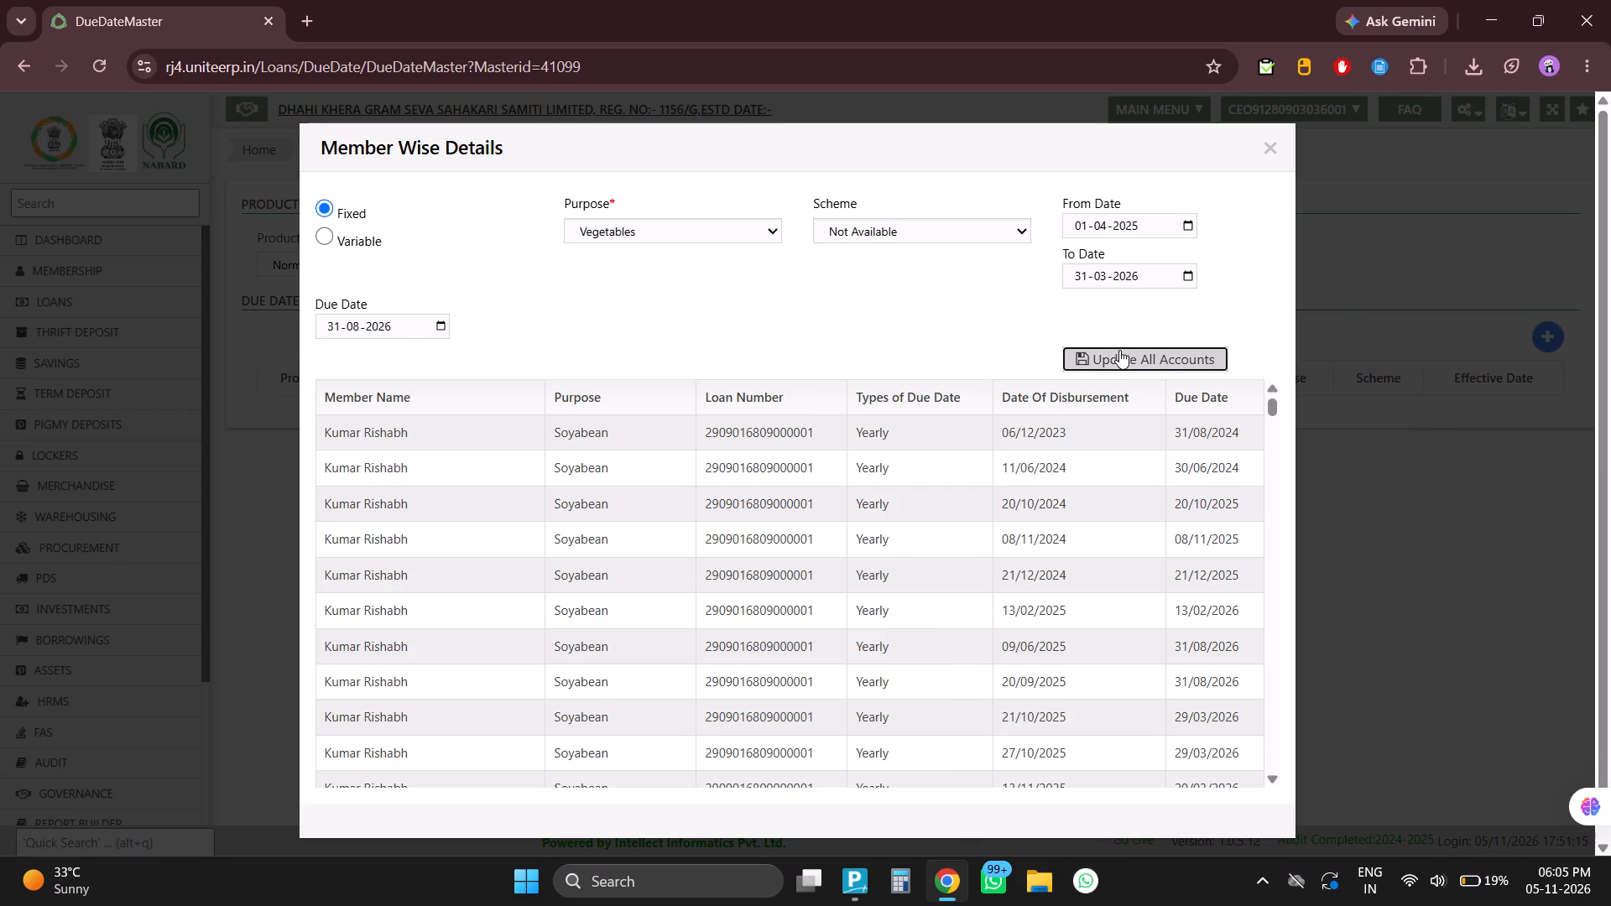
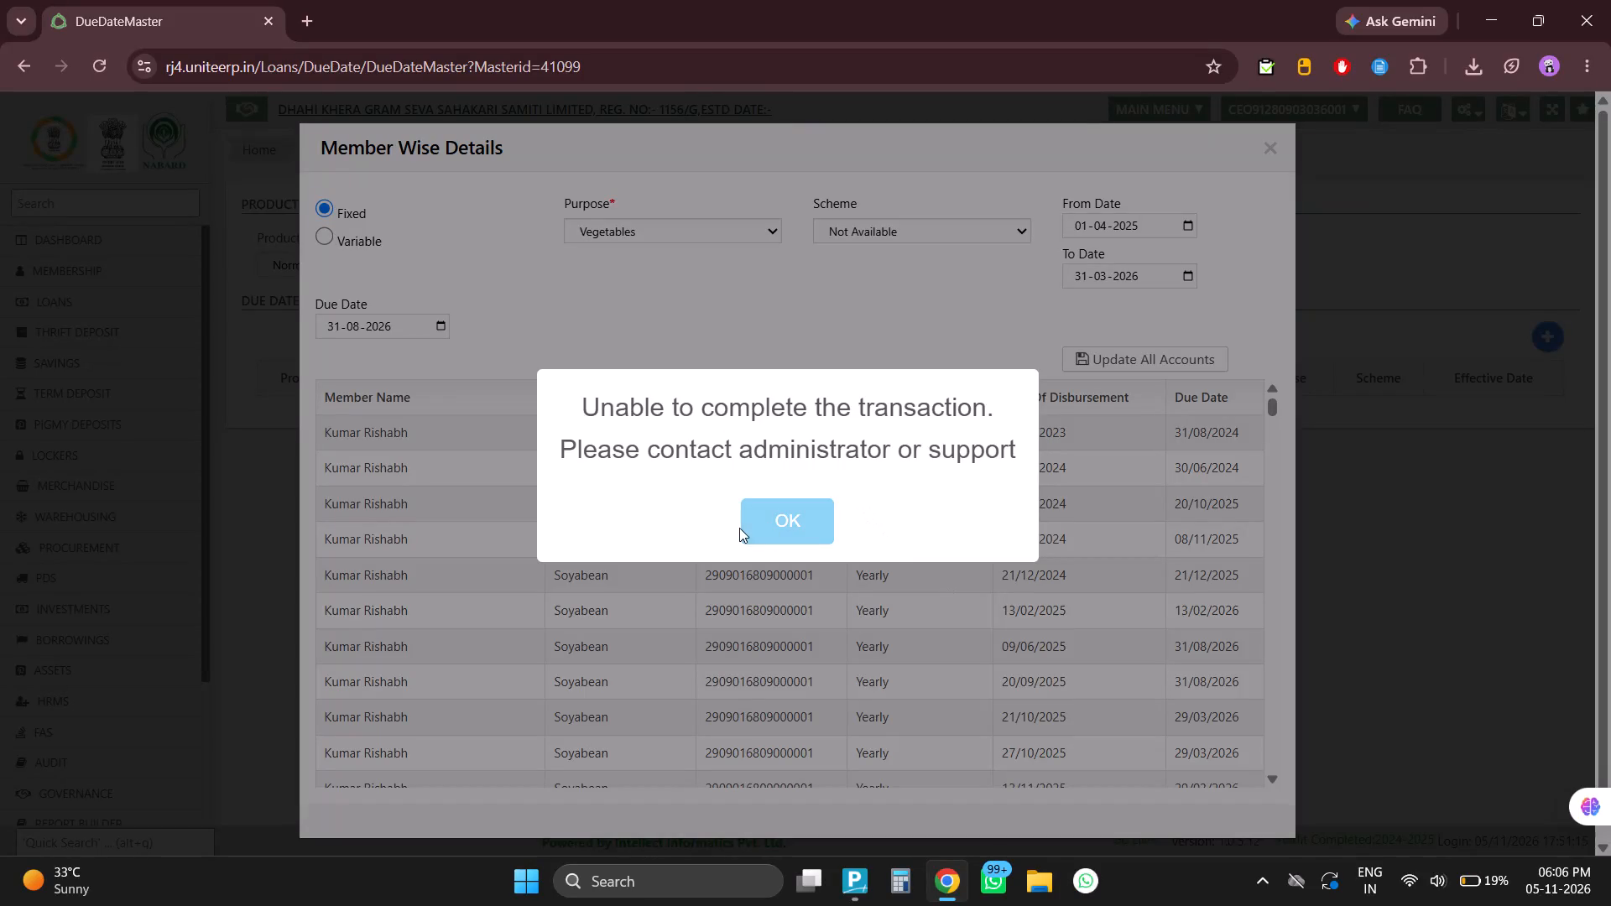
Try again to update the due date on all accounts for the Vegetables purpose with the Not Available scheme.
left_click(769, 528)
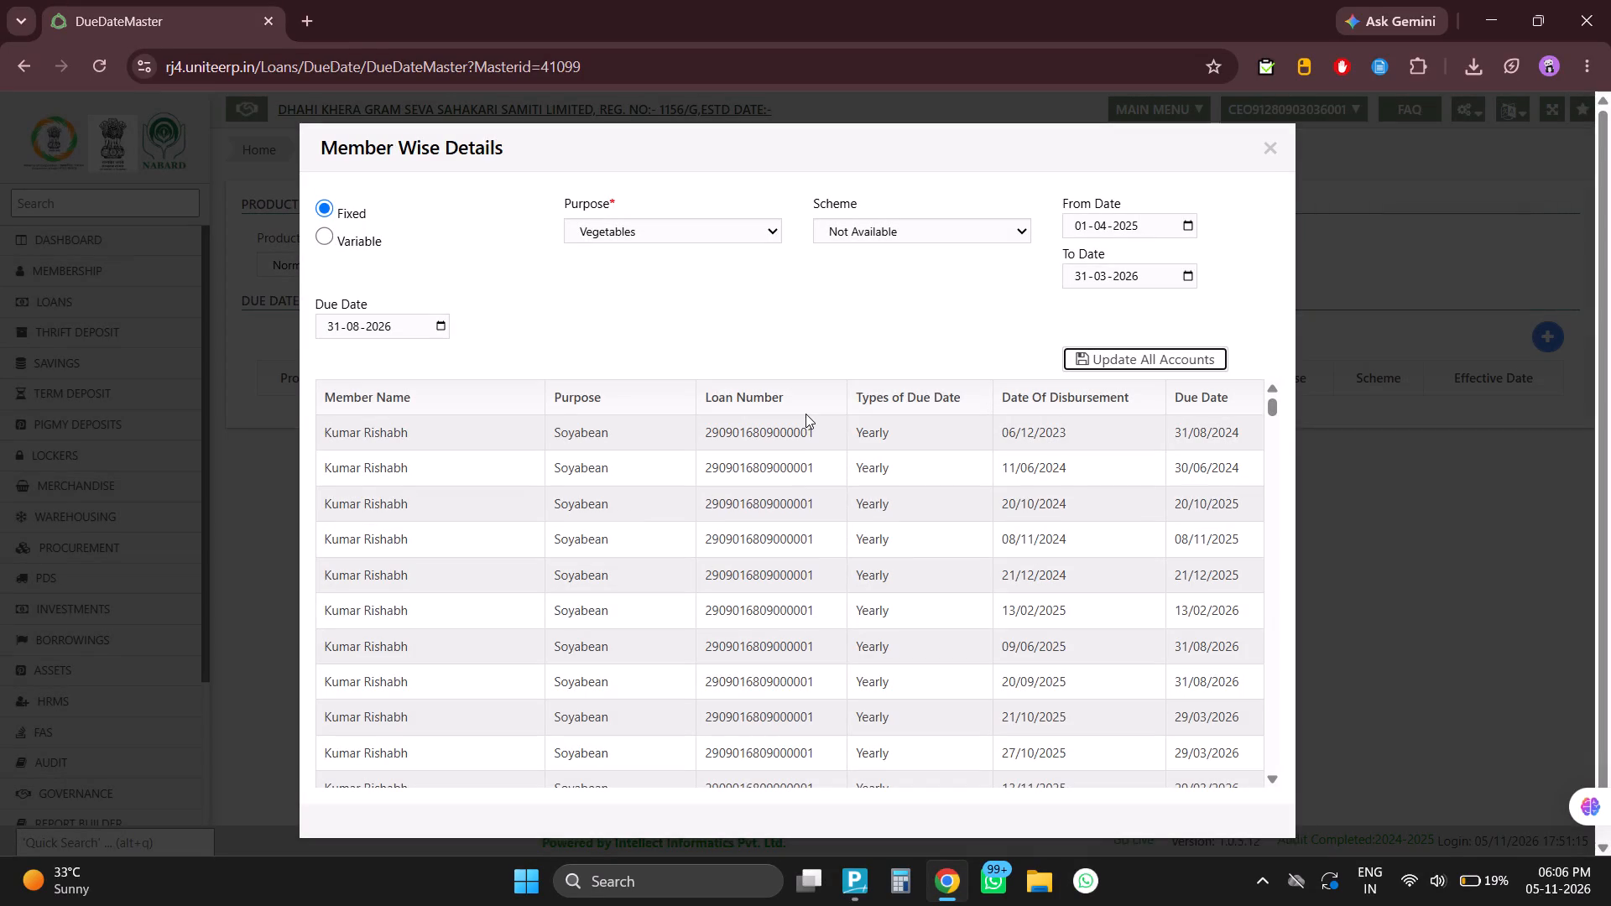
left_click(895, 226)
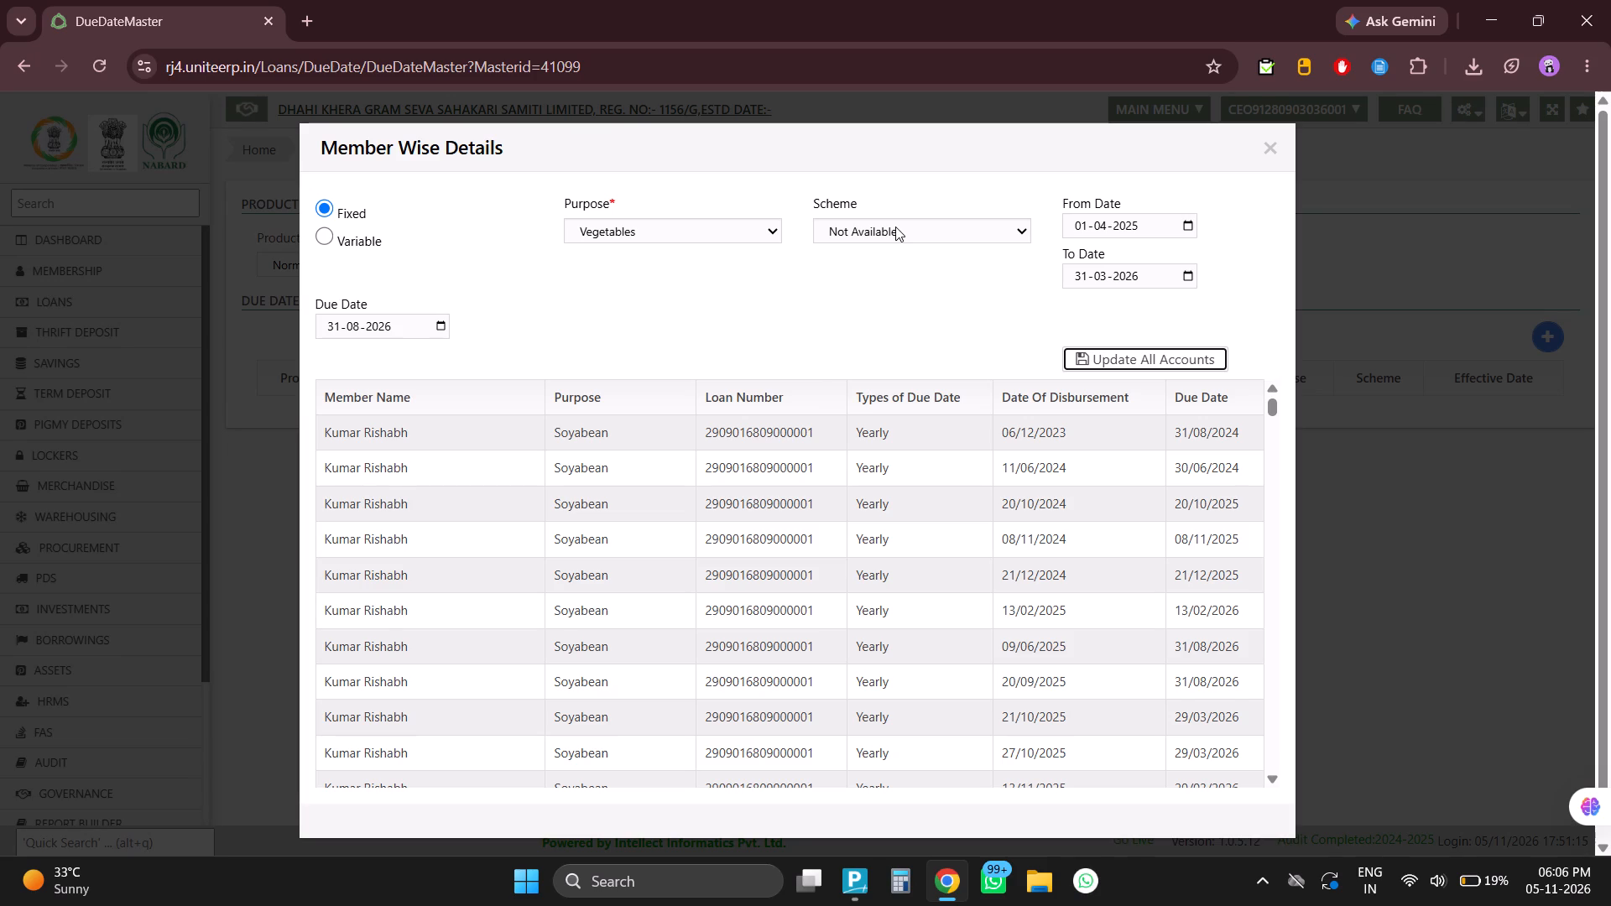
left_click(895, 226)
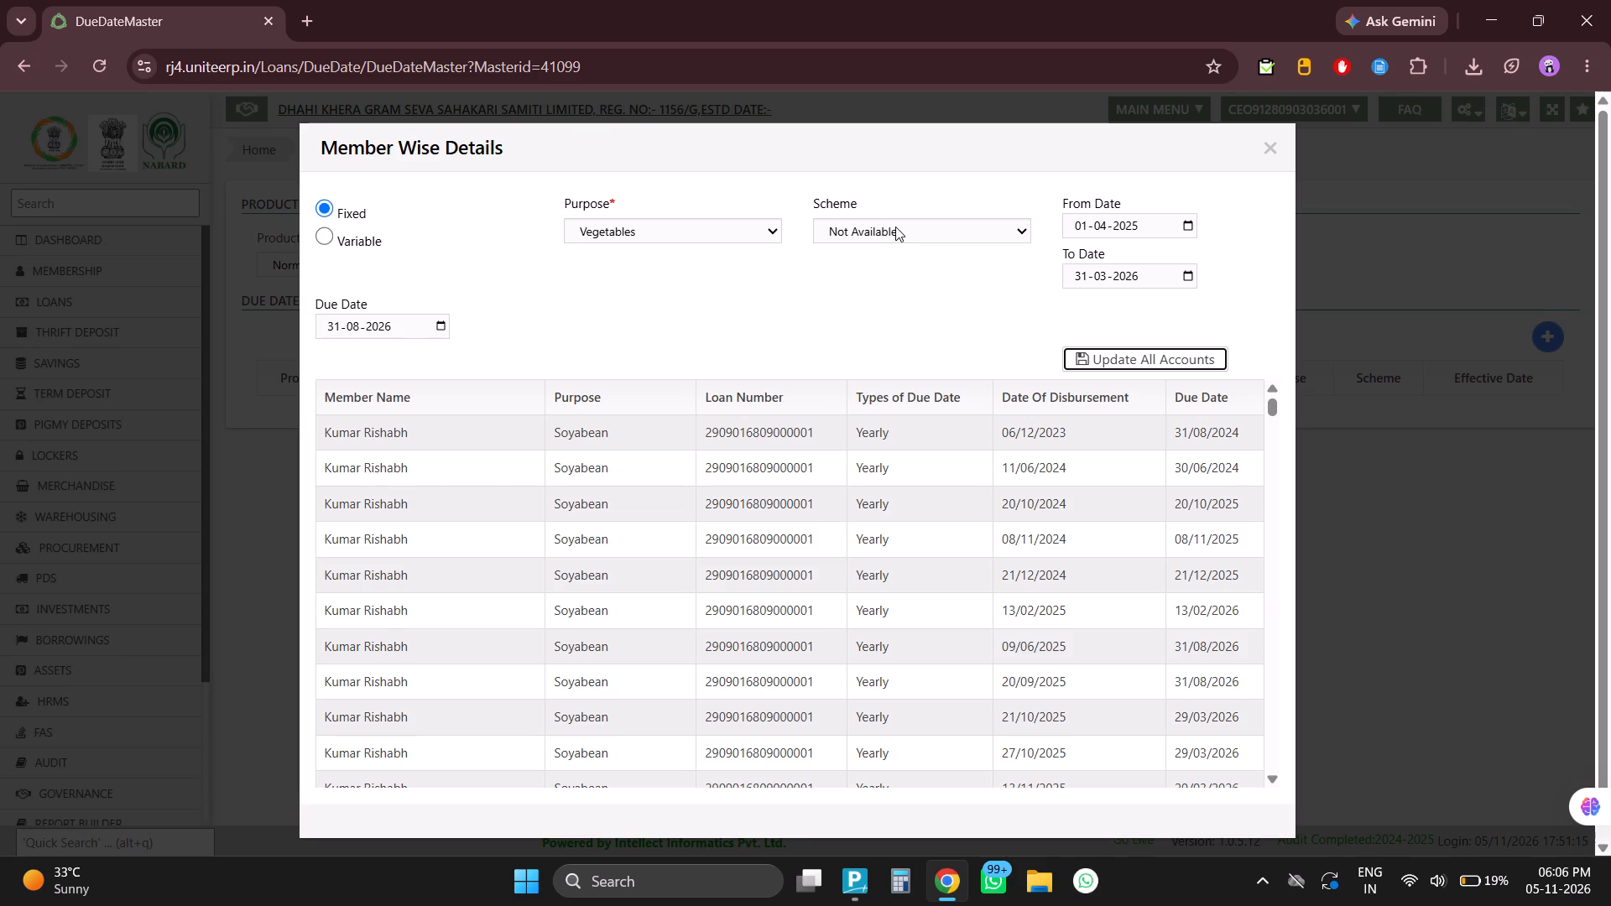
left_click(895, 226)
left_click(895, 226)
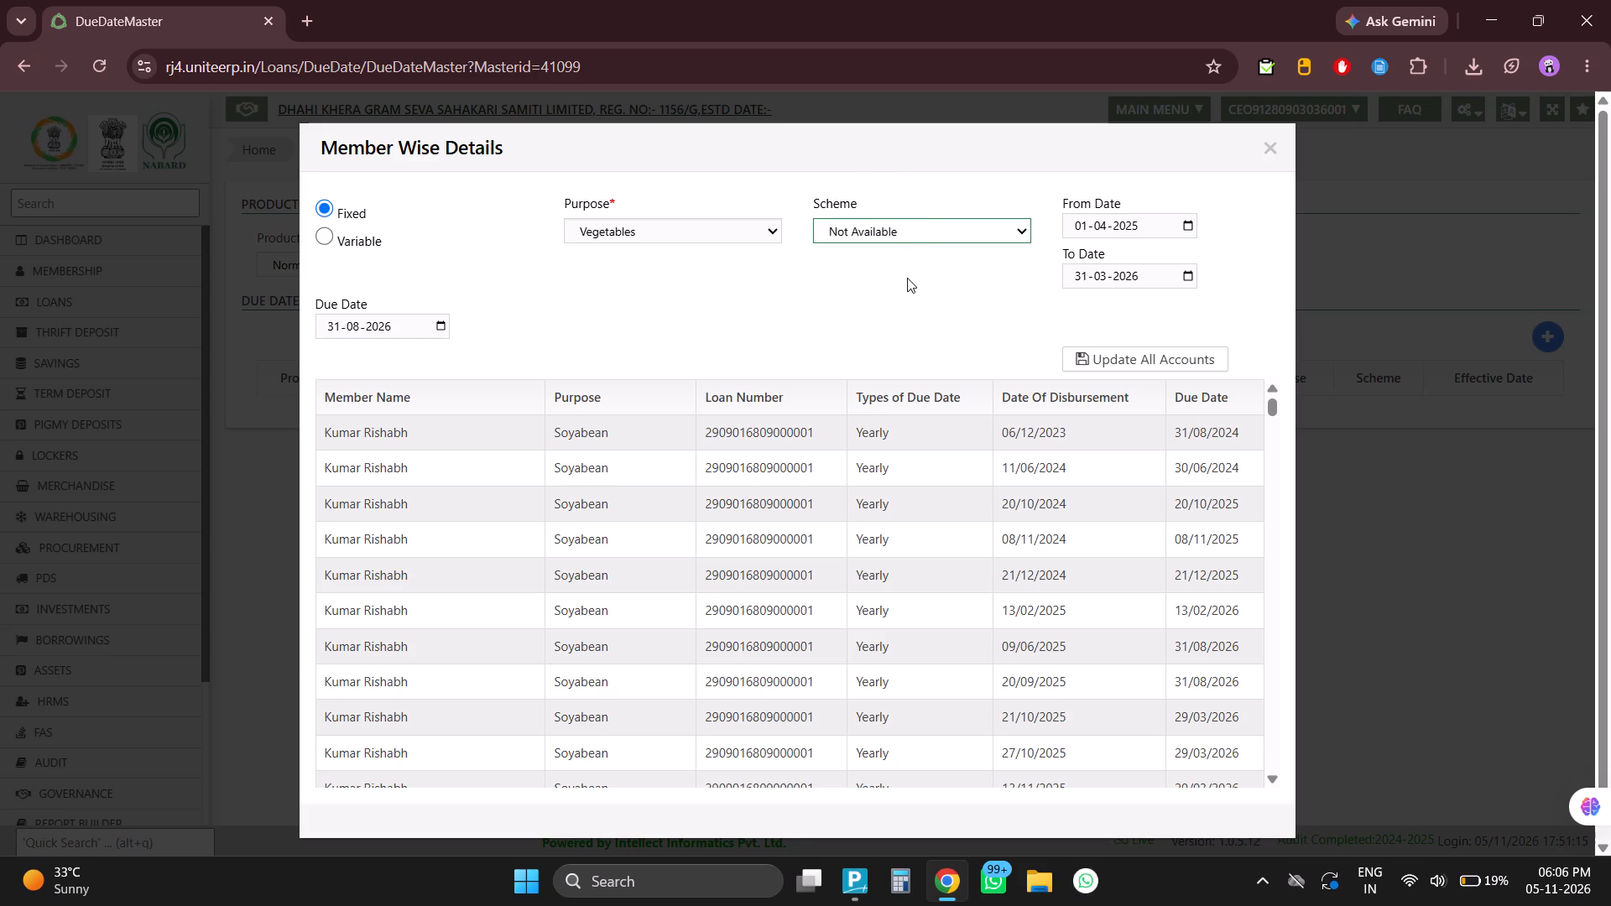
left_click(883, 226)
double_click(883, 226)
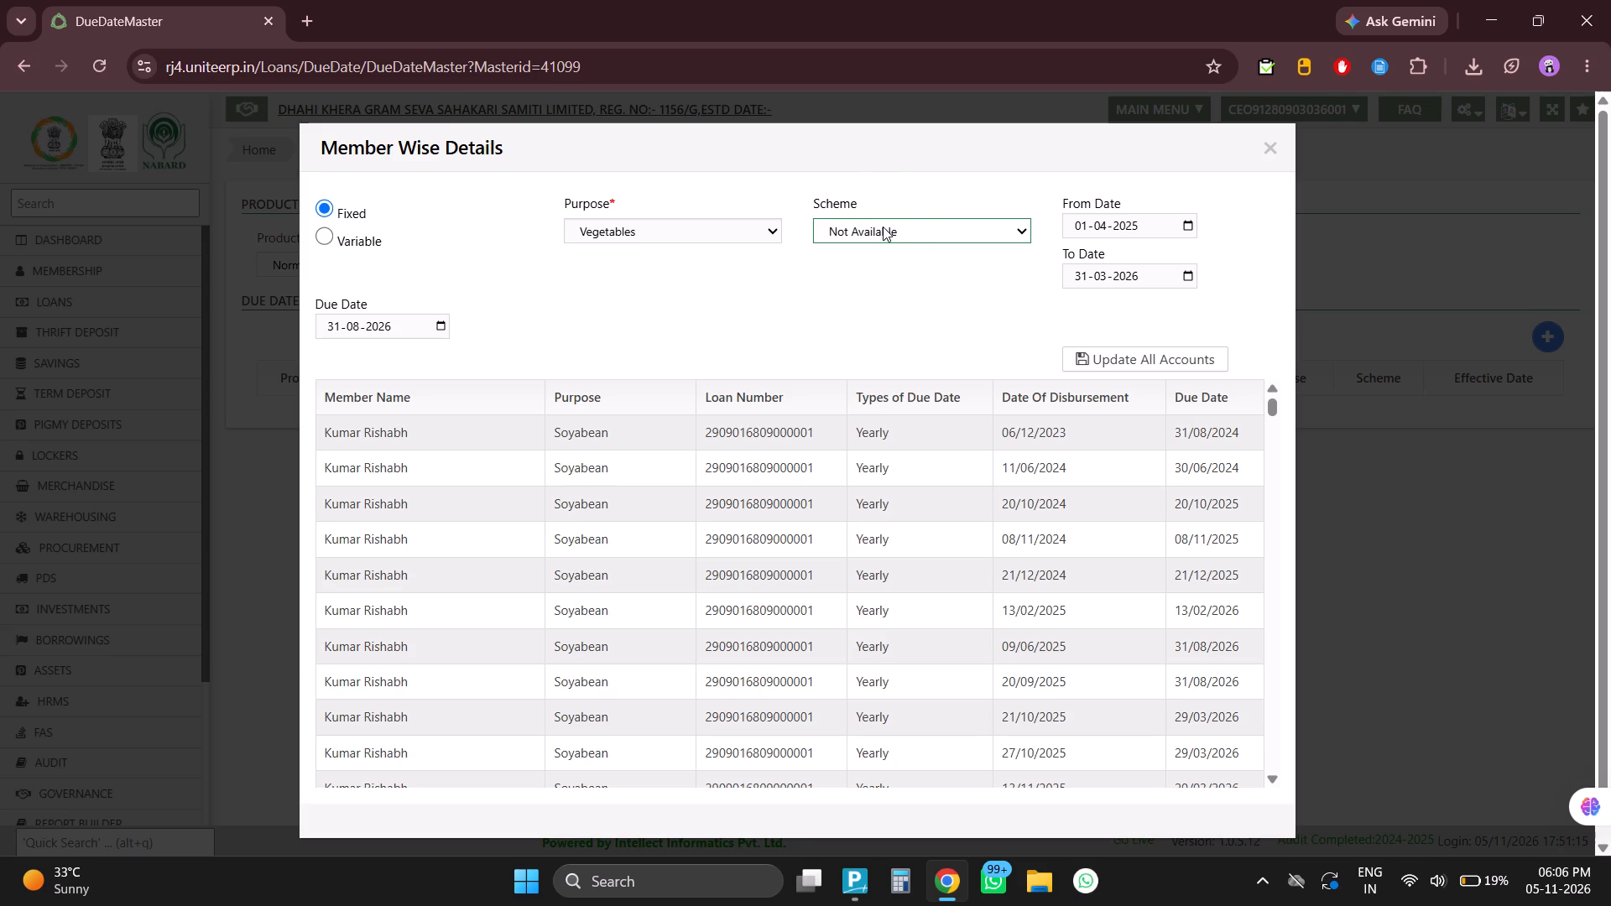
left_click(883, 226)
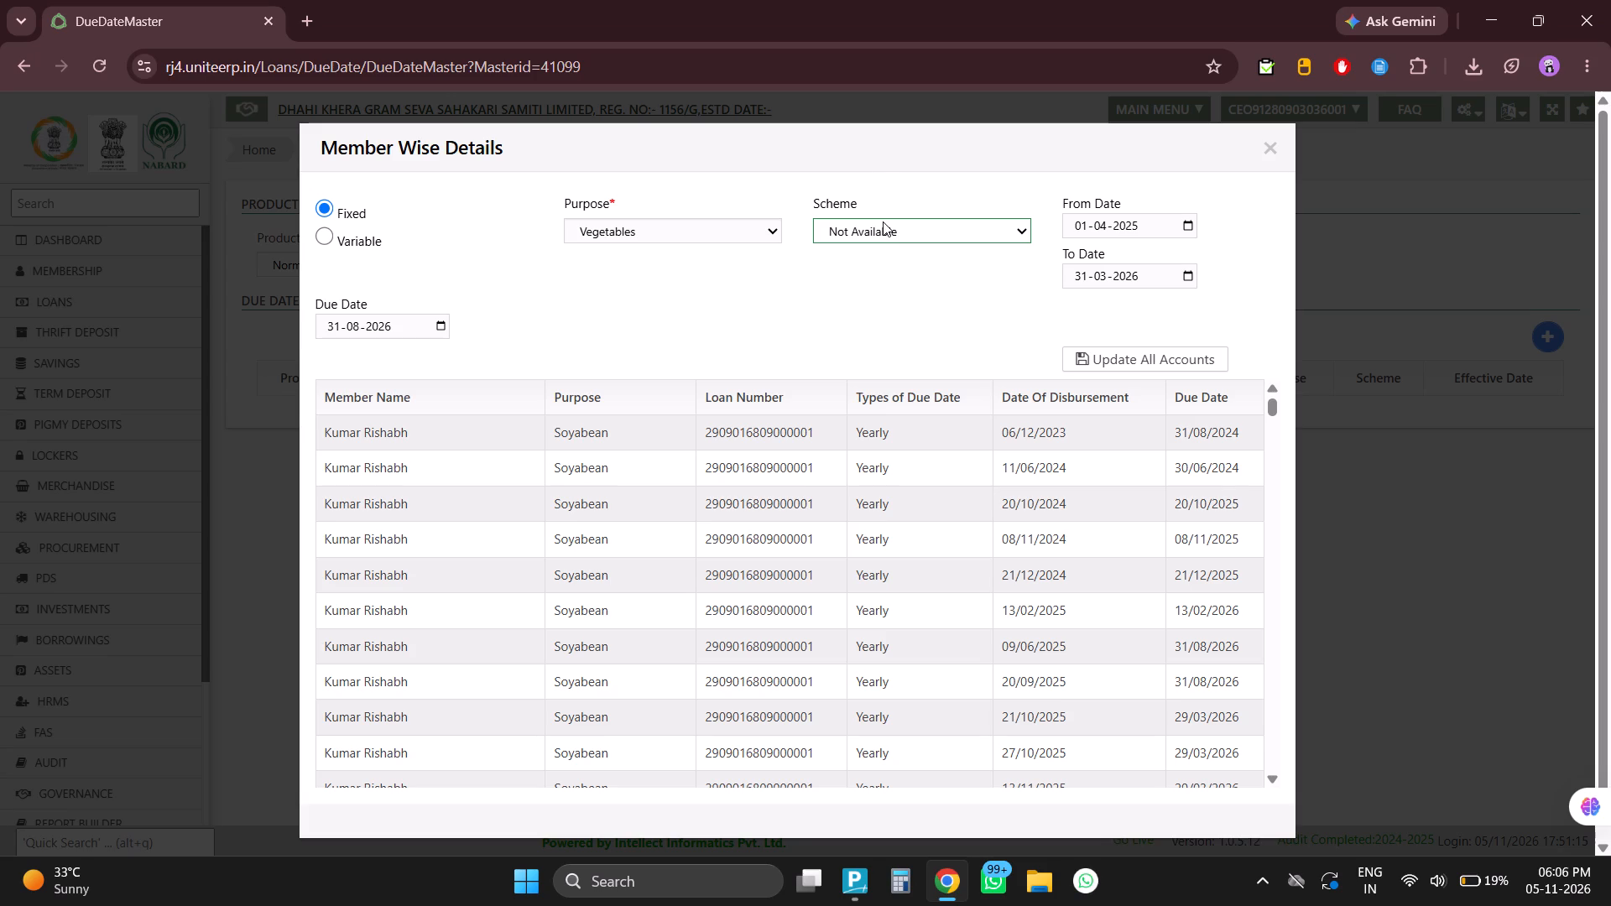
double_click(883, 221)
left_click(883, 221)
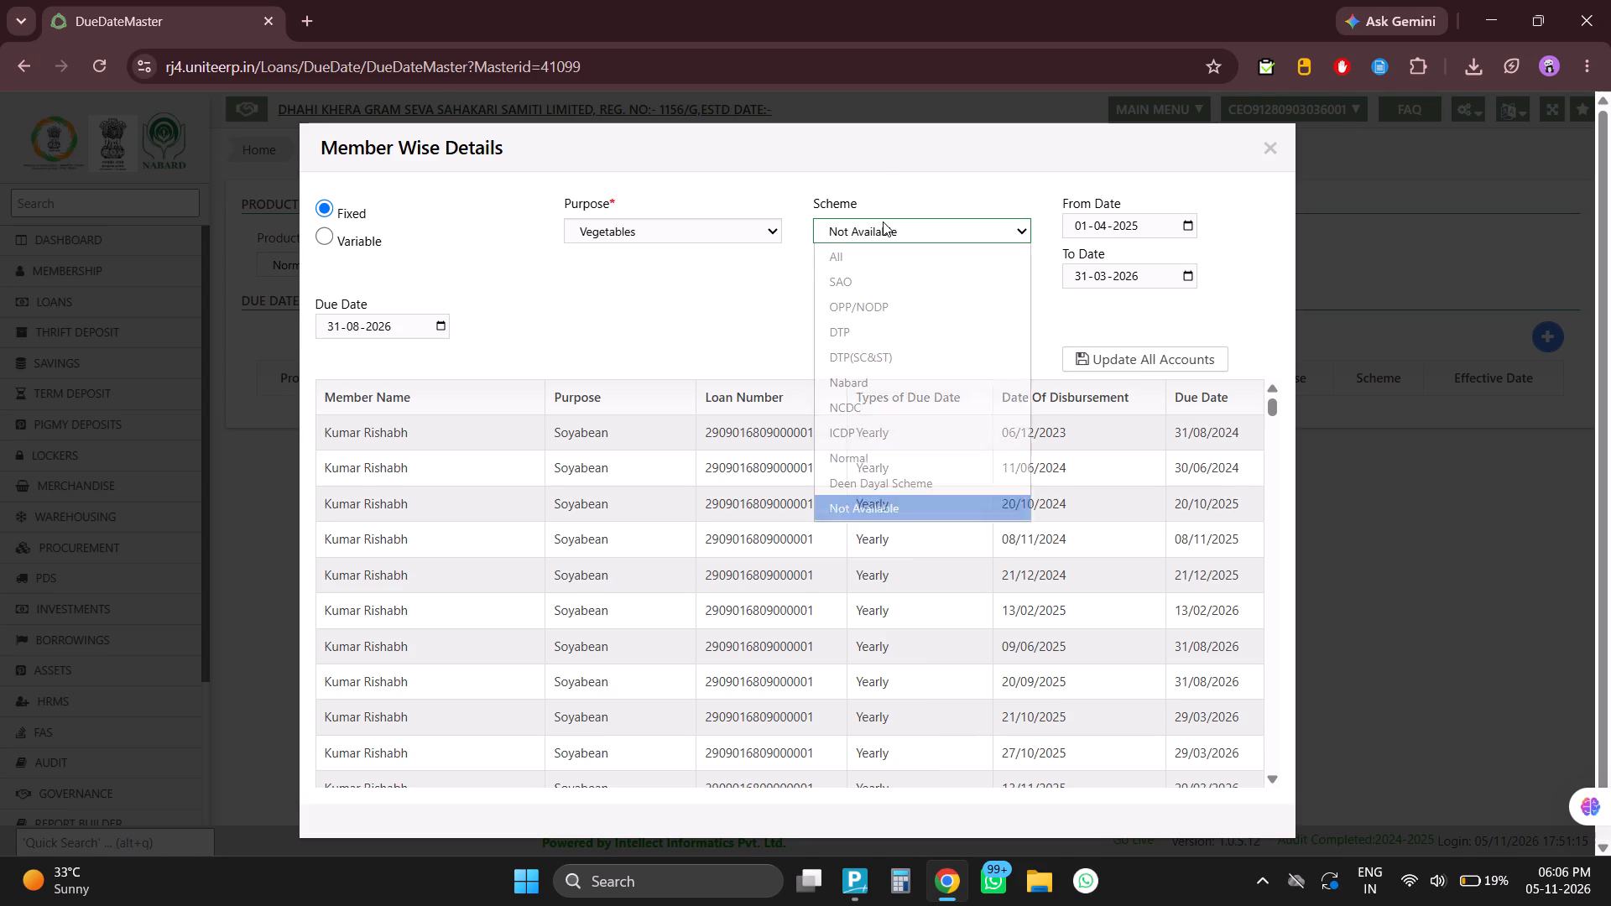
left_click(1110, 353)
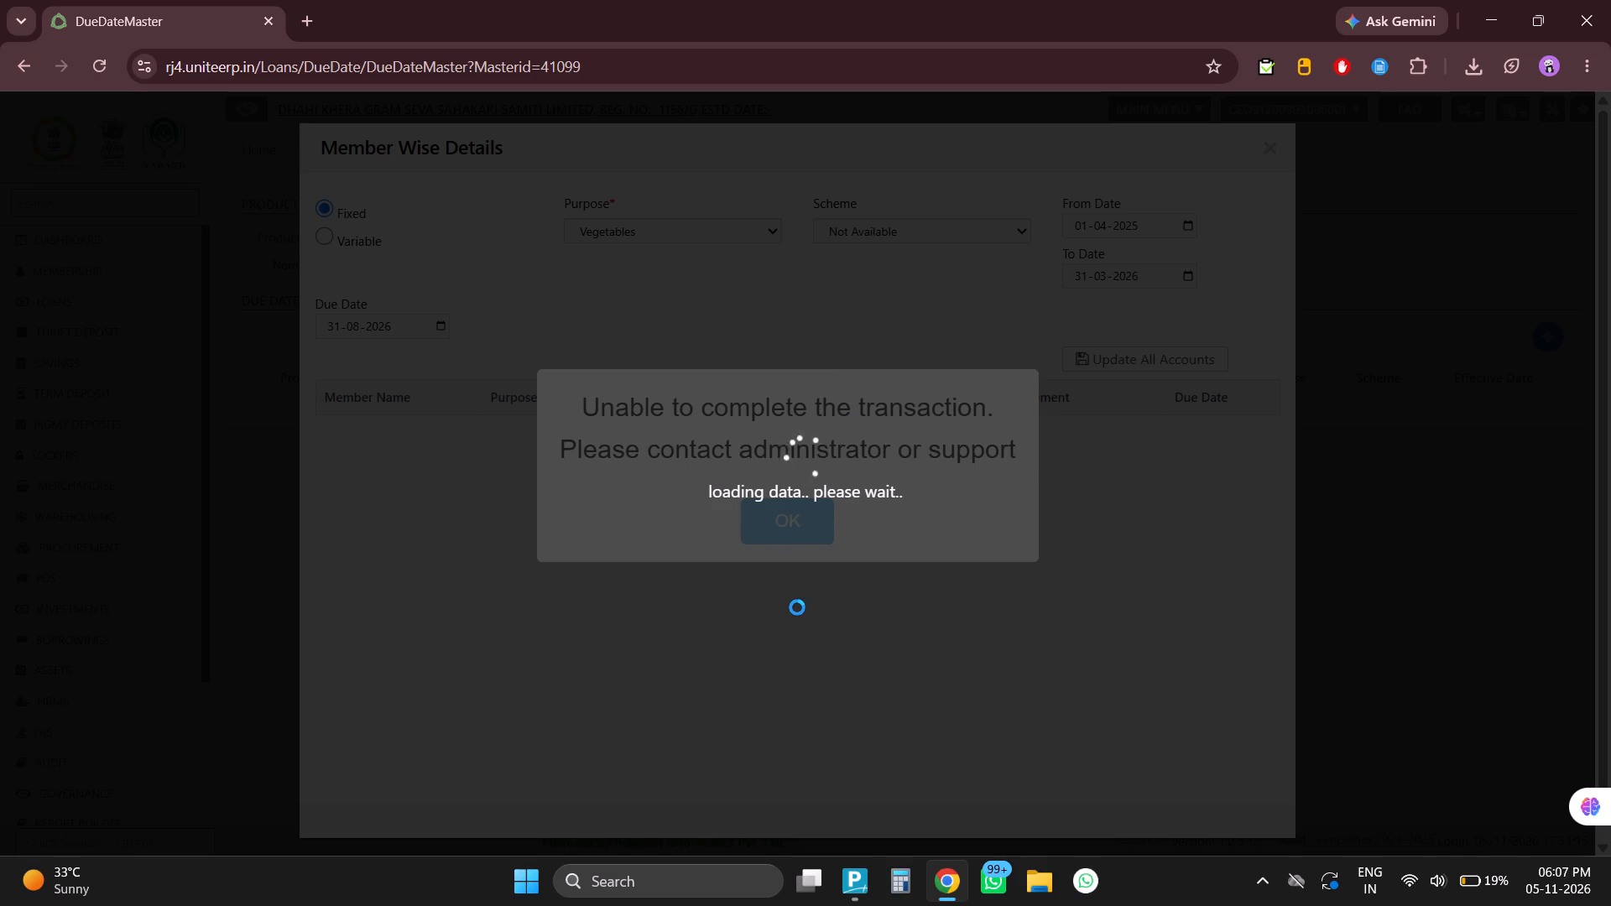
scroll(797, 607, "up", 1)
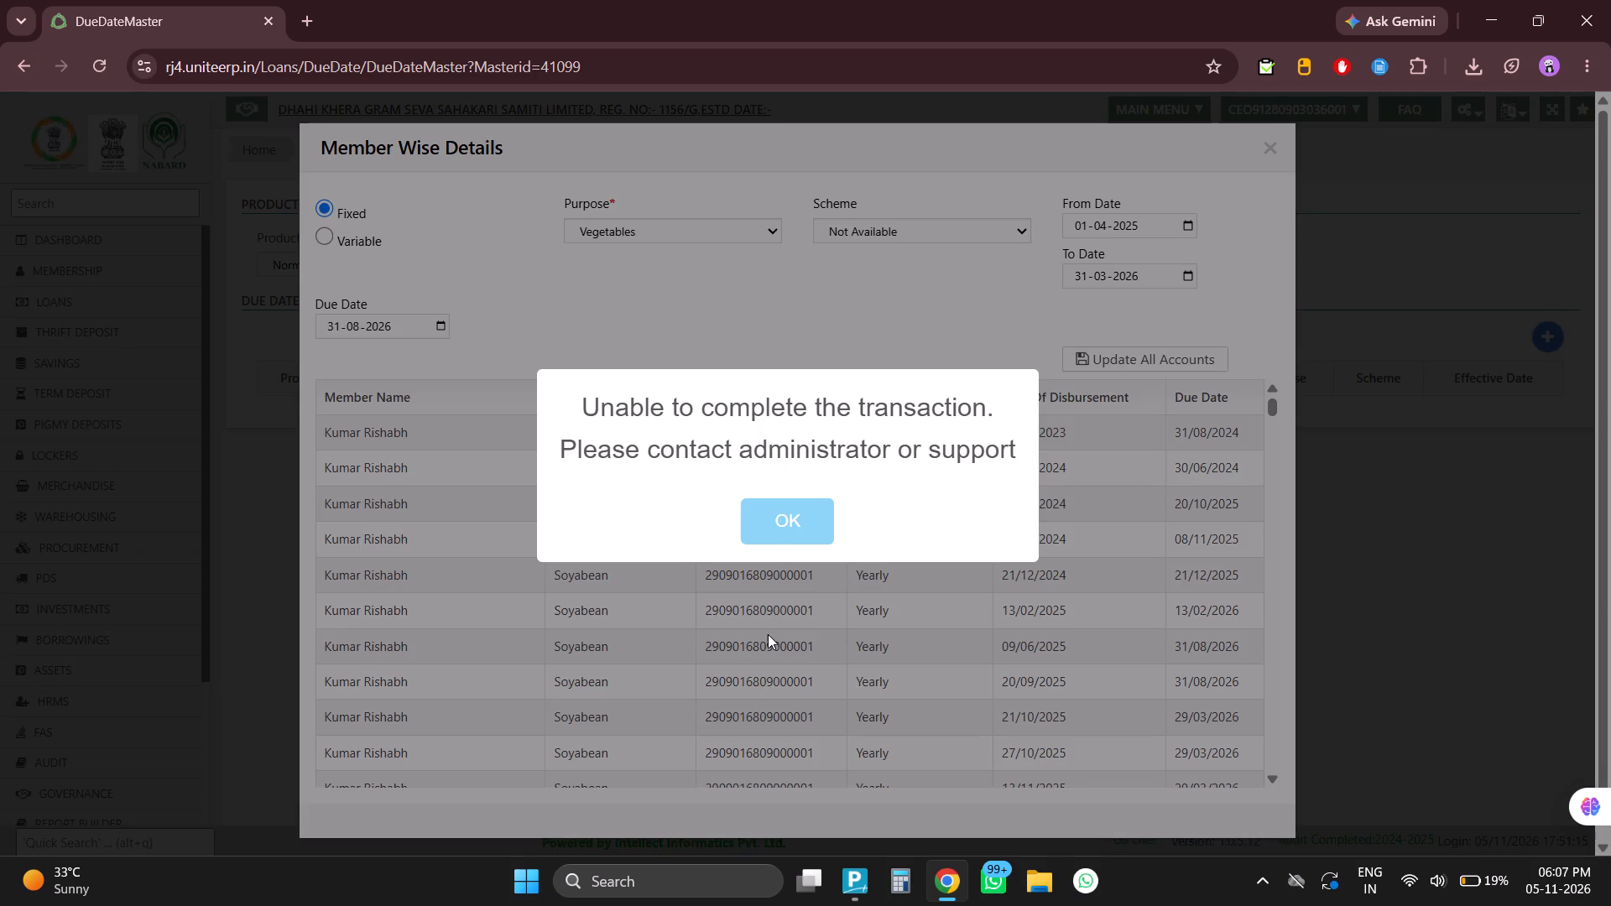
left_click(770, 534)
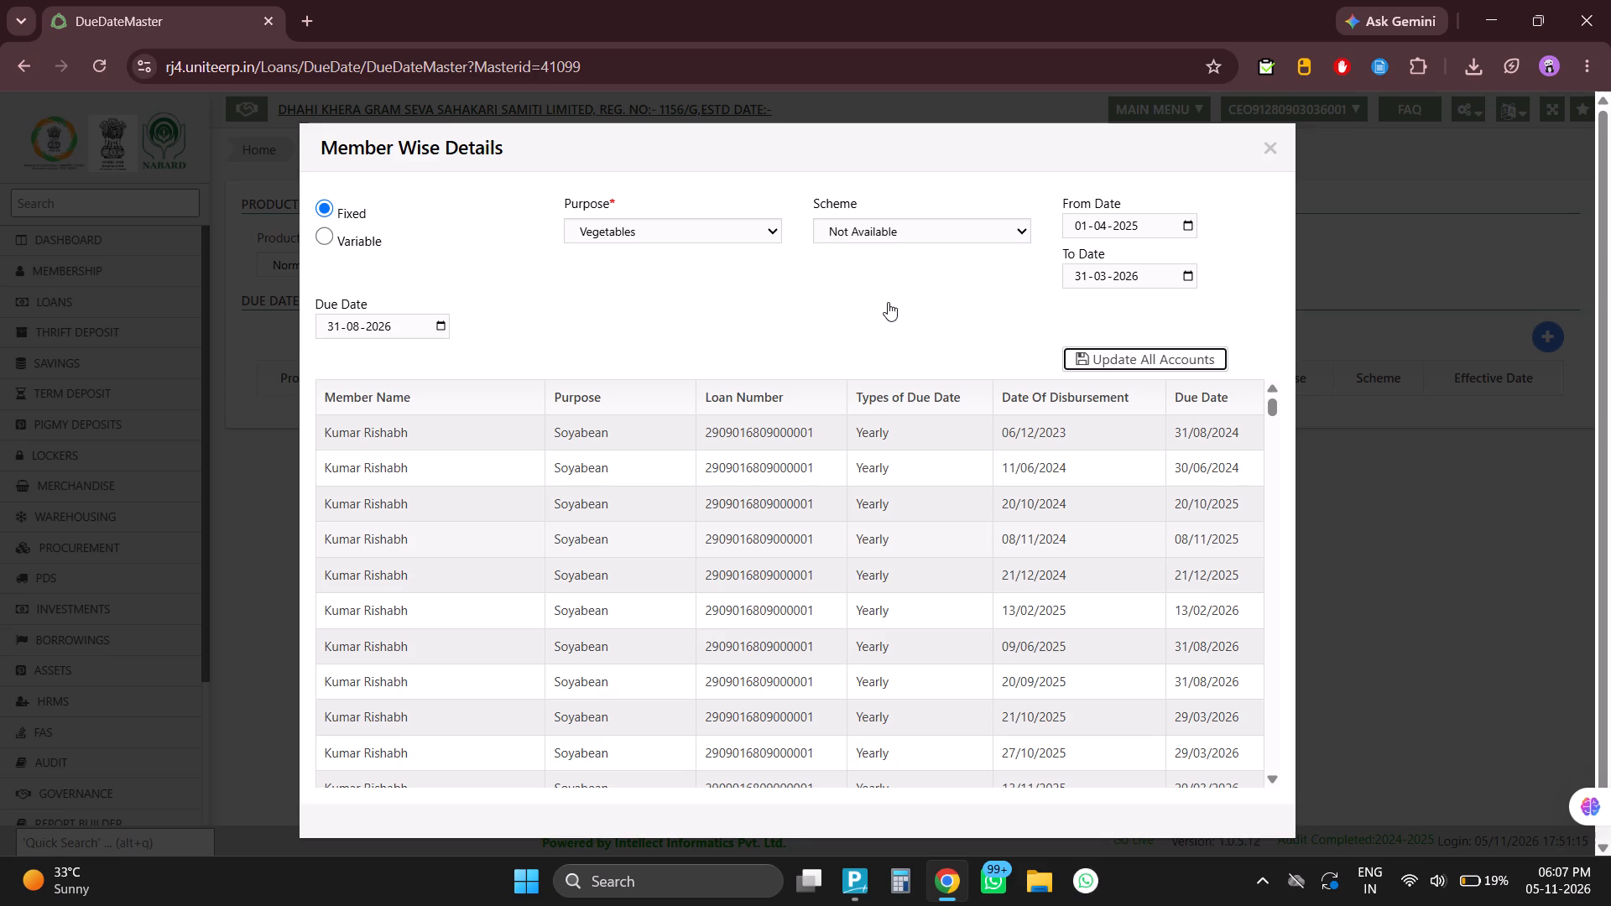
Select the Wheat purpose with scheme All and update the due date on all matching accounts.
left_click(750, 225)
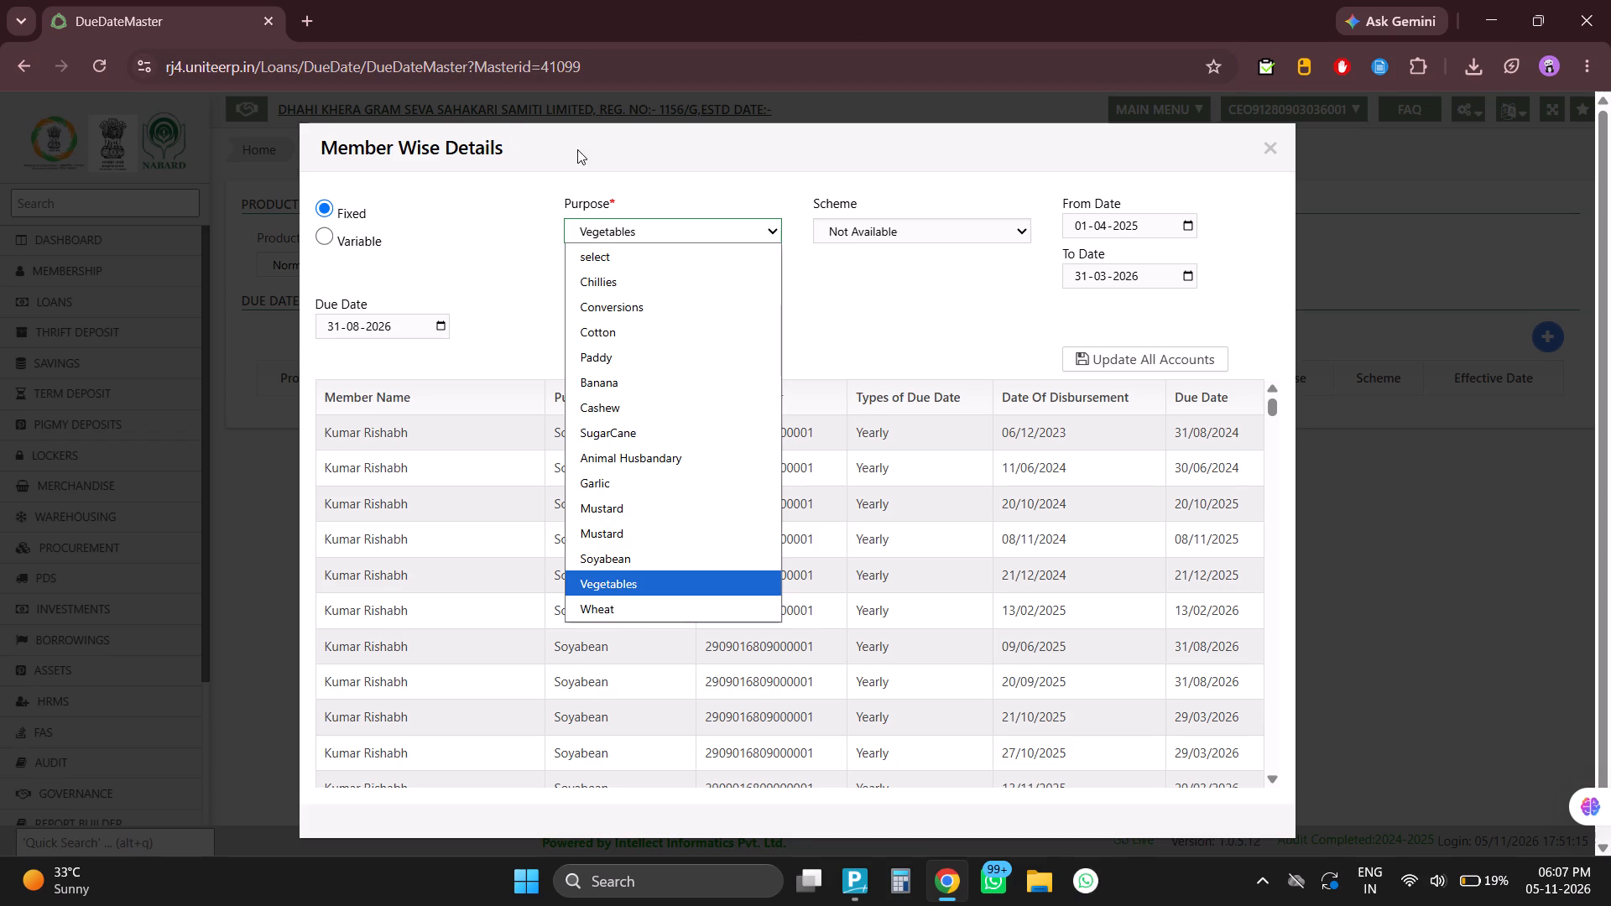
left_click(600, 602)
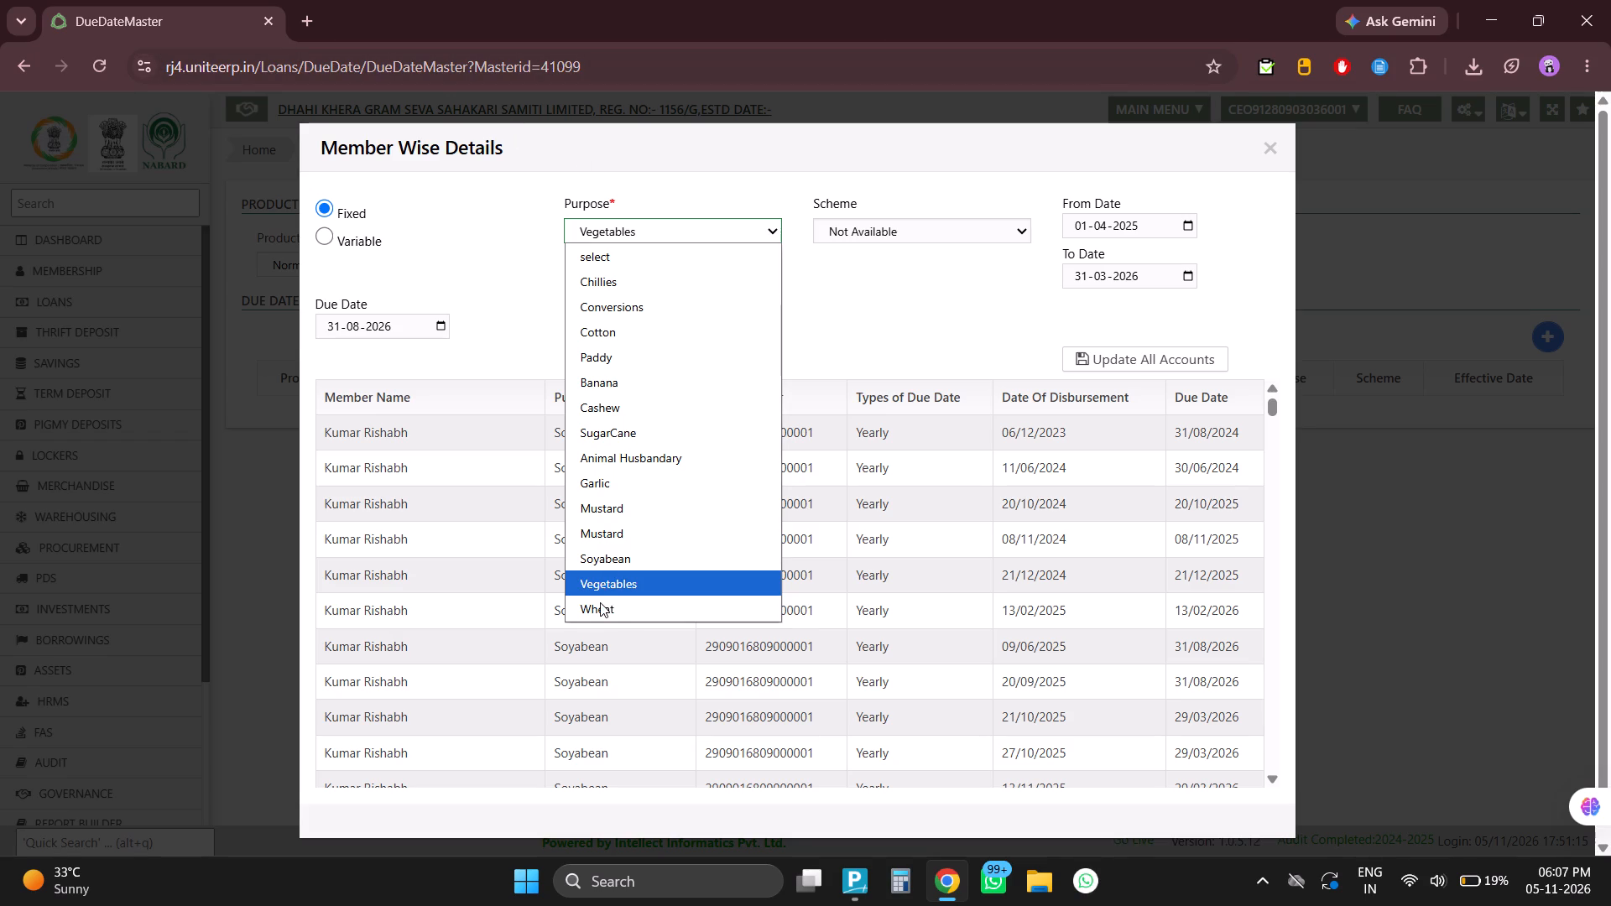
left_click(595, 604)
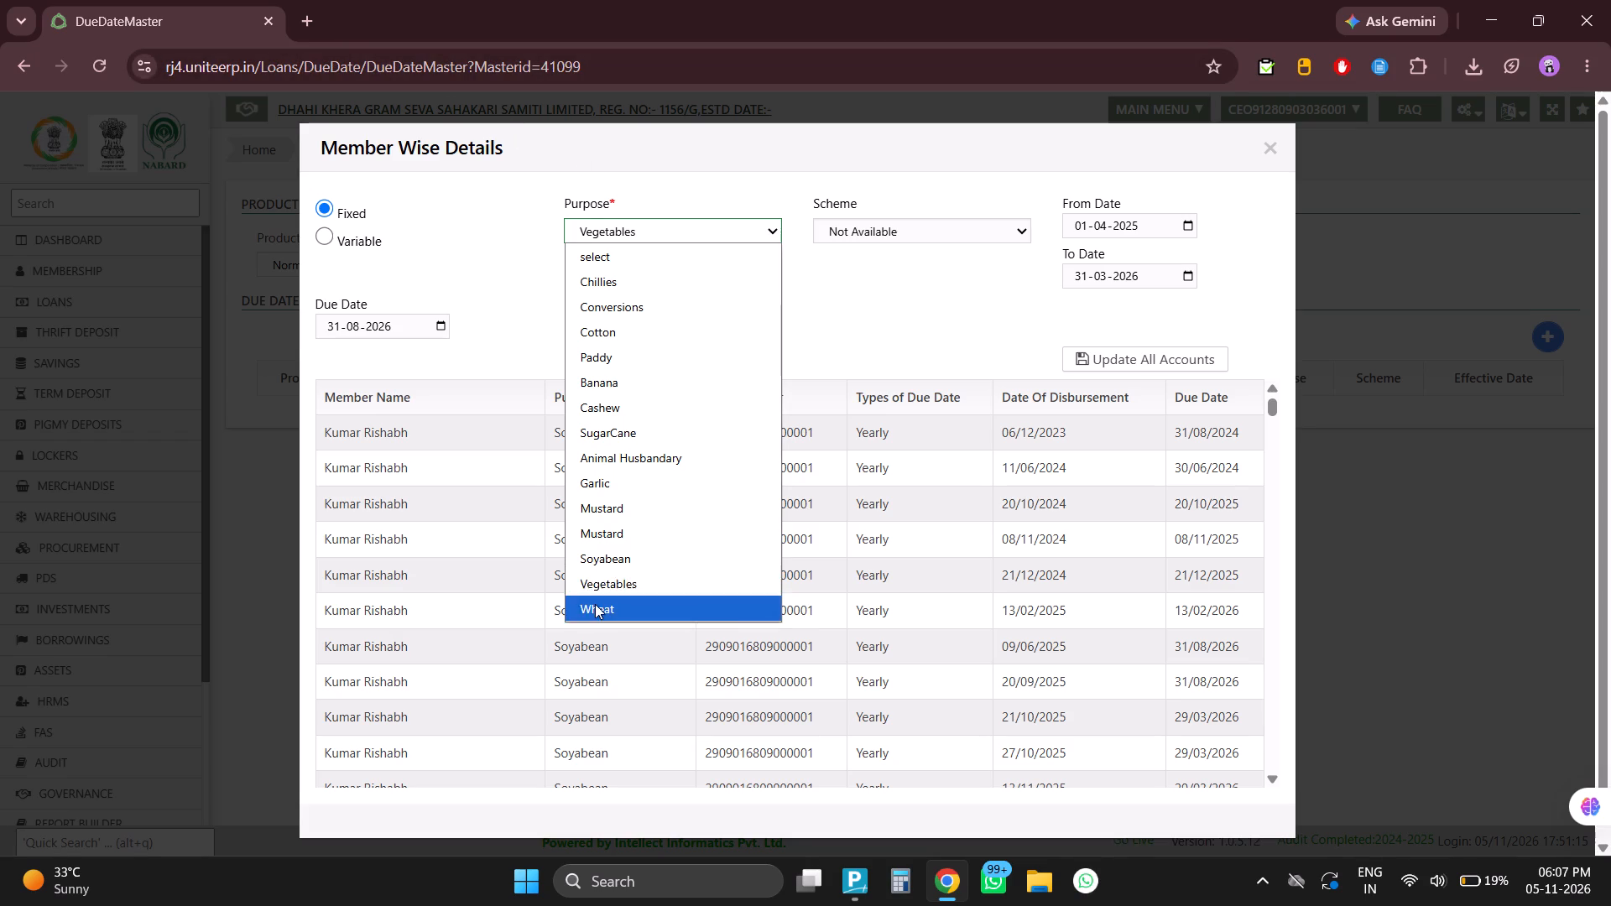
left_click(844, 236)
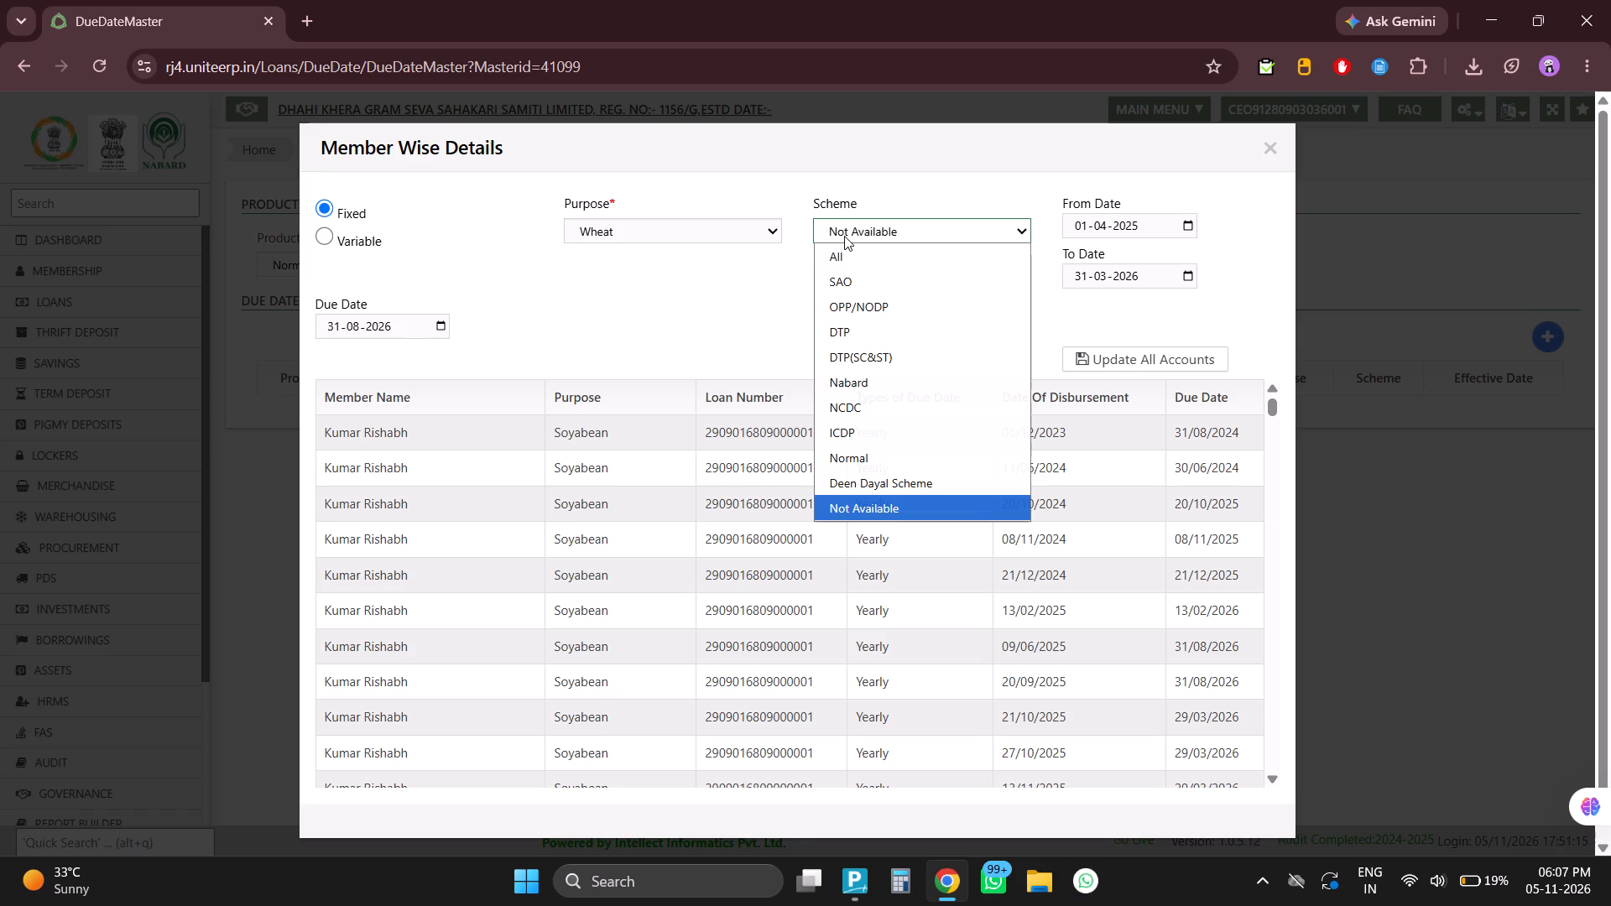
left_click(843, 248)
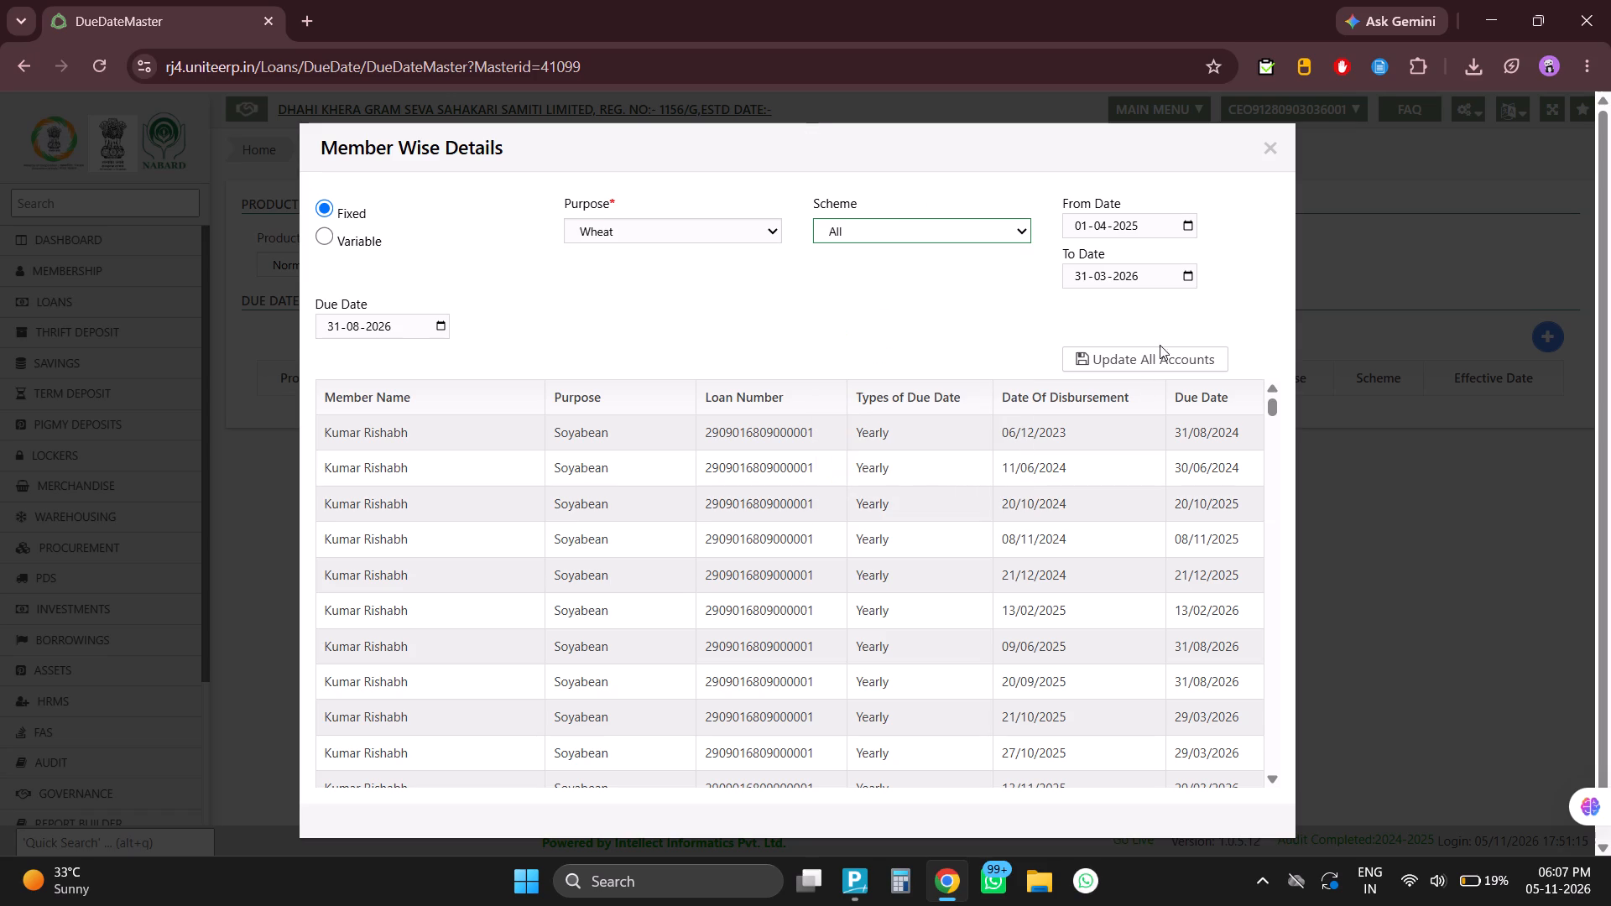
left_click(1119, 350)
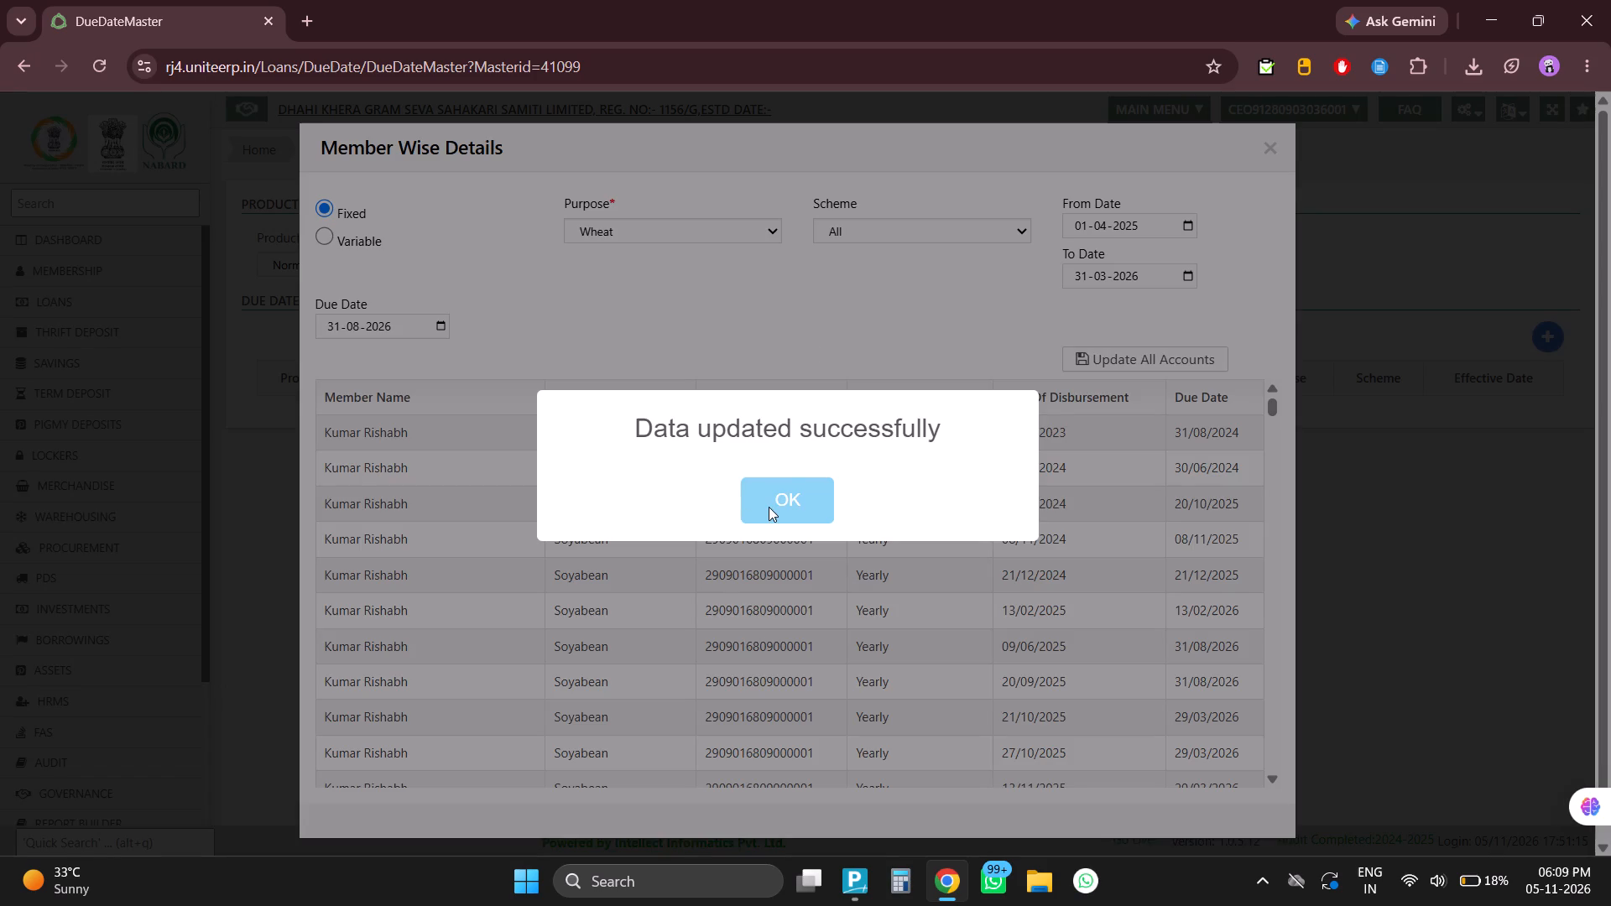
left_click(771, 506)
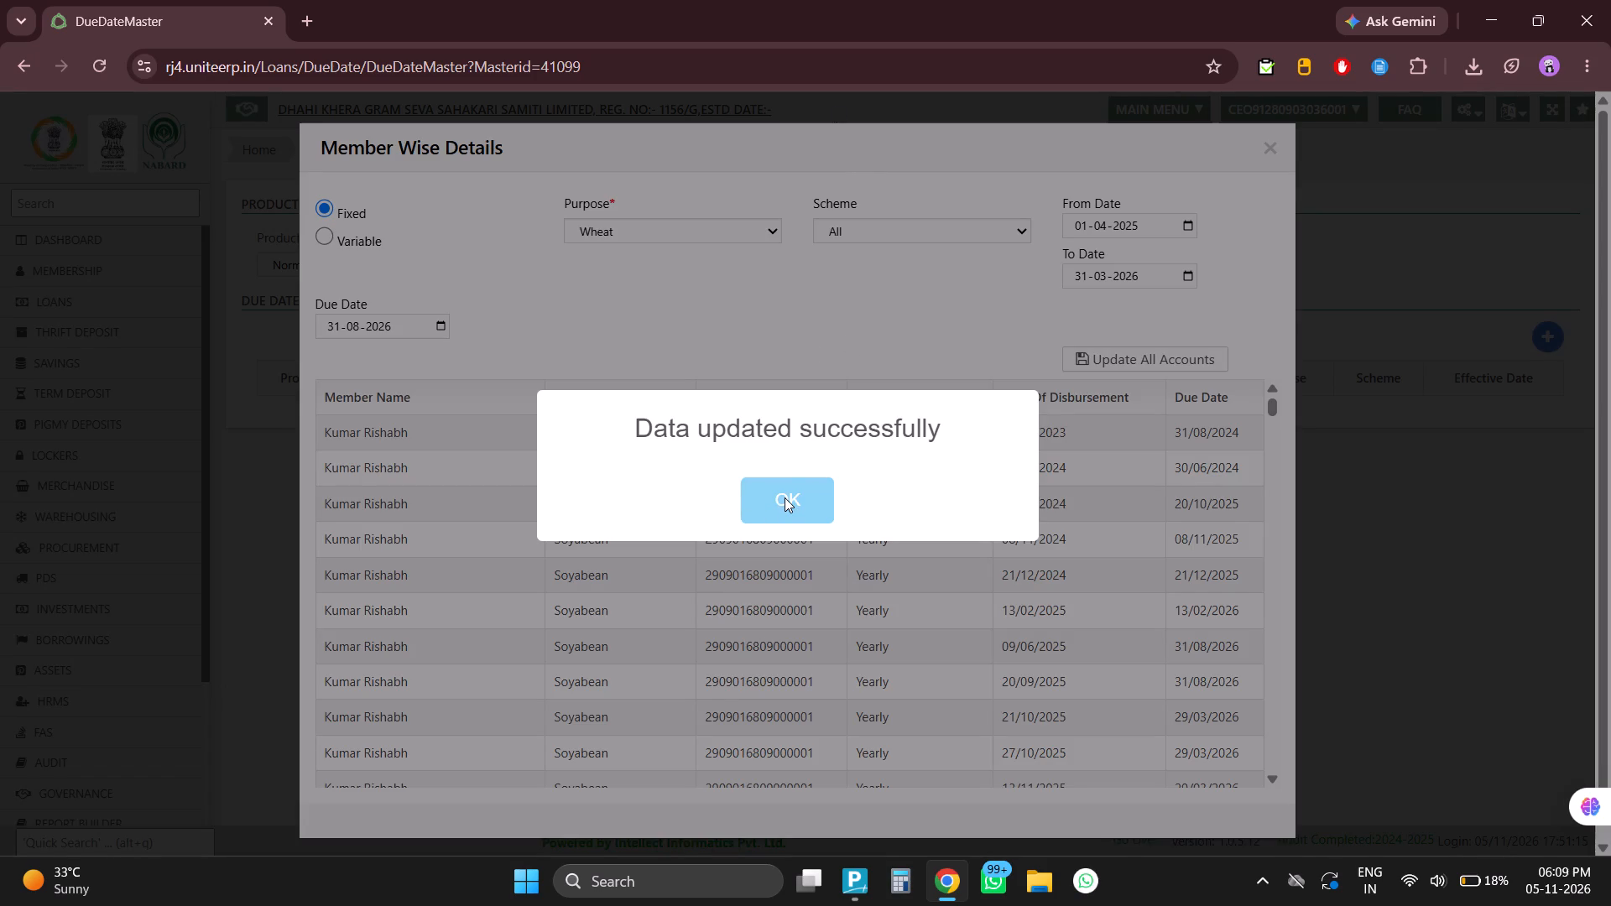
left_click(785, 497)
left_click(775, 508)
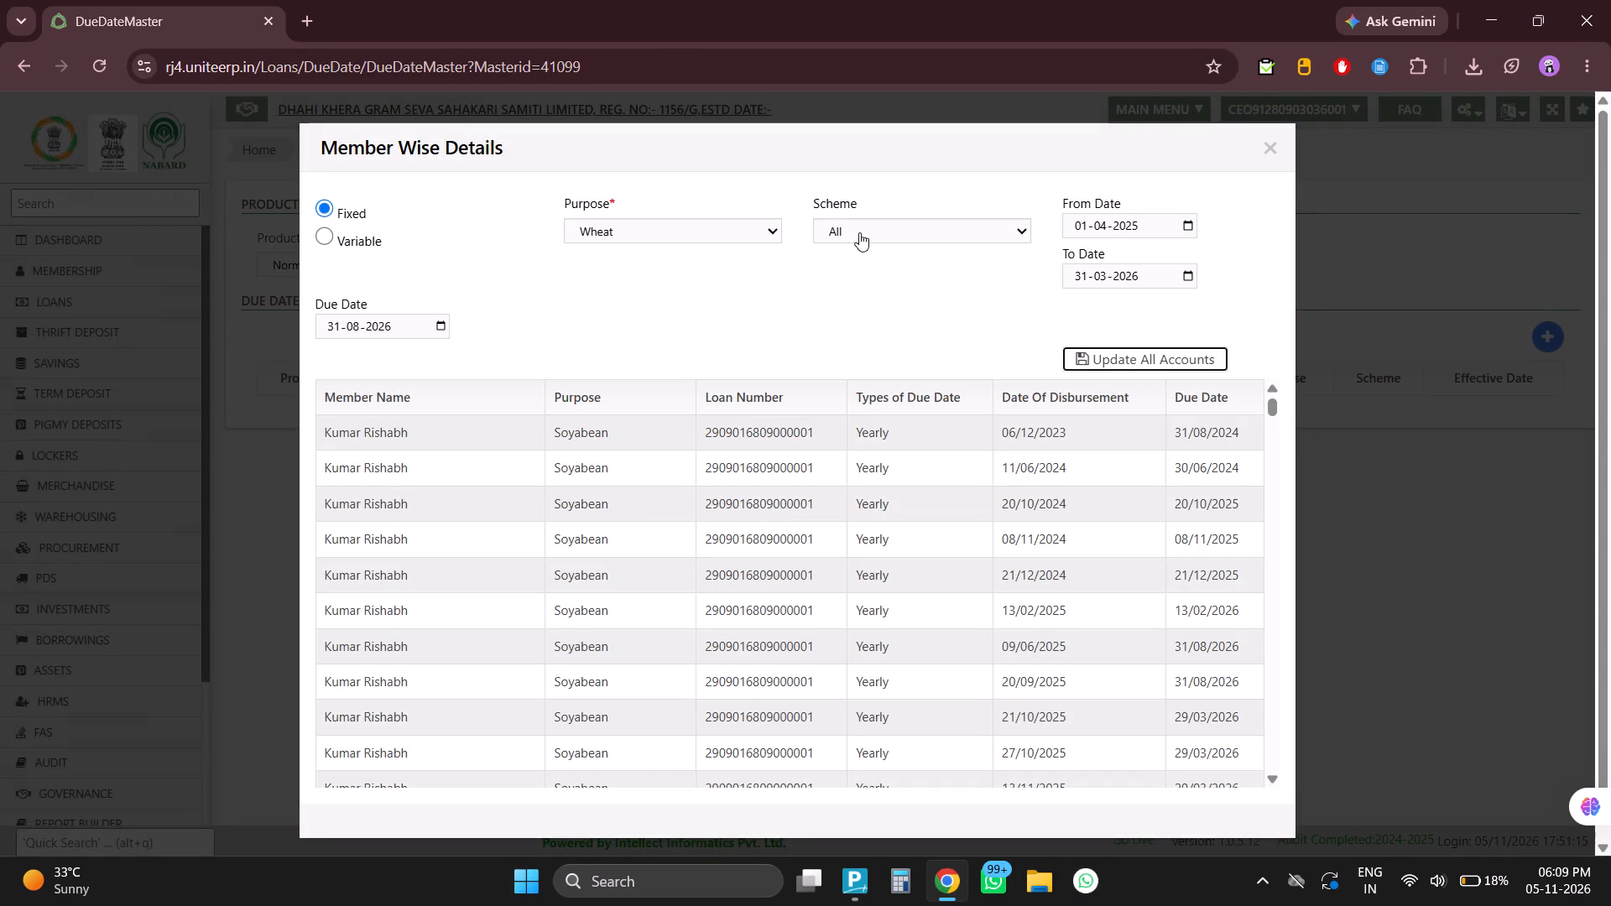
Change the scheme to SAO for the Wheat purpose and update the due date on all matching accounts.
left_click(859, 232)
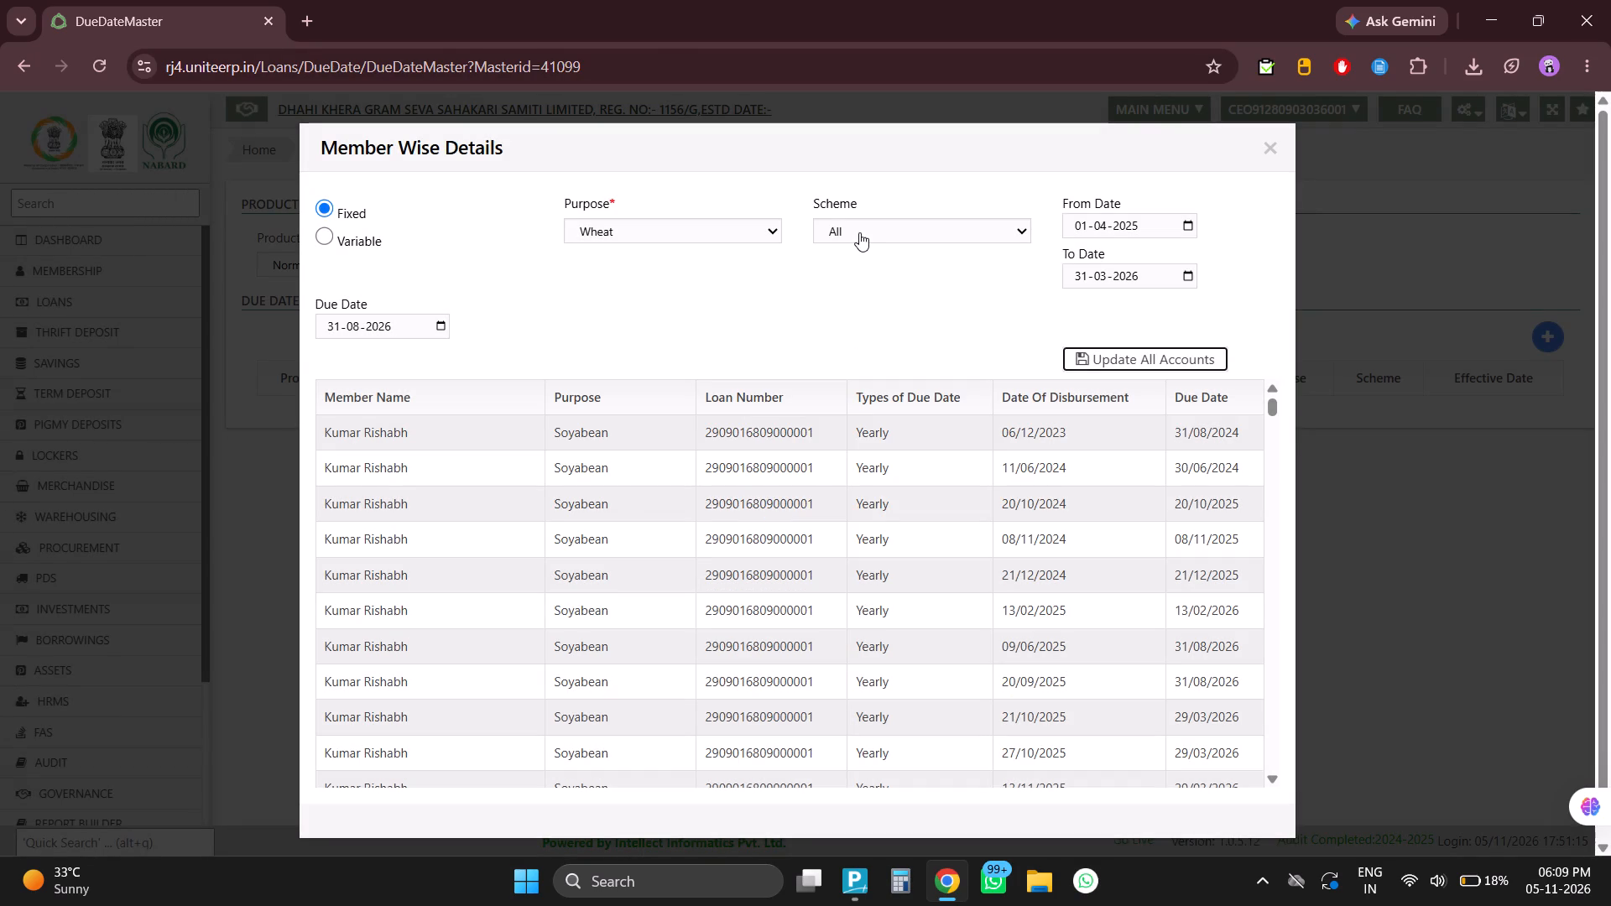
left_click(859, 232)
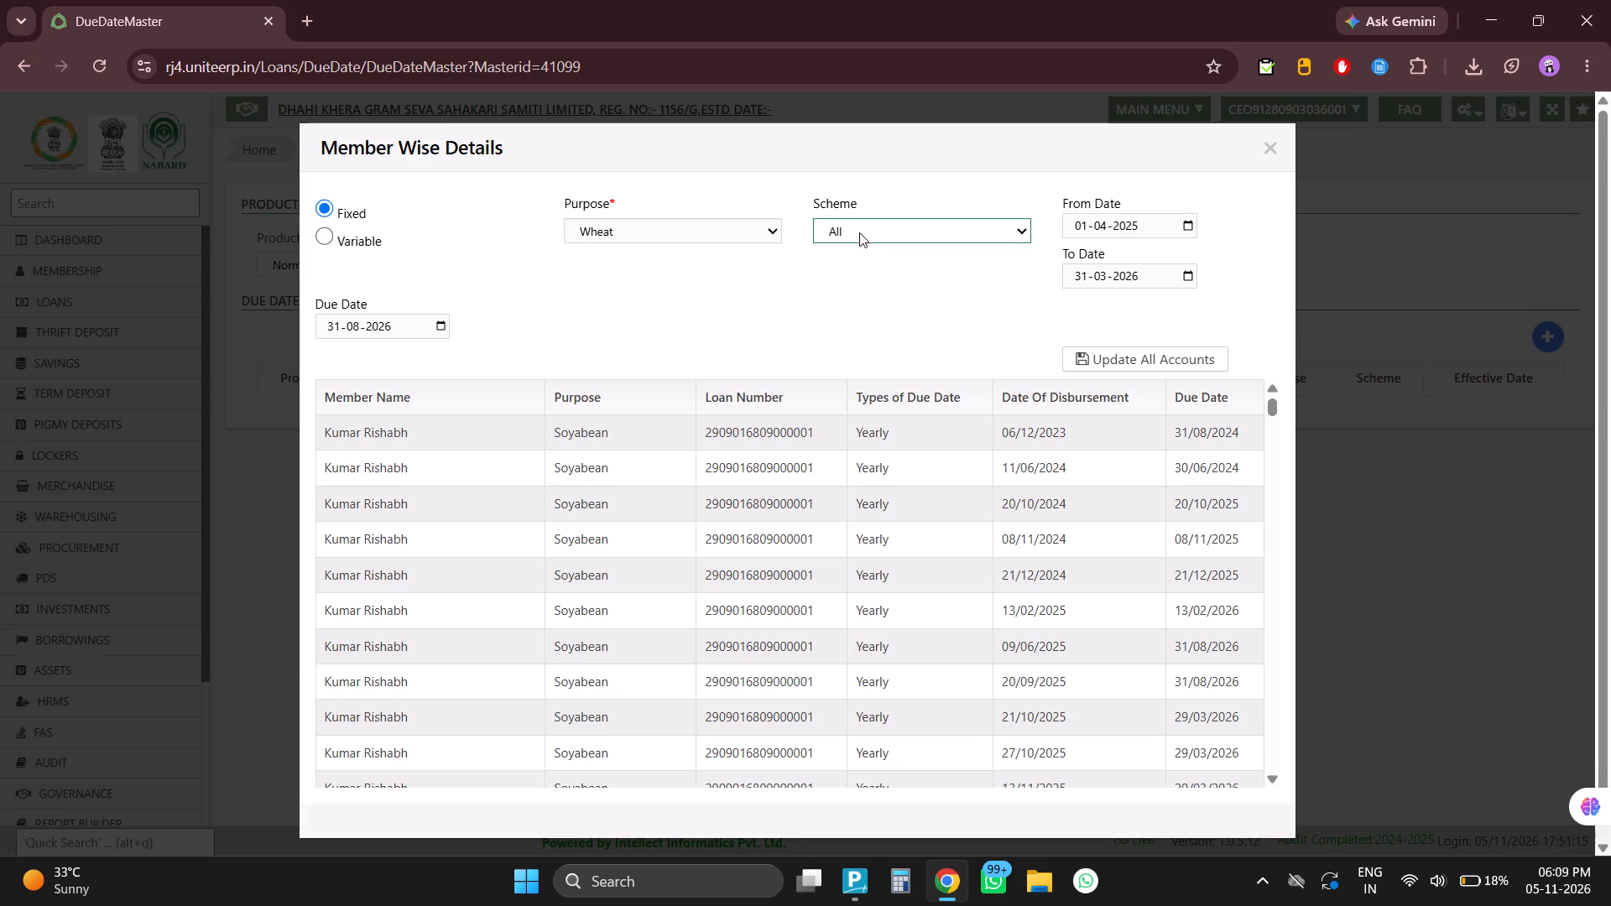
left_click(859, 232)
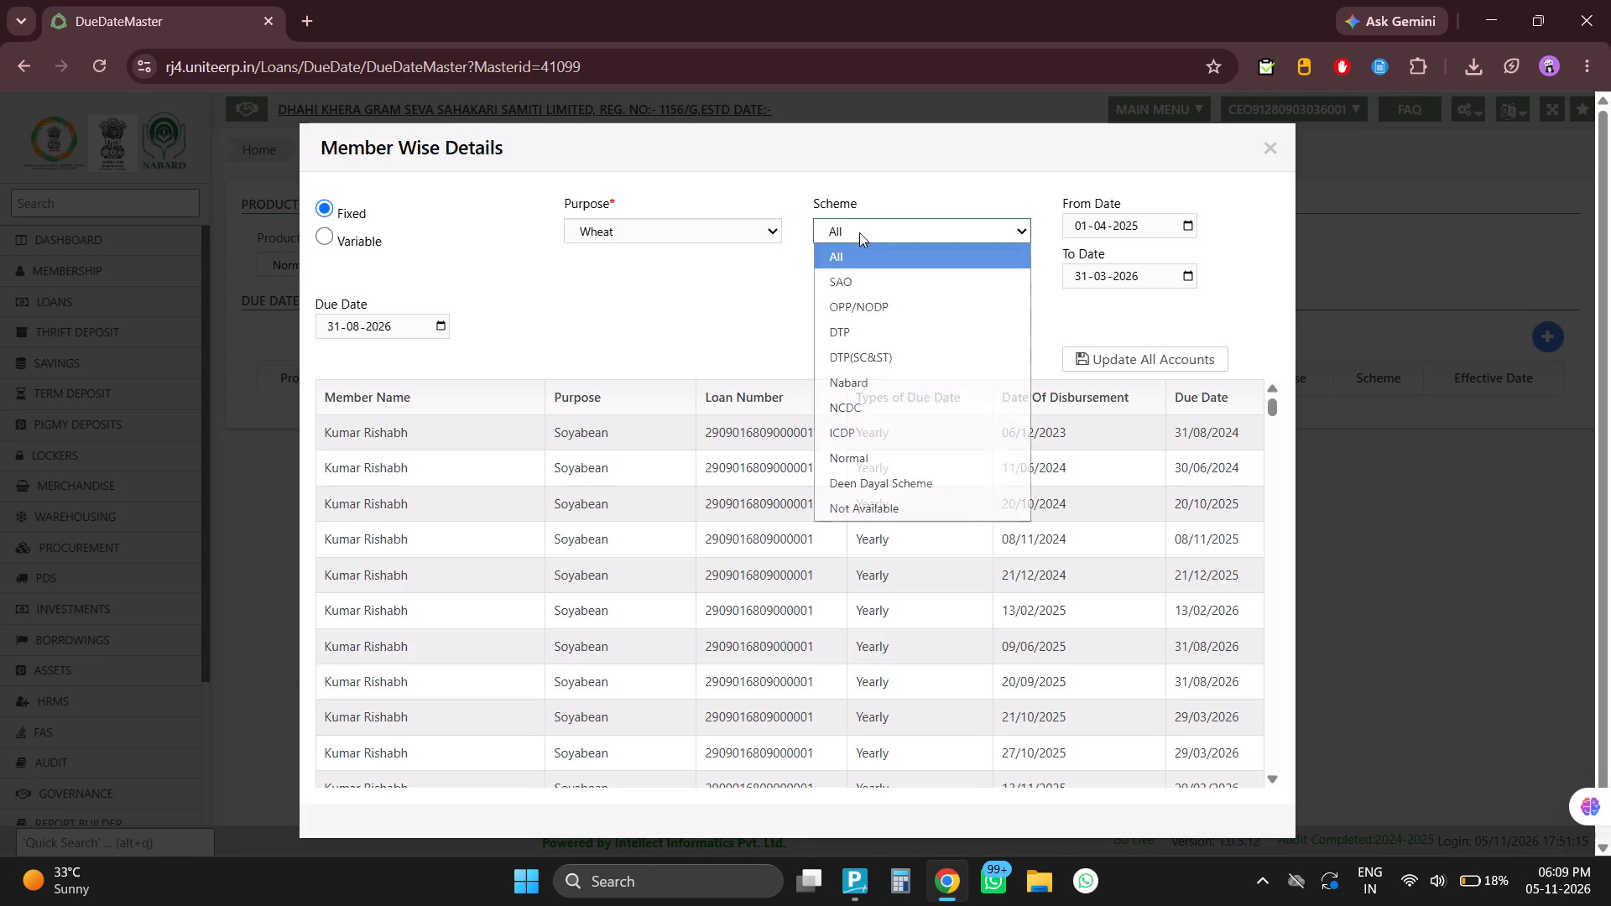
left_click(859, 278)
left_click(1099, 368)
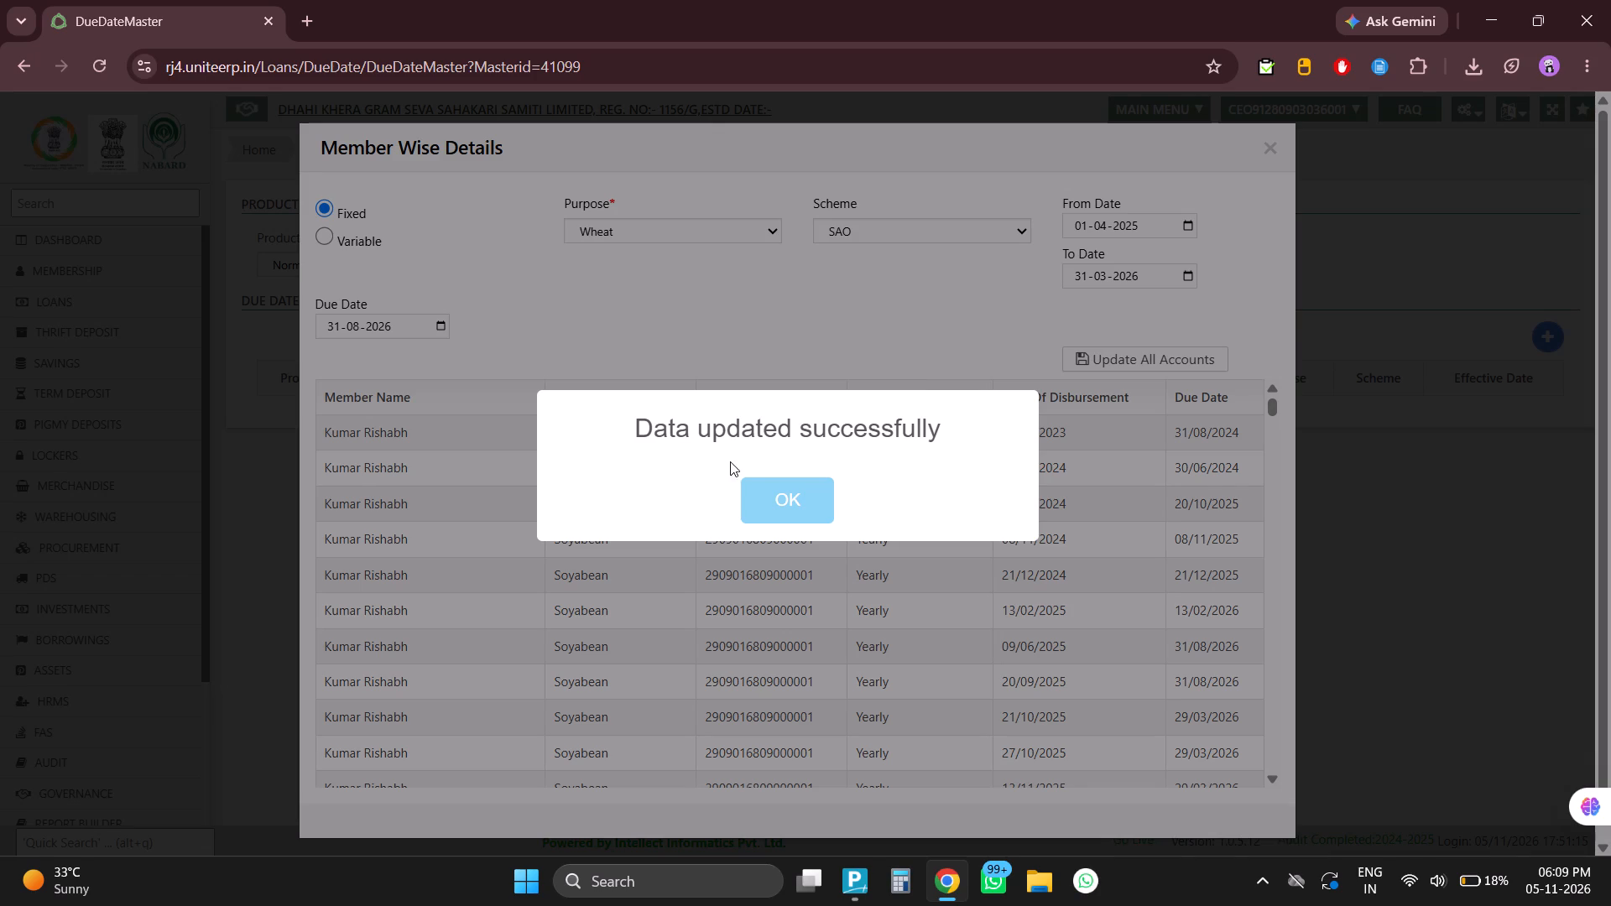
left_click(785, 506)
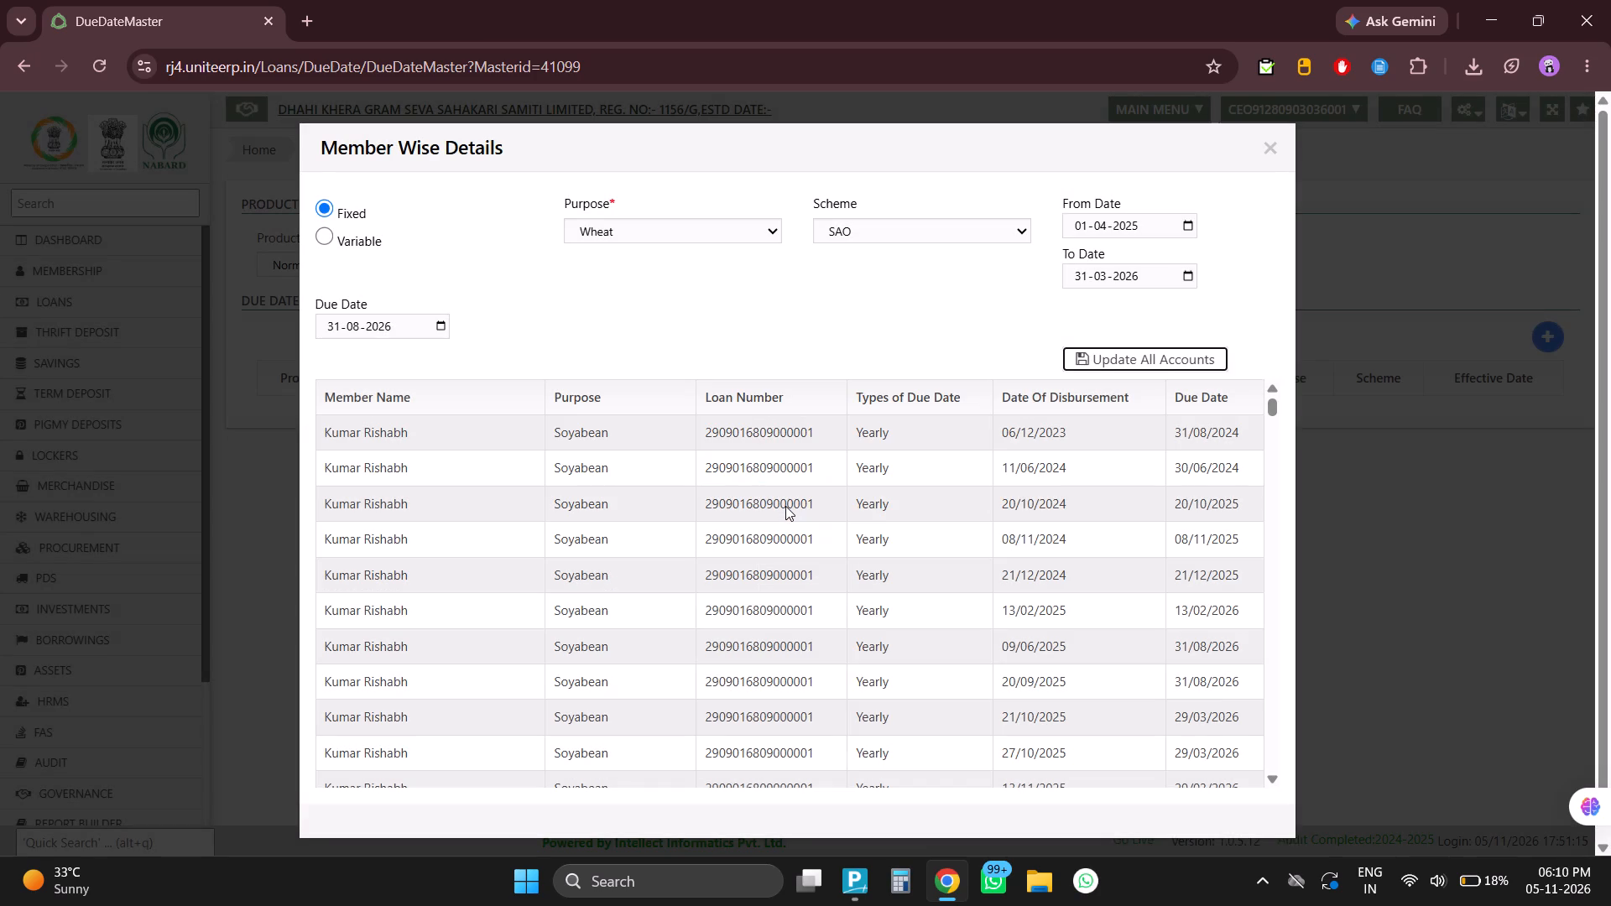
Change the scheme to Normal for the Wheat purpose and update the due date on all matching accounts.
left_click(859, 237)
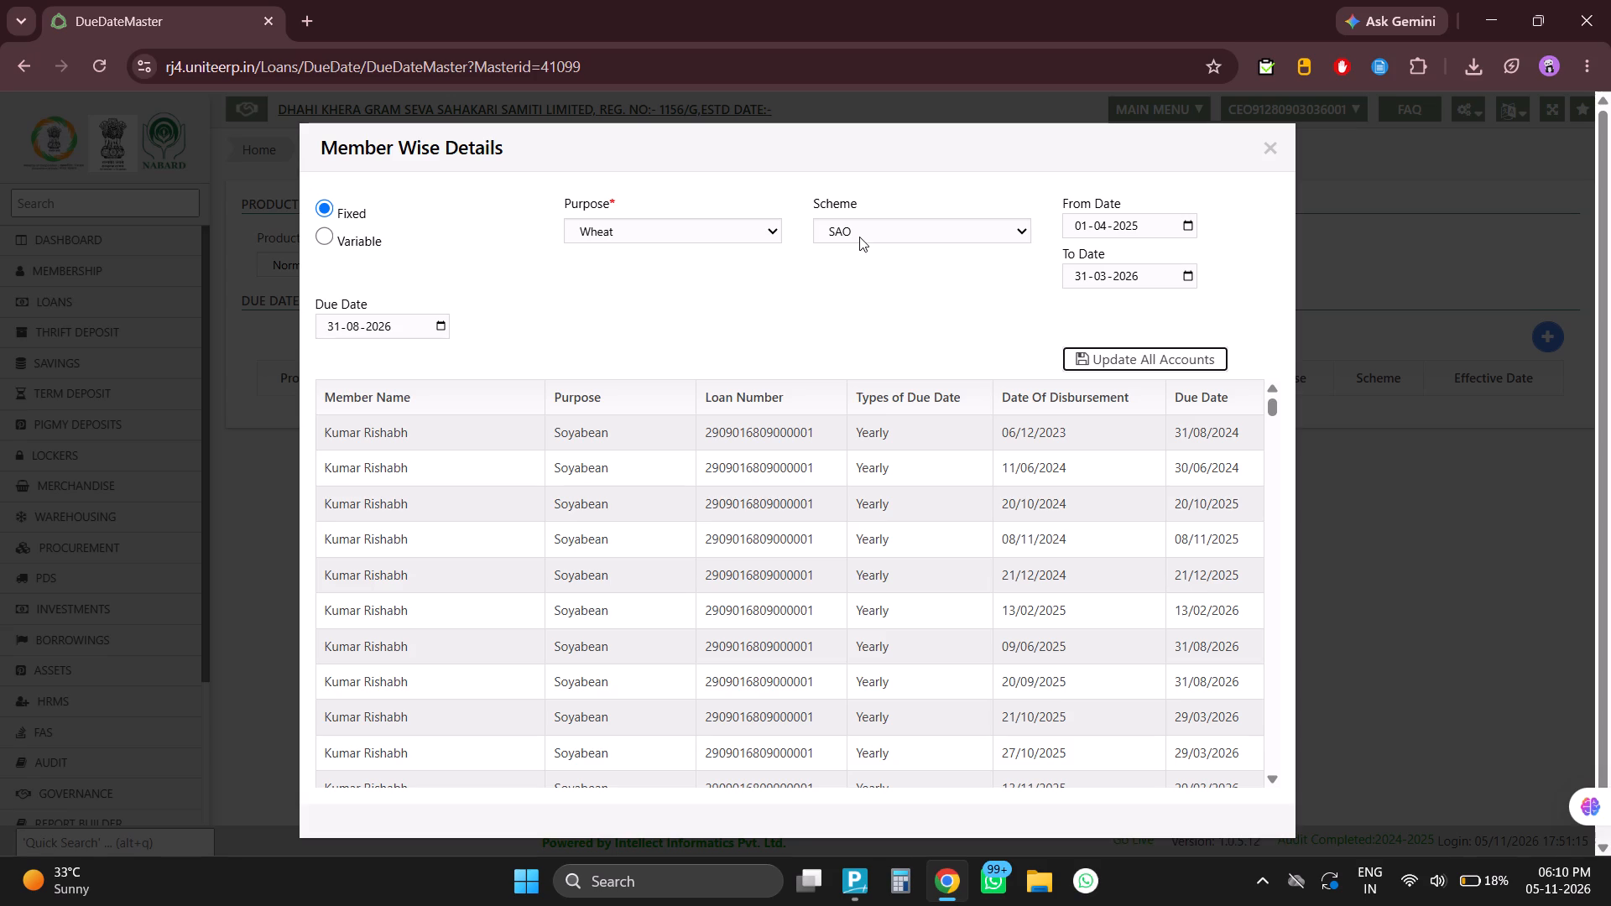
left_click(860, 229)
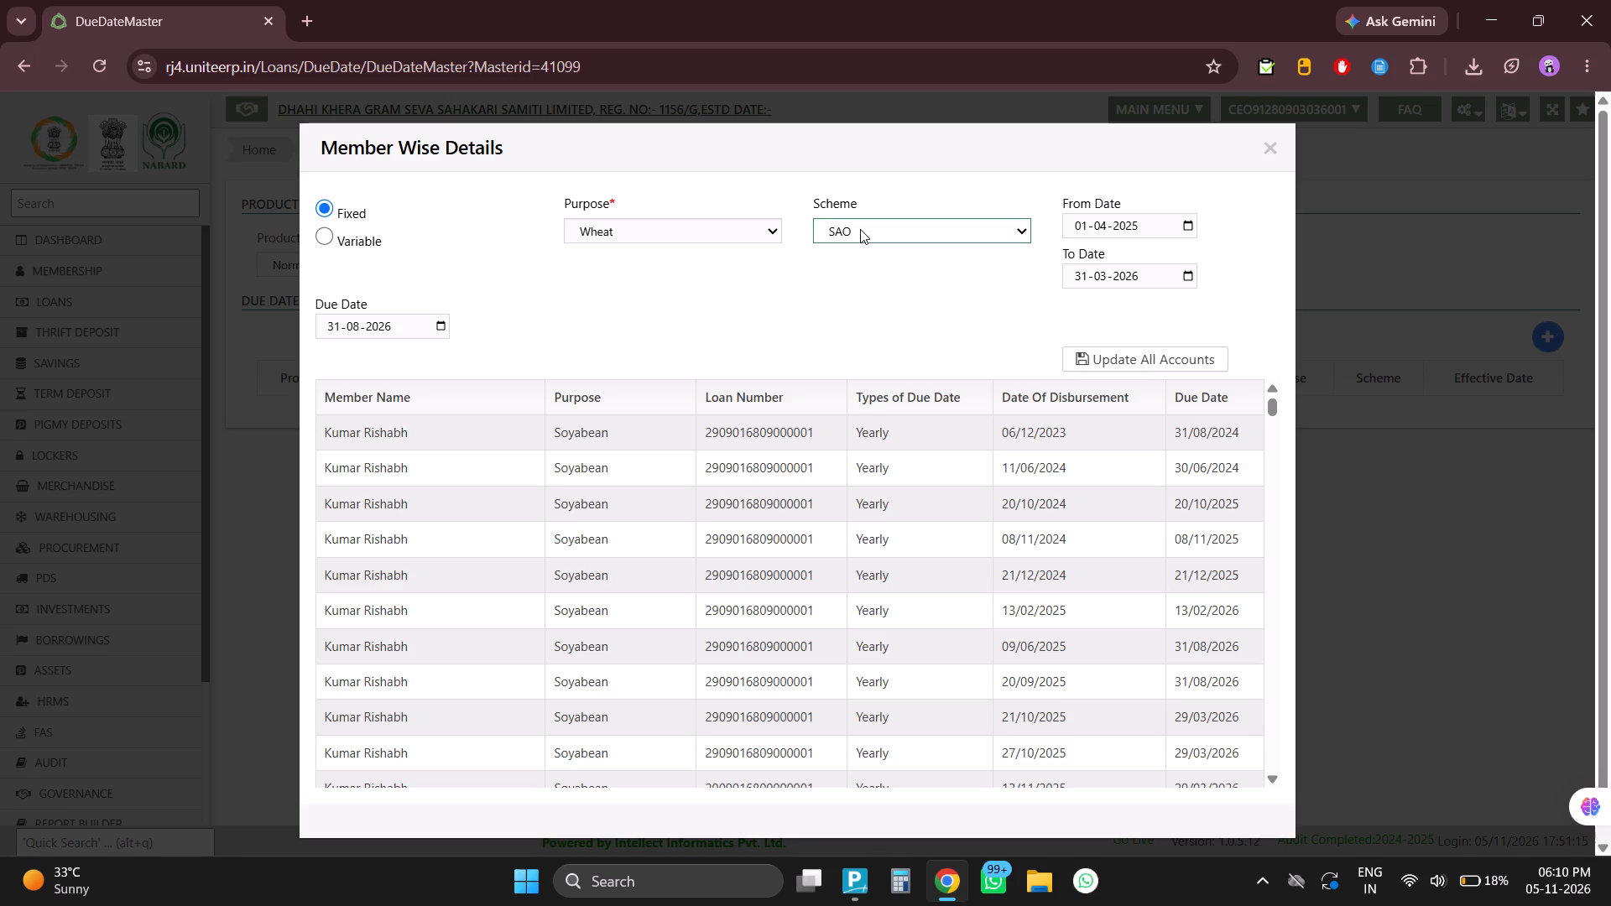
left_click(860, 229)
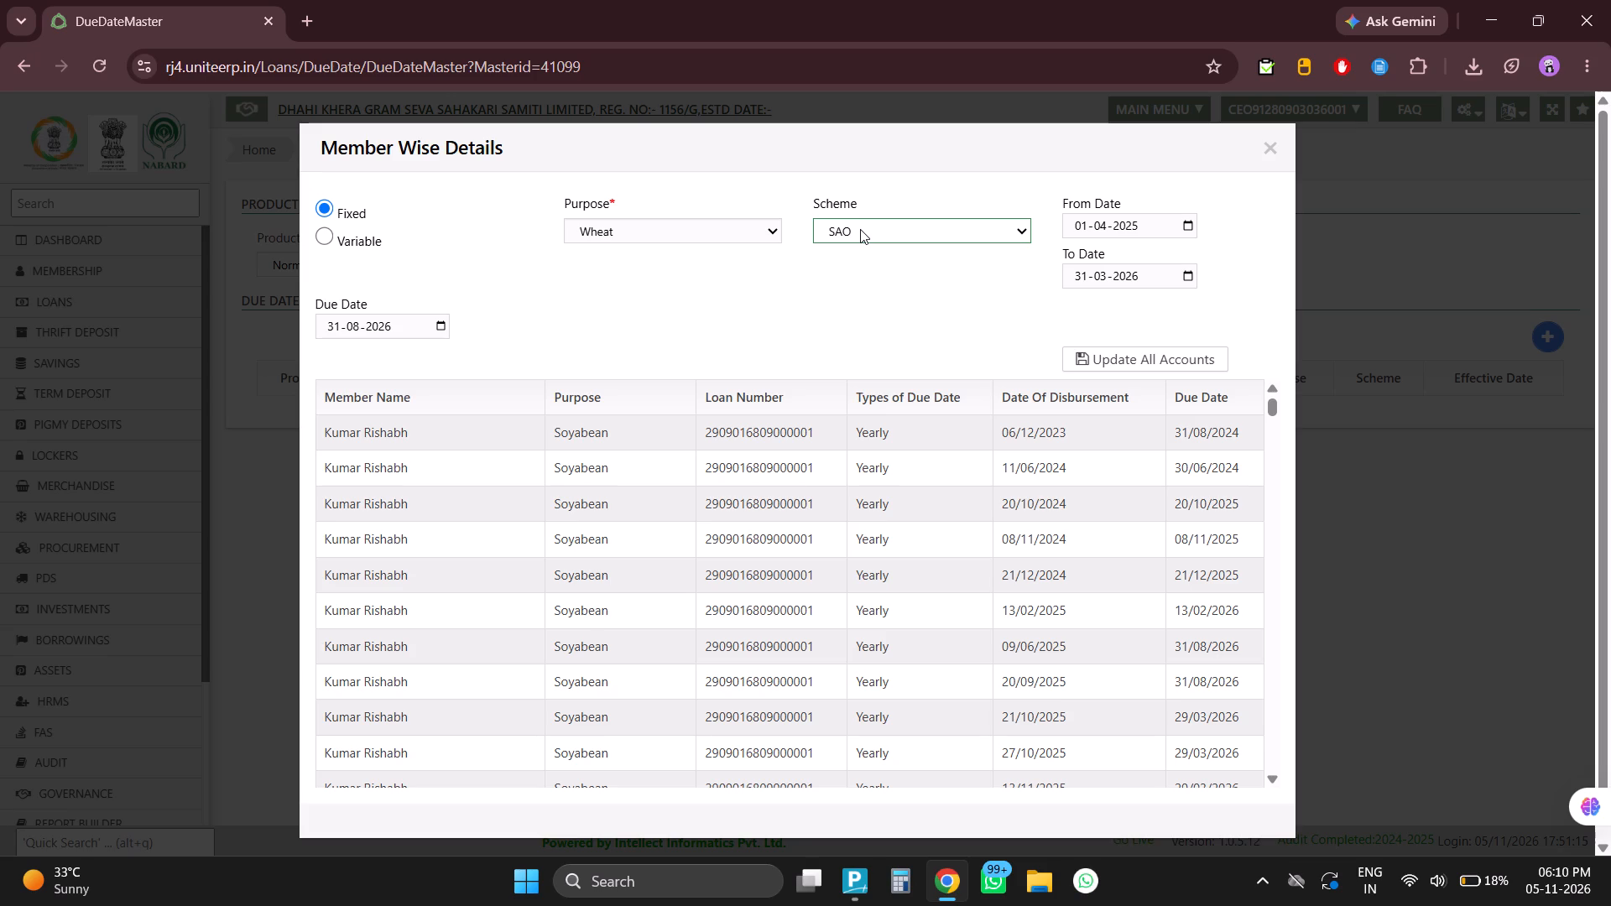
left_click(860, 229)
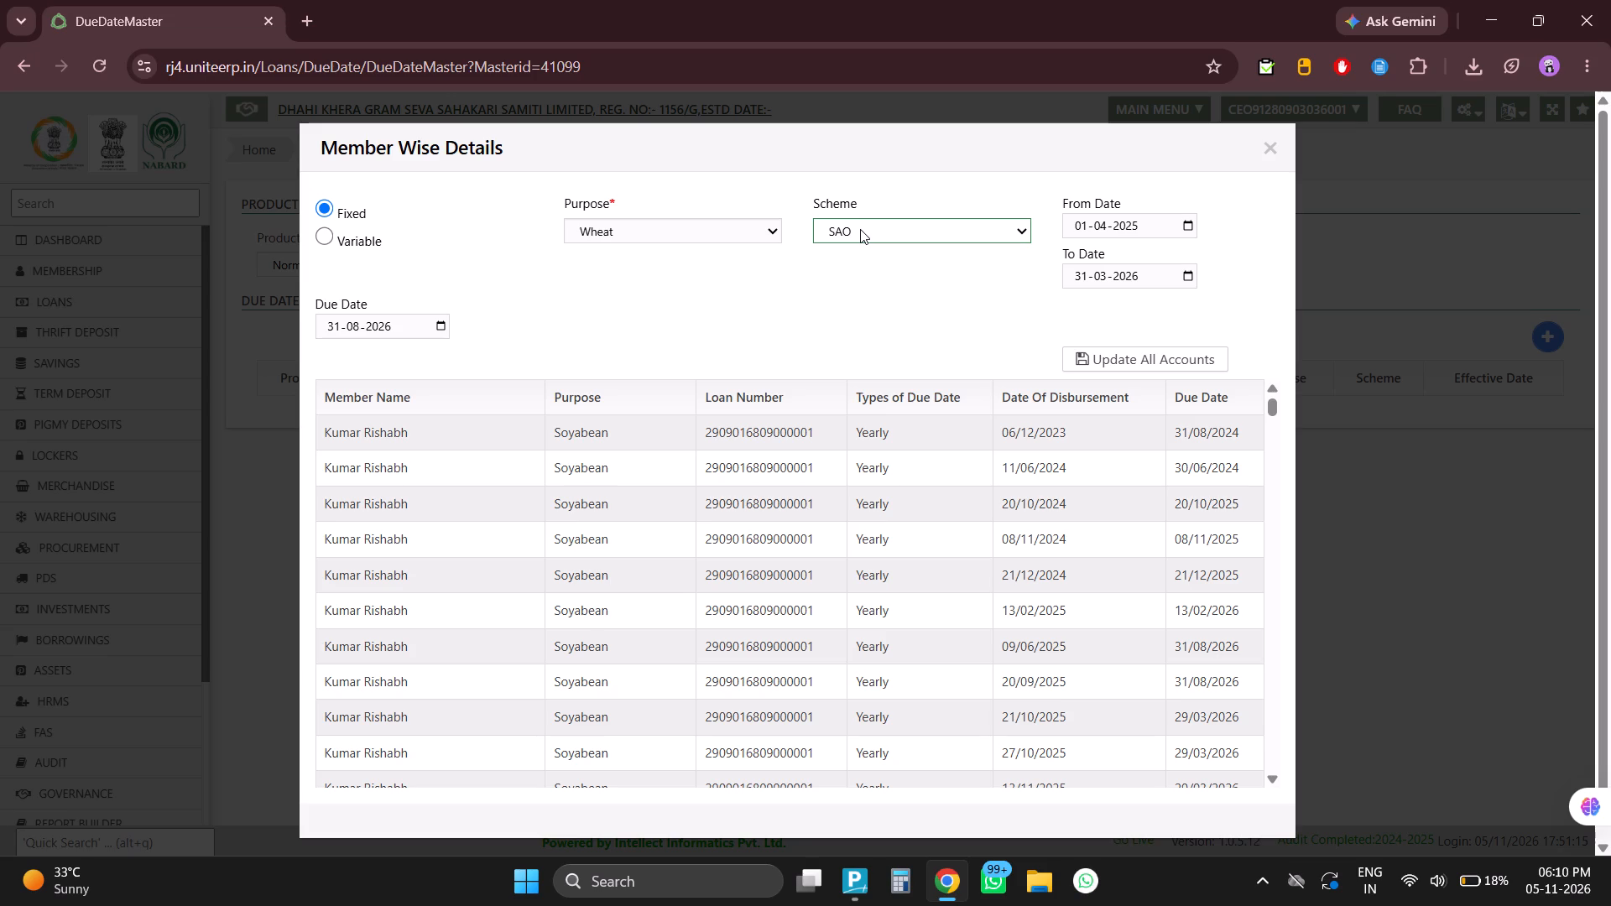
left_click(860, 229)
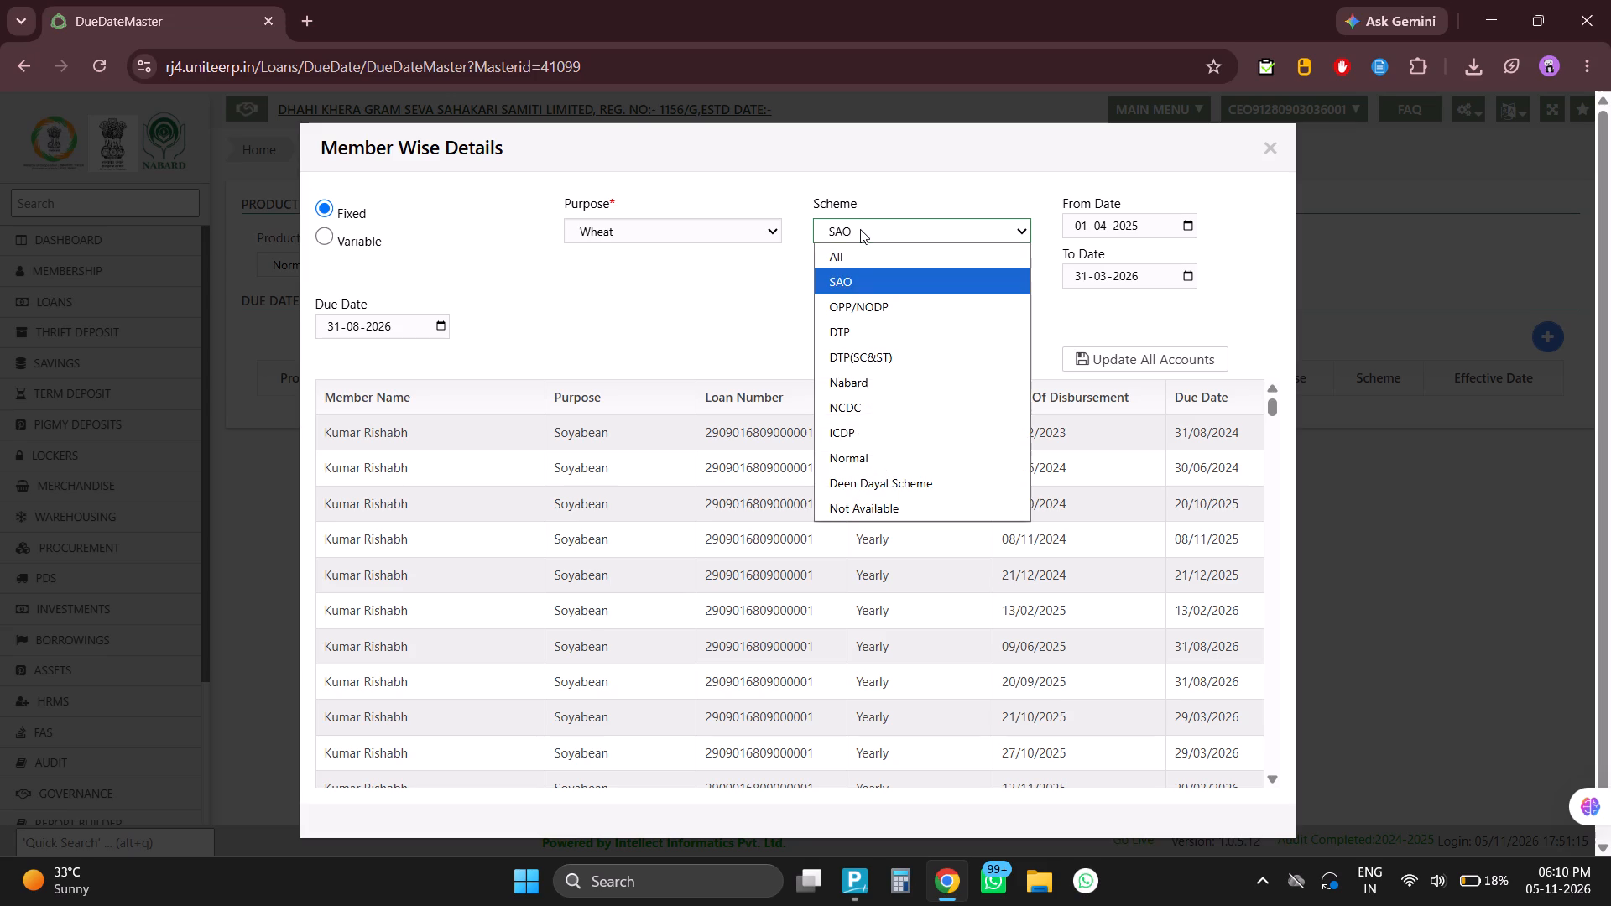
left_click(841, 458)
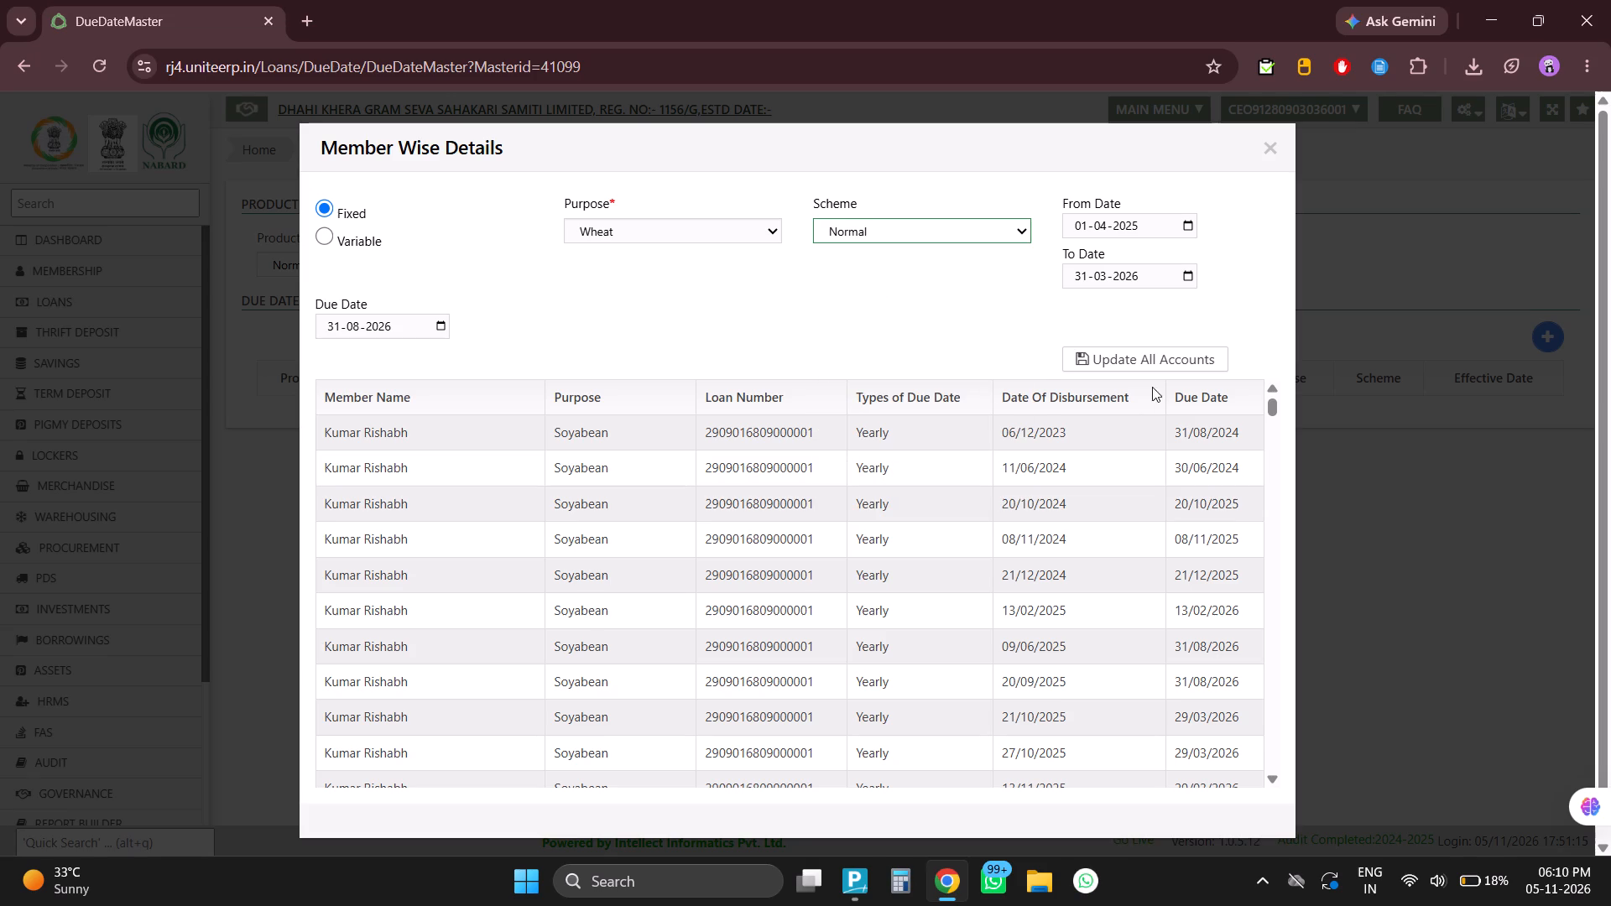
left_click(1178, 358)
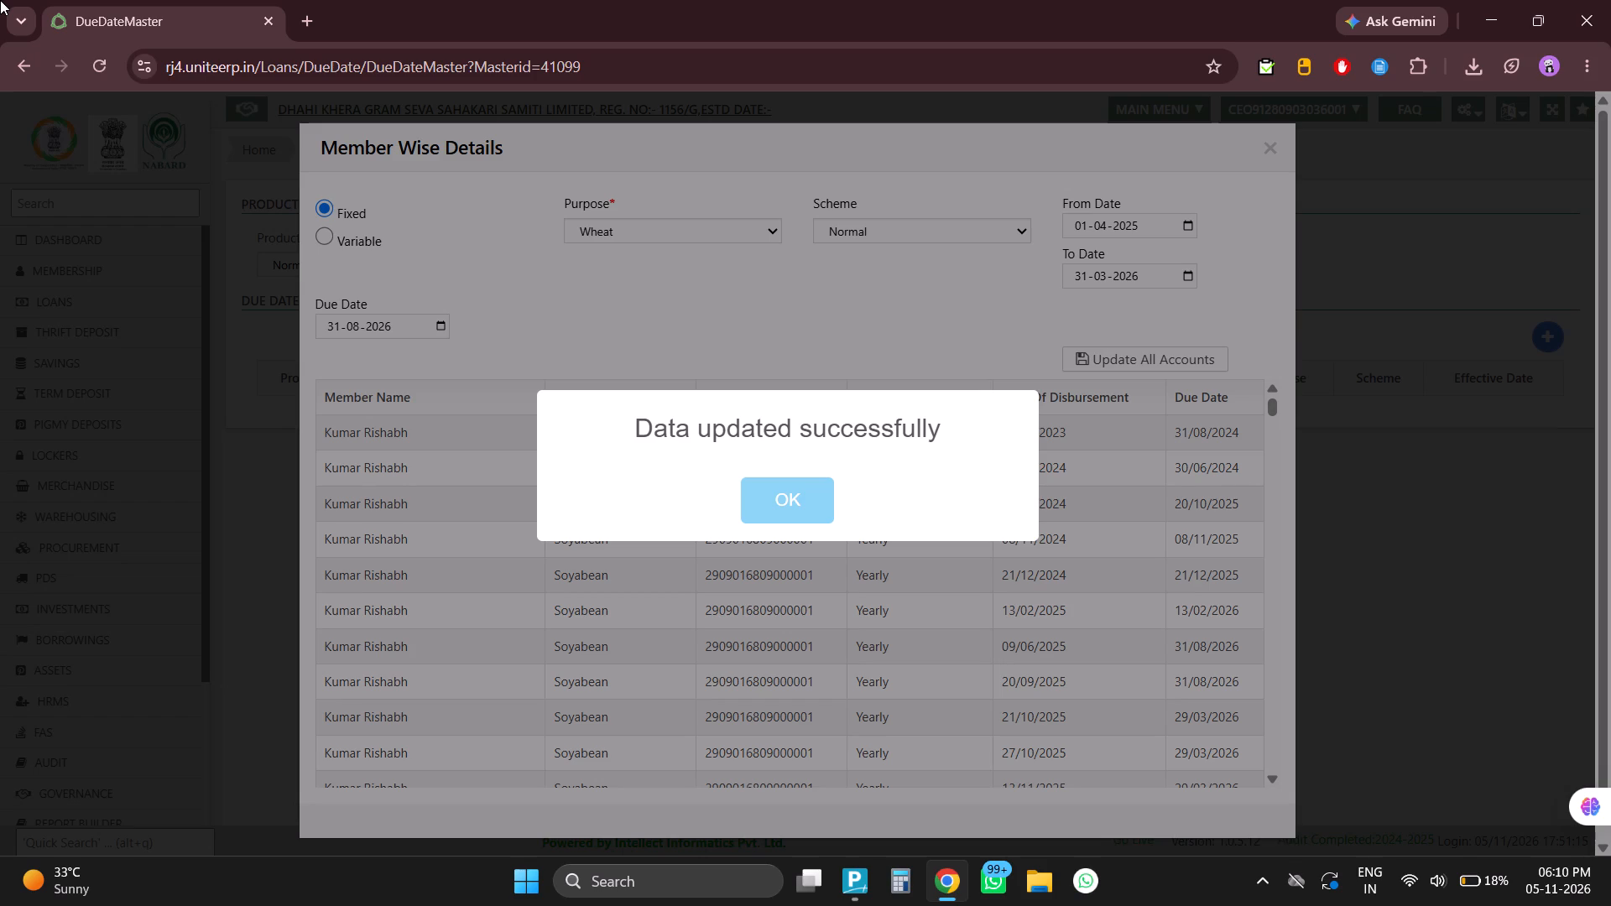
left_click(768, 501)
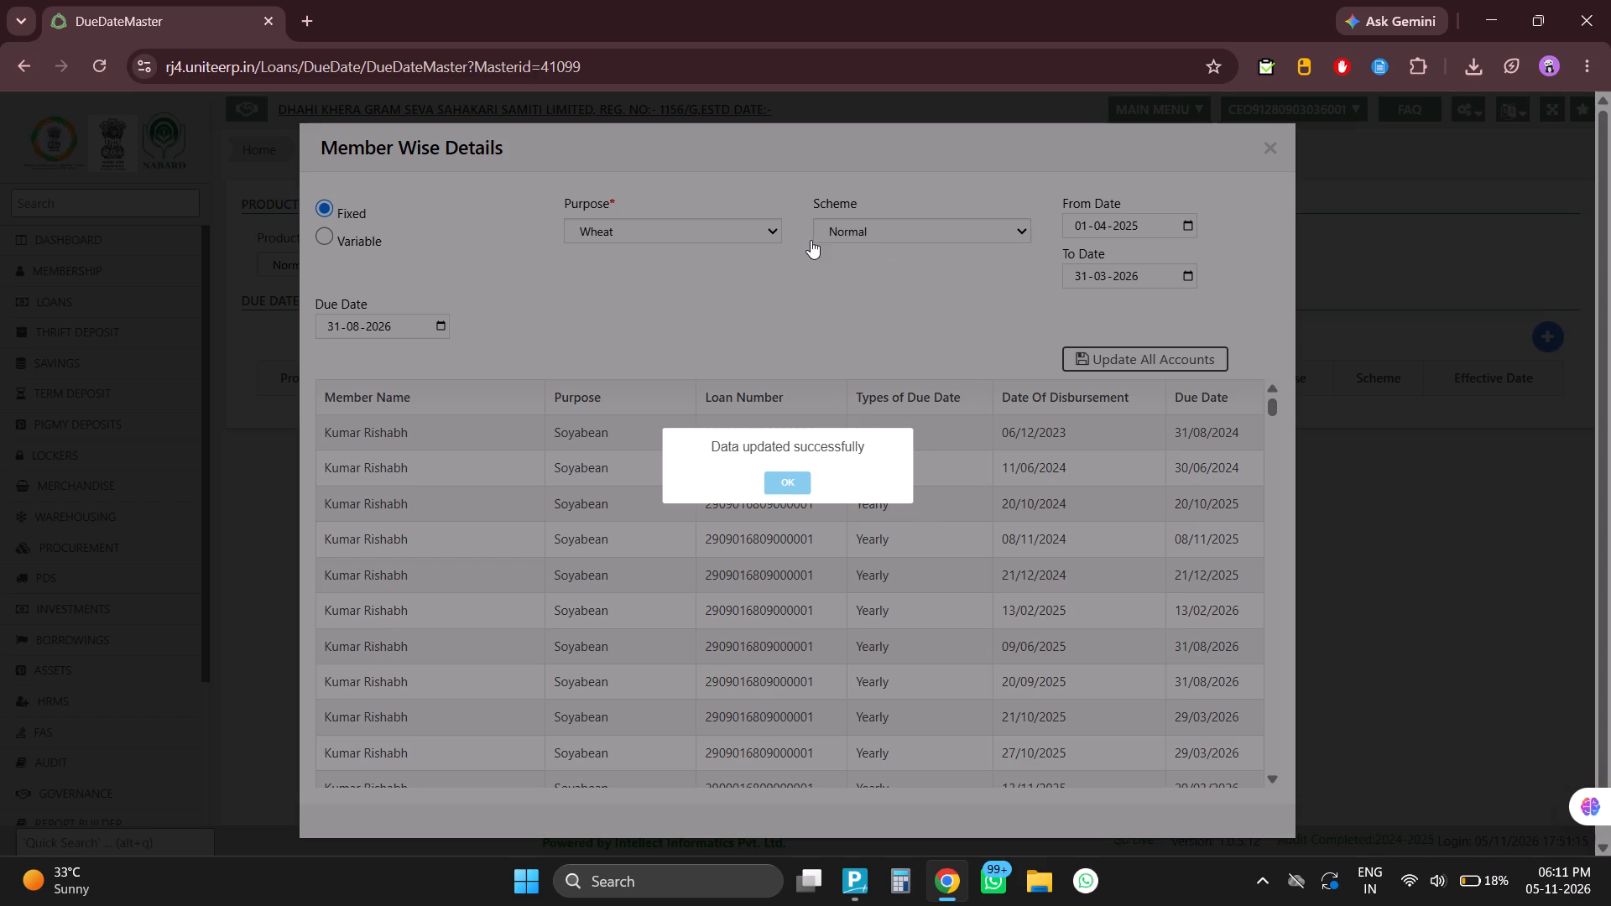
left_click(777, 476)
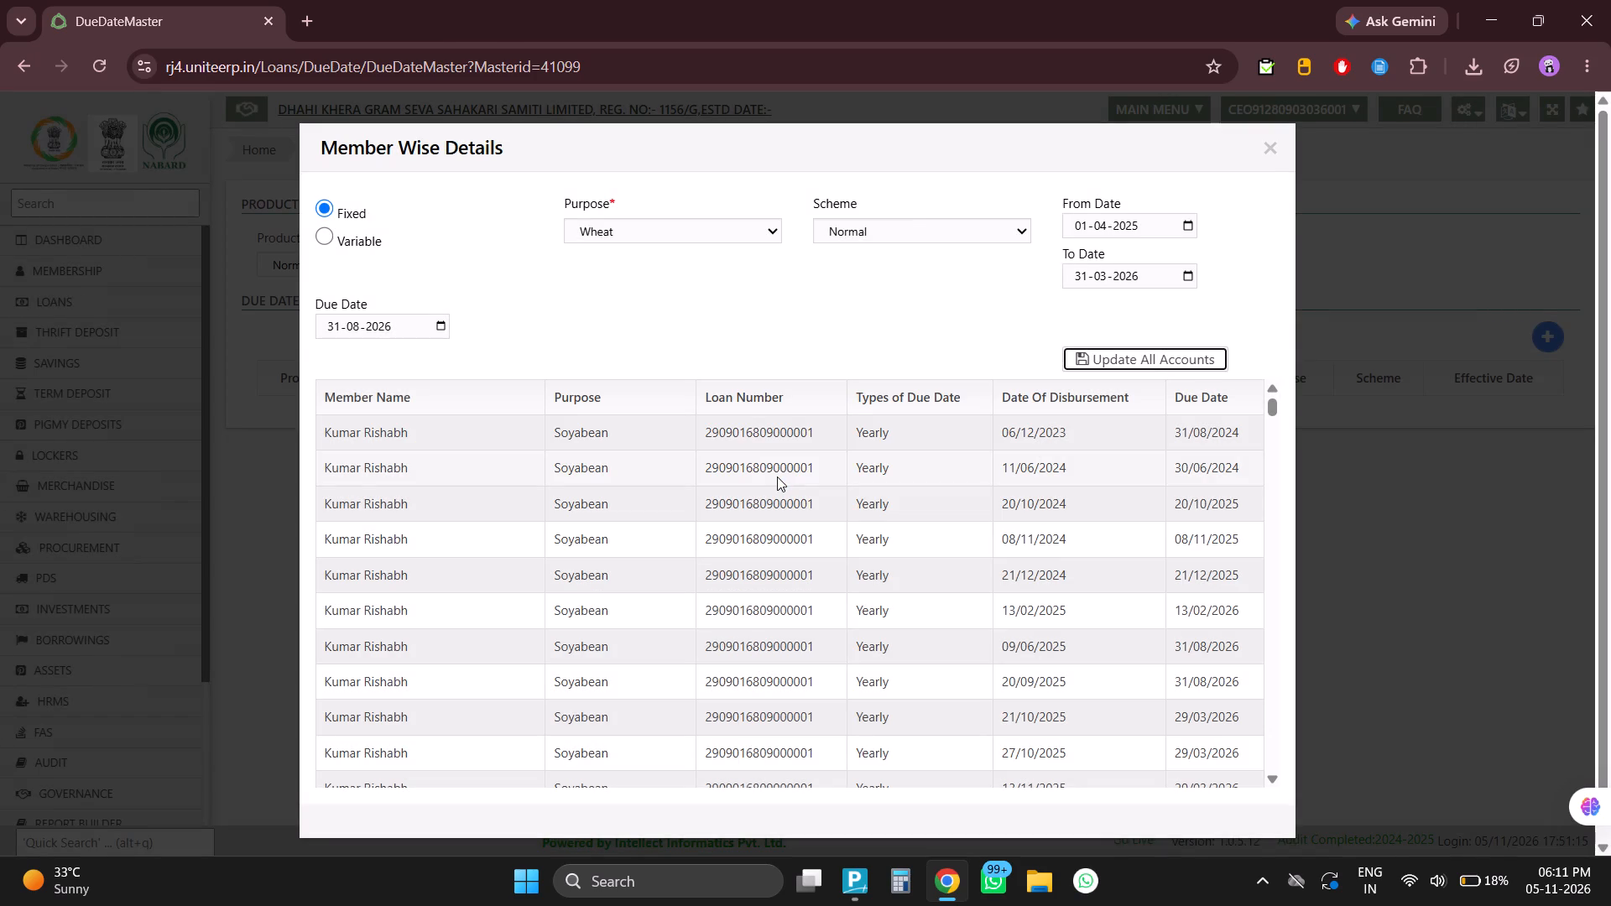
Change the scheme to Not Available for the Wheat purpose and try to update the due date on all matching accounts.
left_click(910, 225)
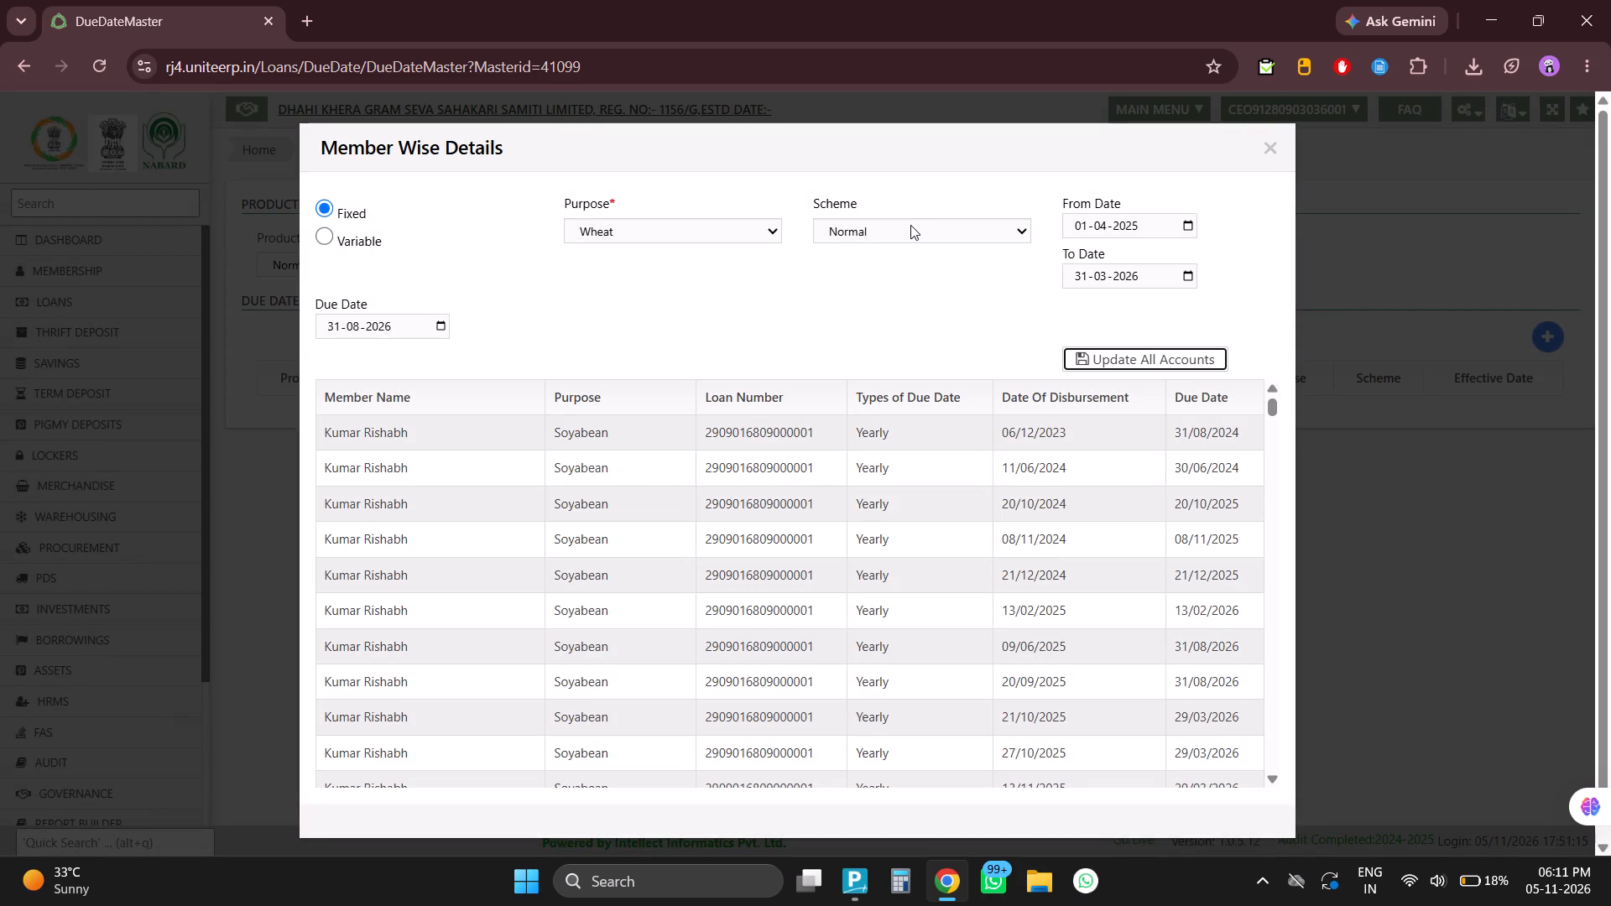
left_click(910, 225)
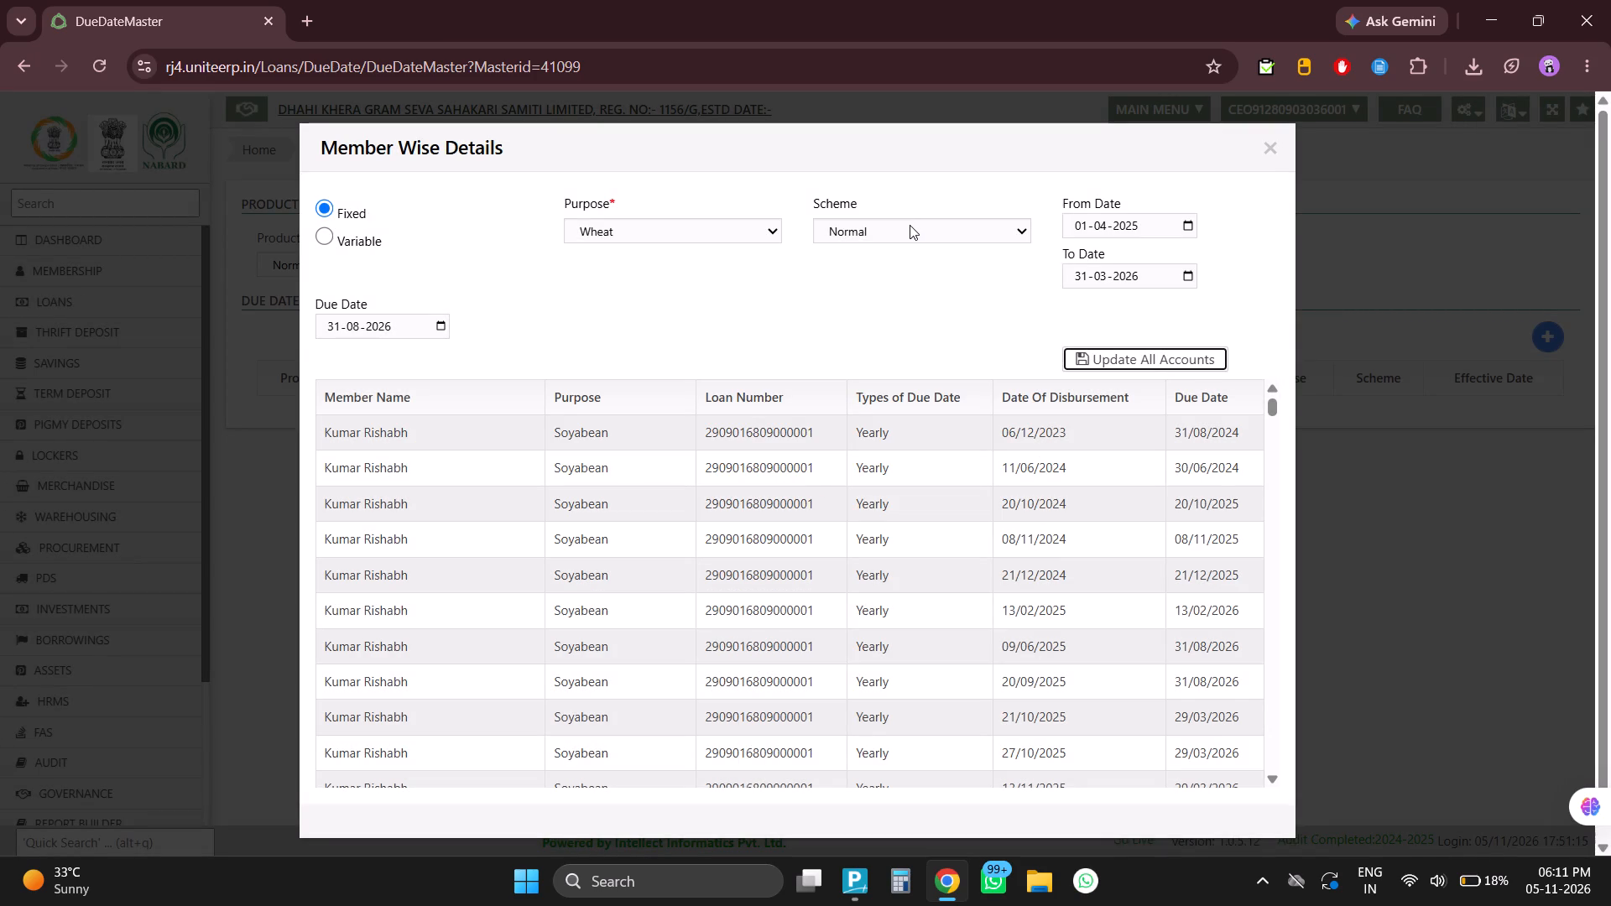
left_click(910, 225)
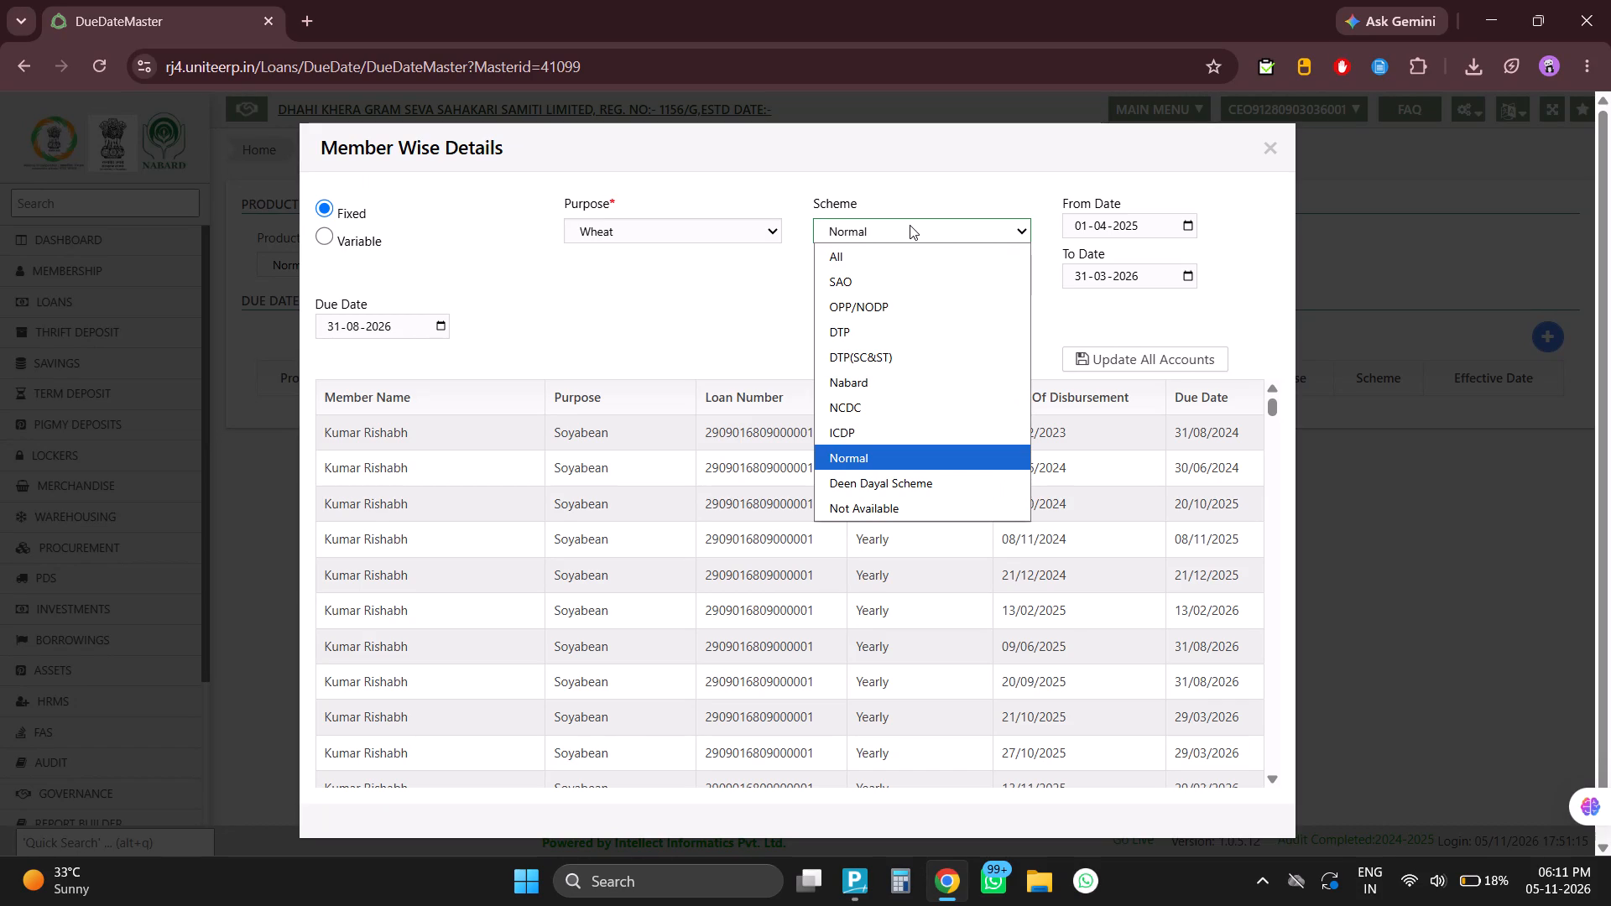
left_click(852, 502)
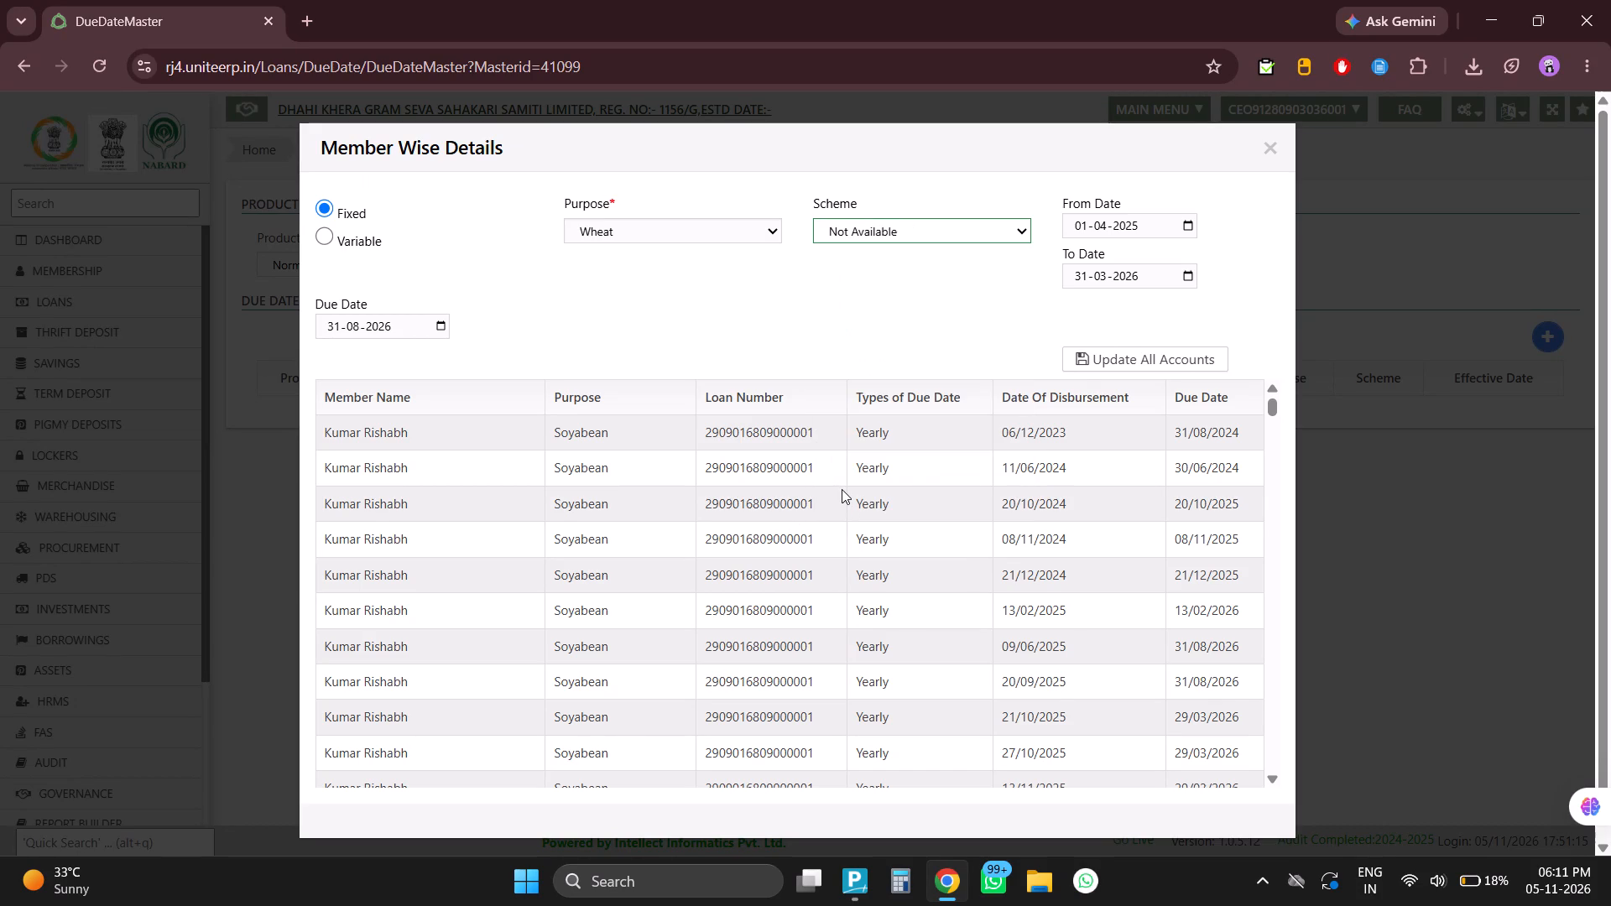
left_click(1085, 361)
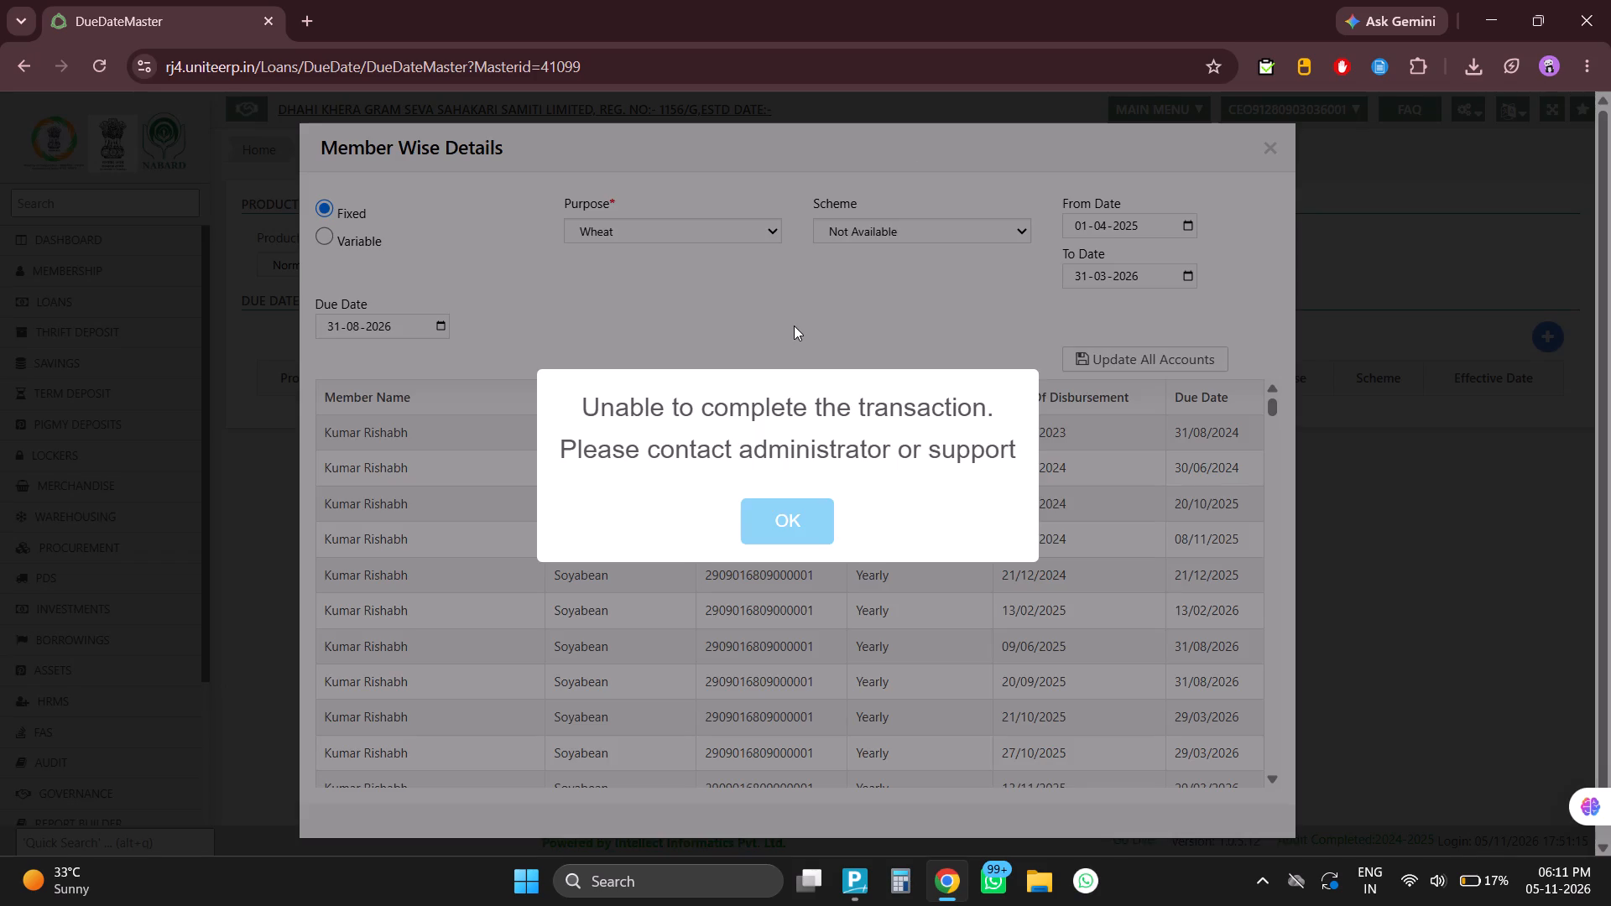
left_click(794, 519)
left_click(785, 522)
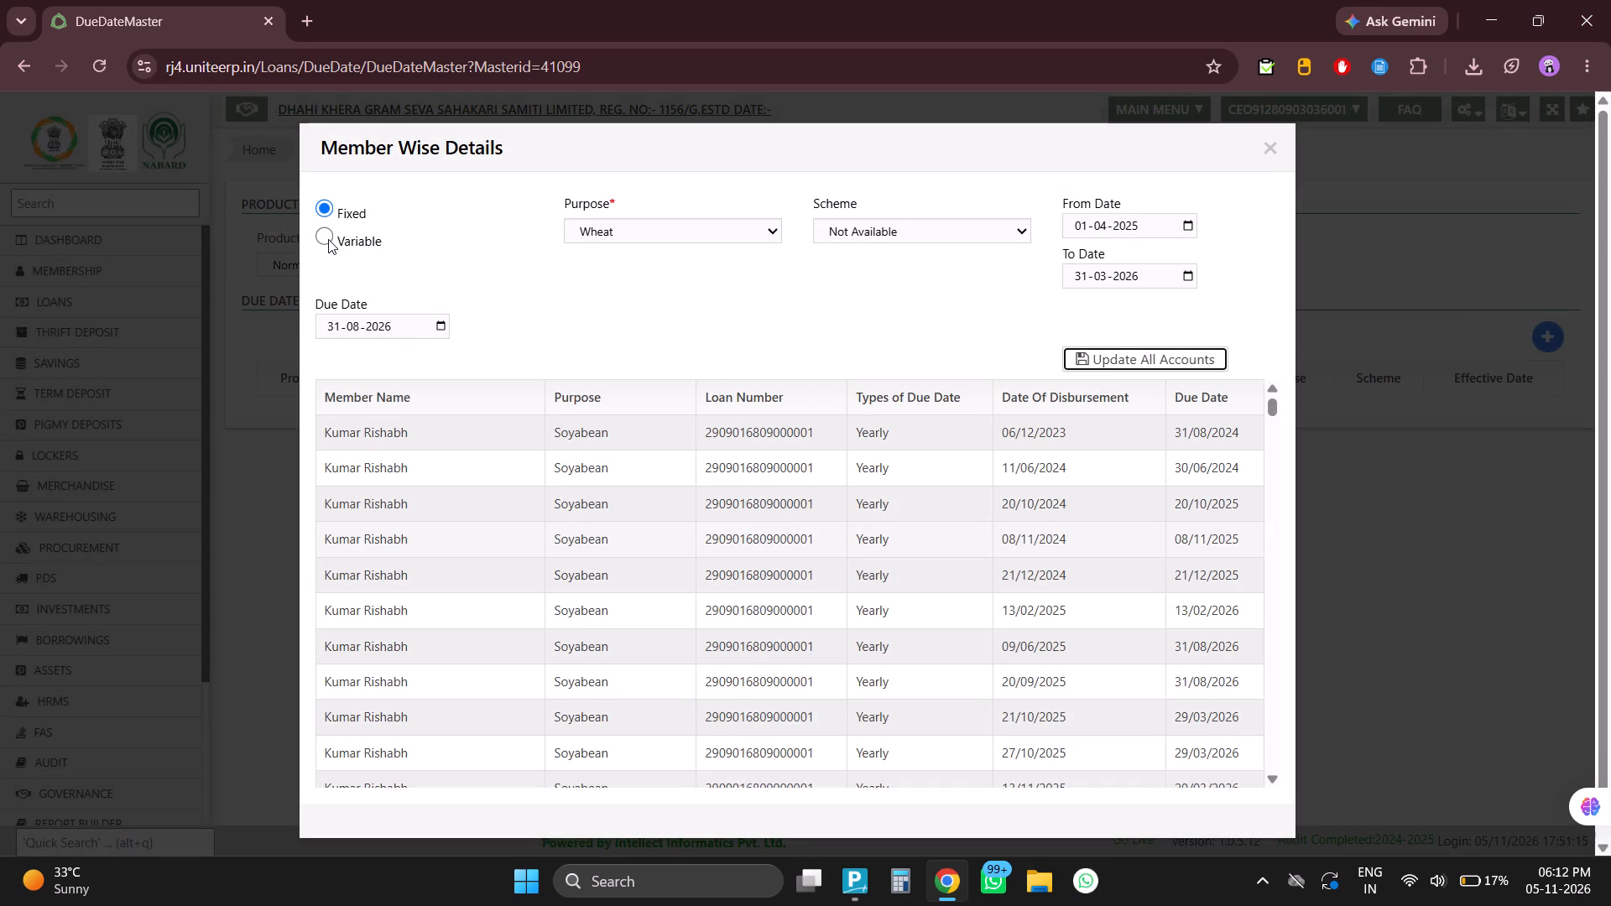
Switch to Variable due dates with scheme All and a different due date for every disbursement with one year, and update all accounts.
left_click(328, 239)
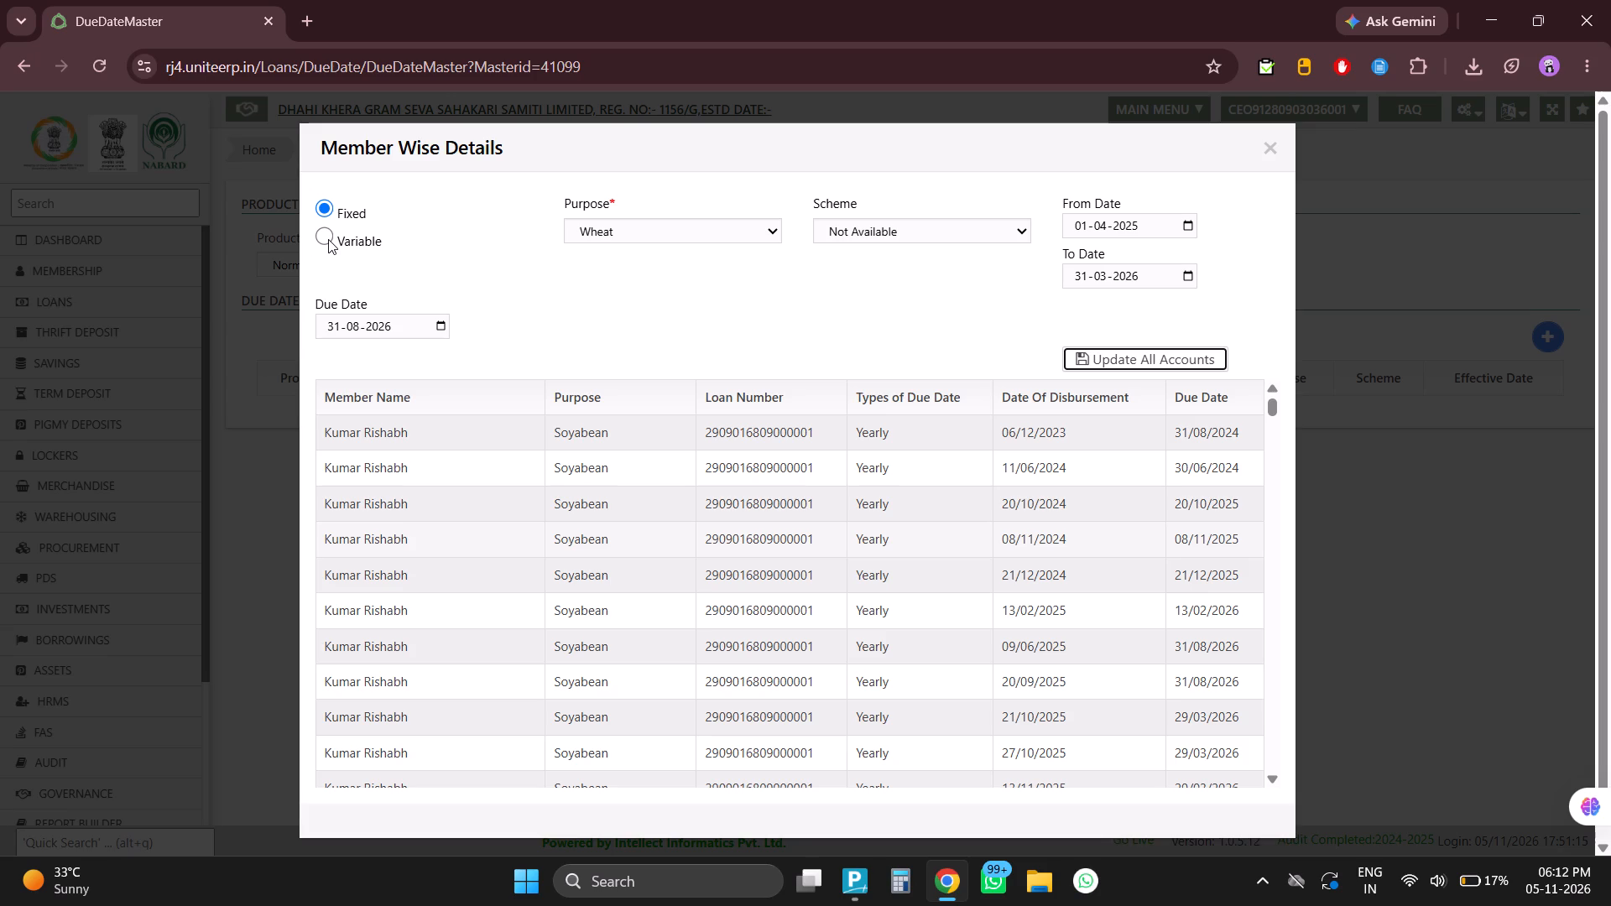
left_click(326, 235)
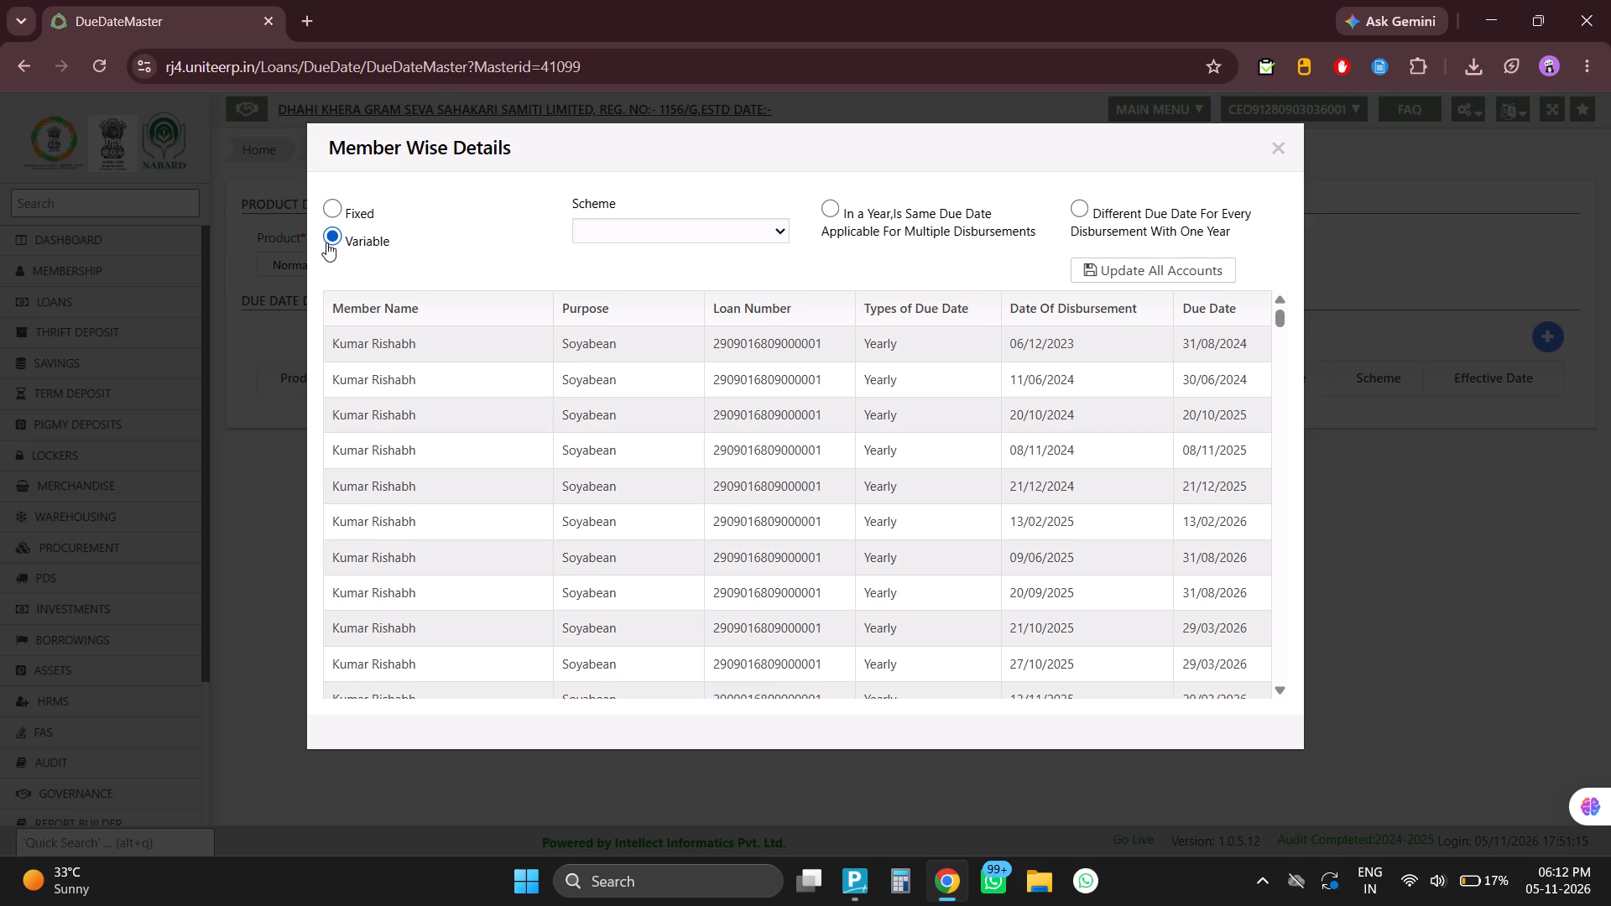
left_click(691, 233)
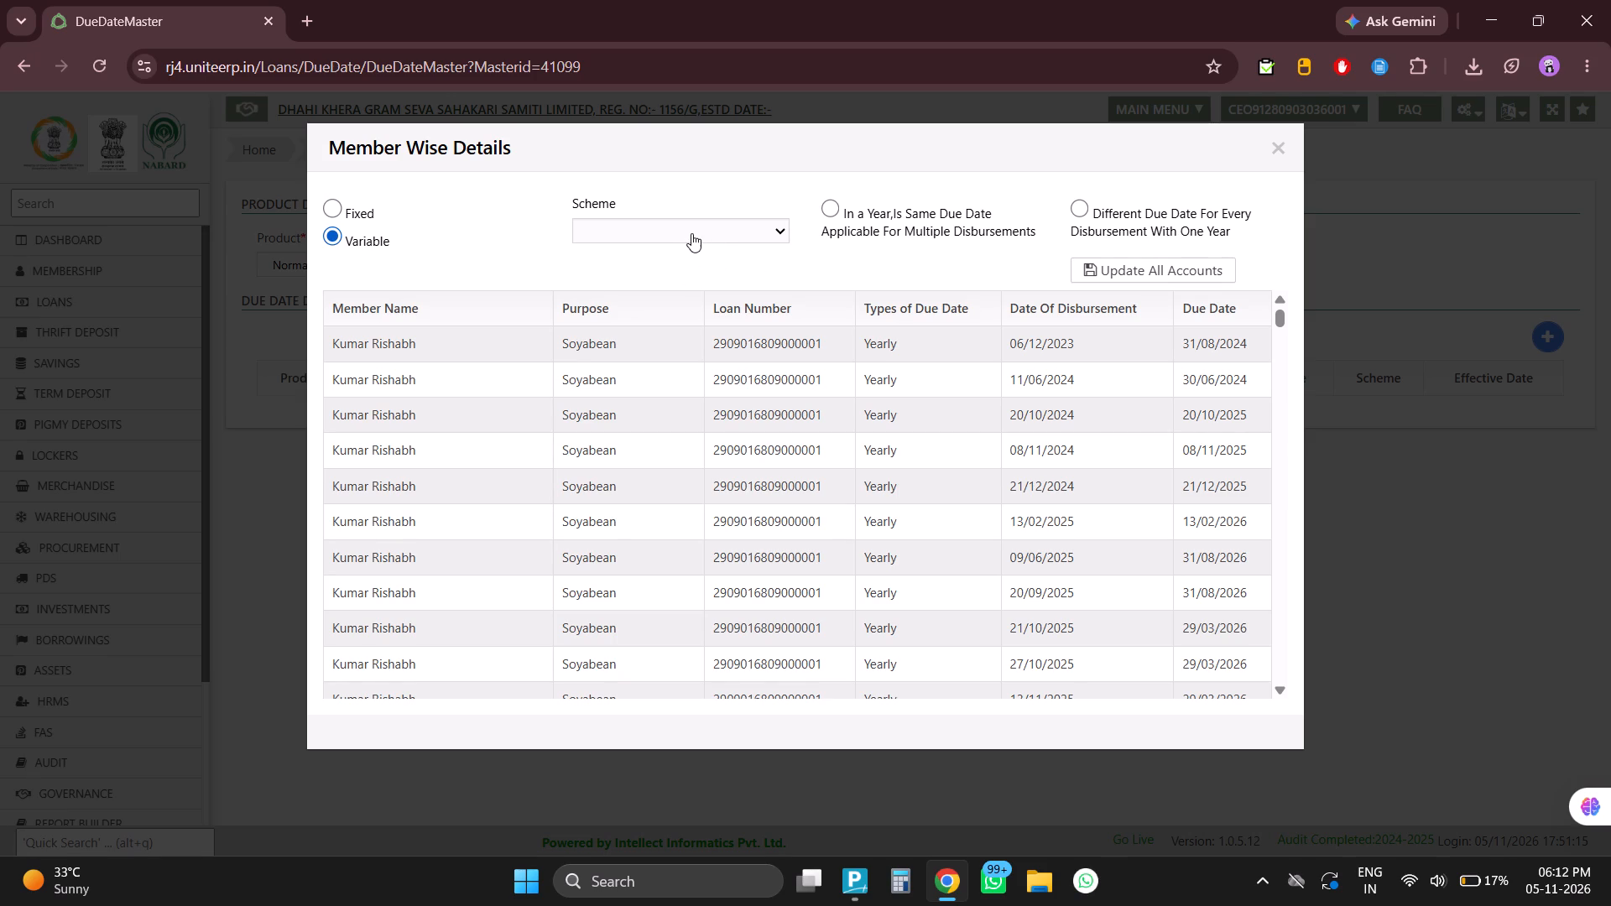
left_click(684, 237)
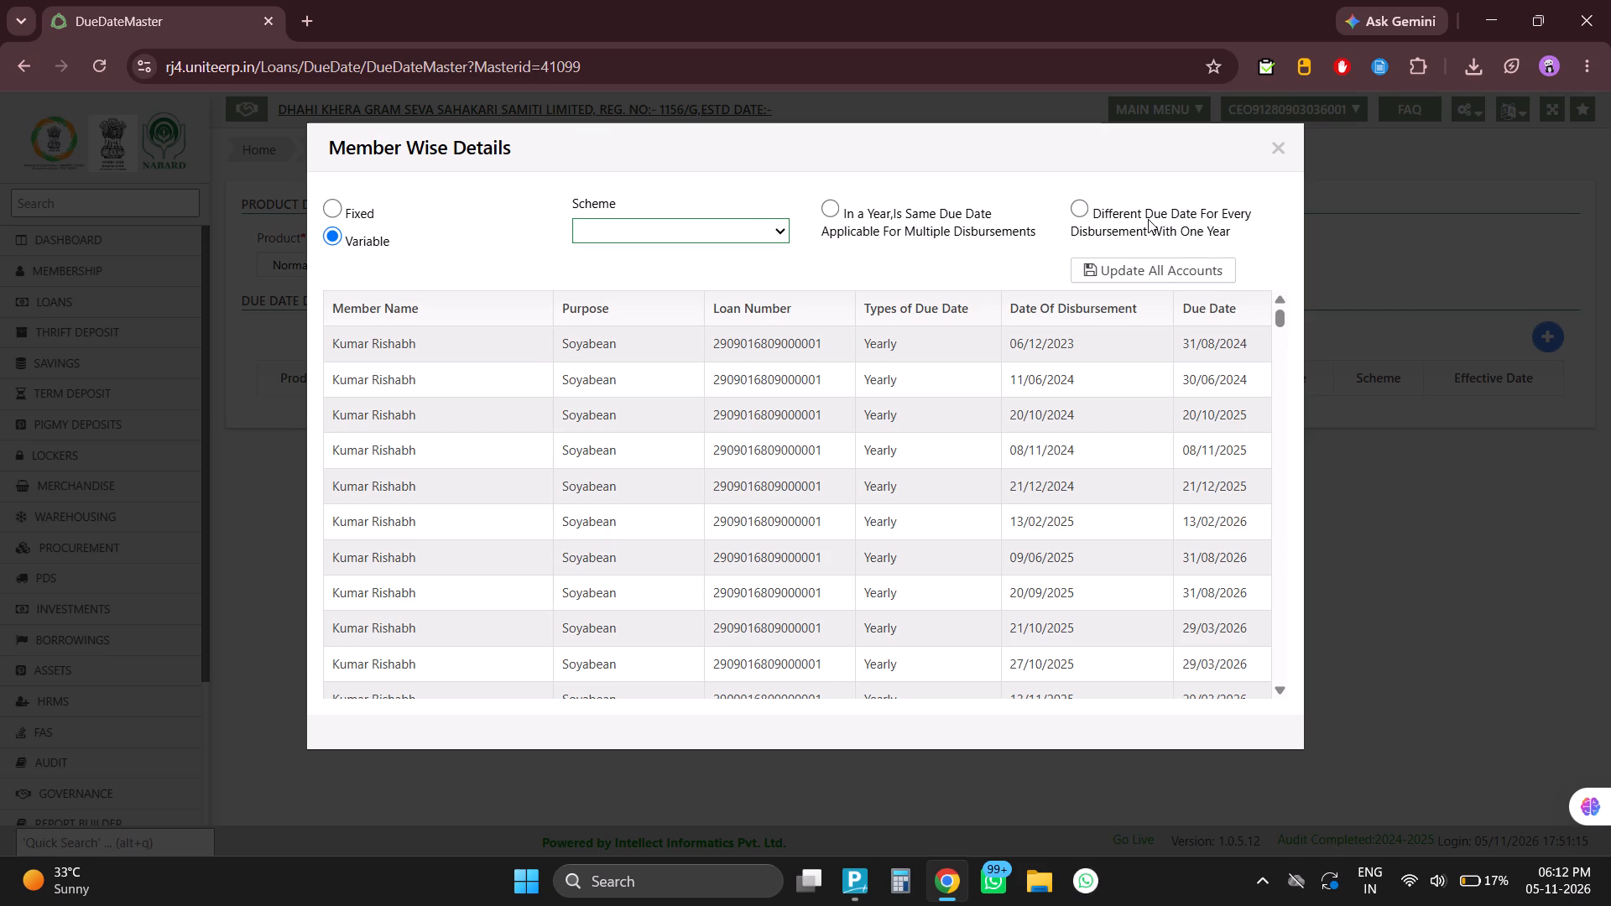
double_click(733, 230)
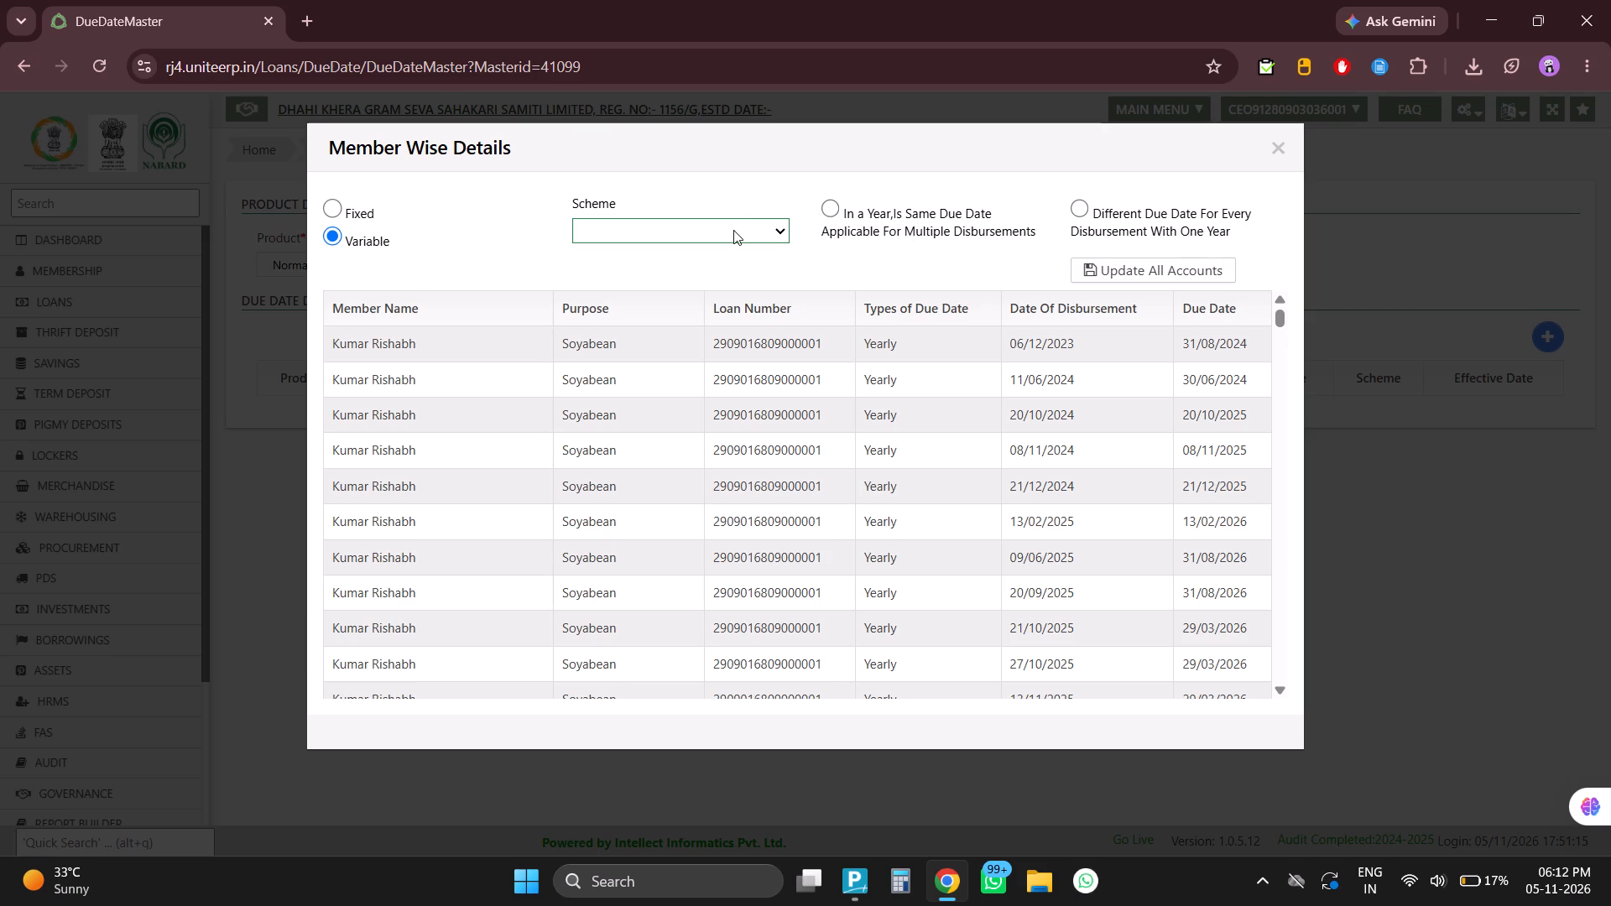
left_click(733, 230)
left_click(583, 261)
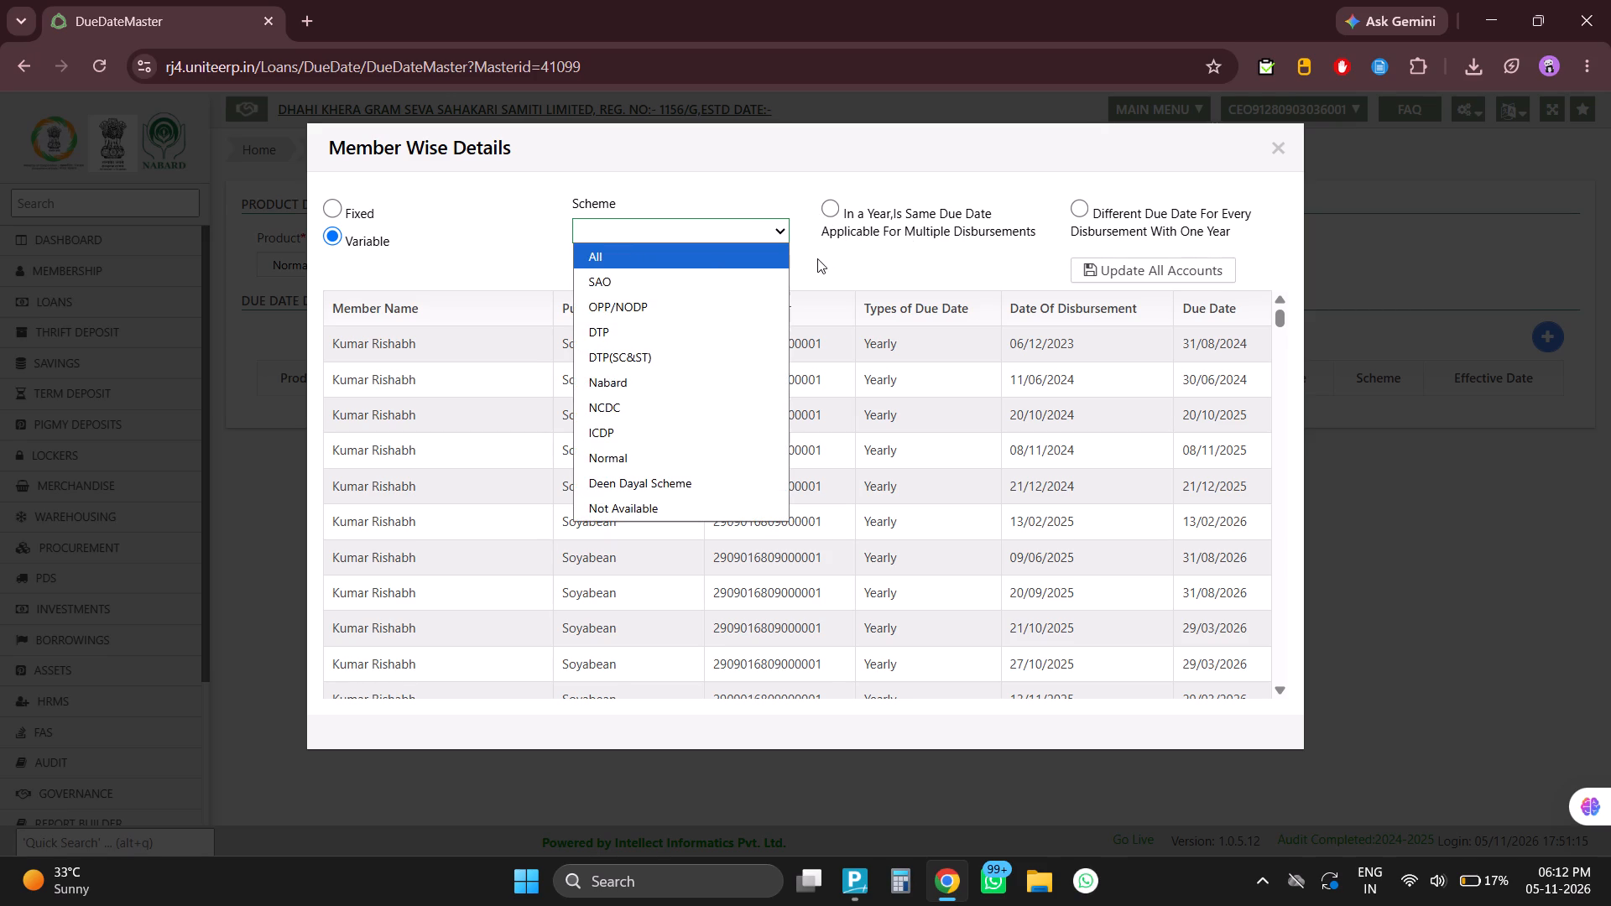
left_click(1078, 205)
left_click(1101, 266)
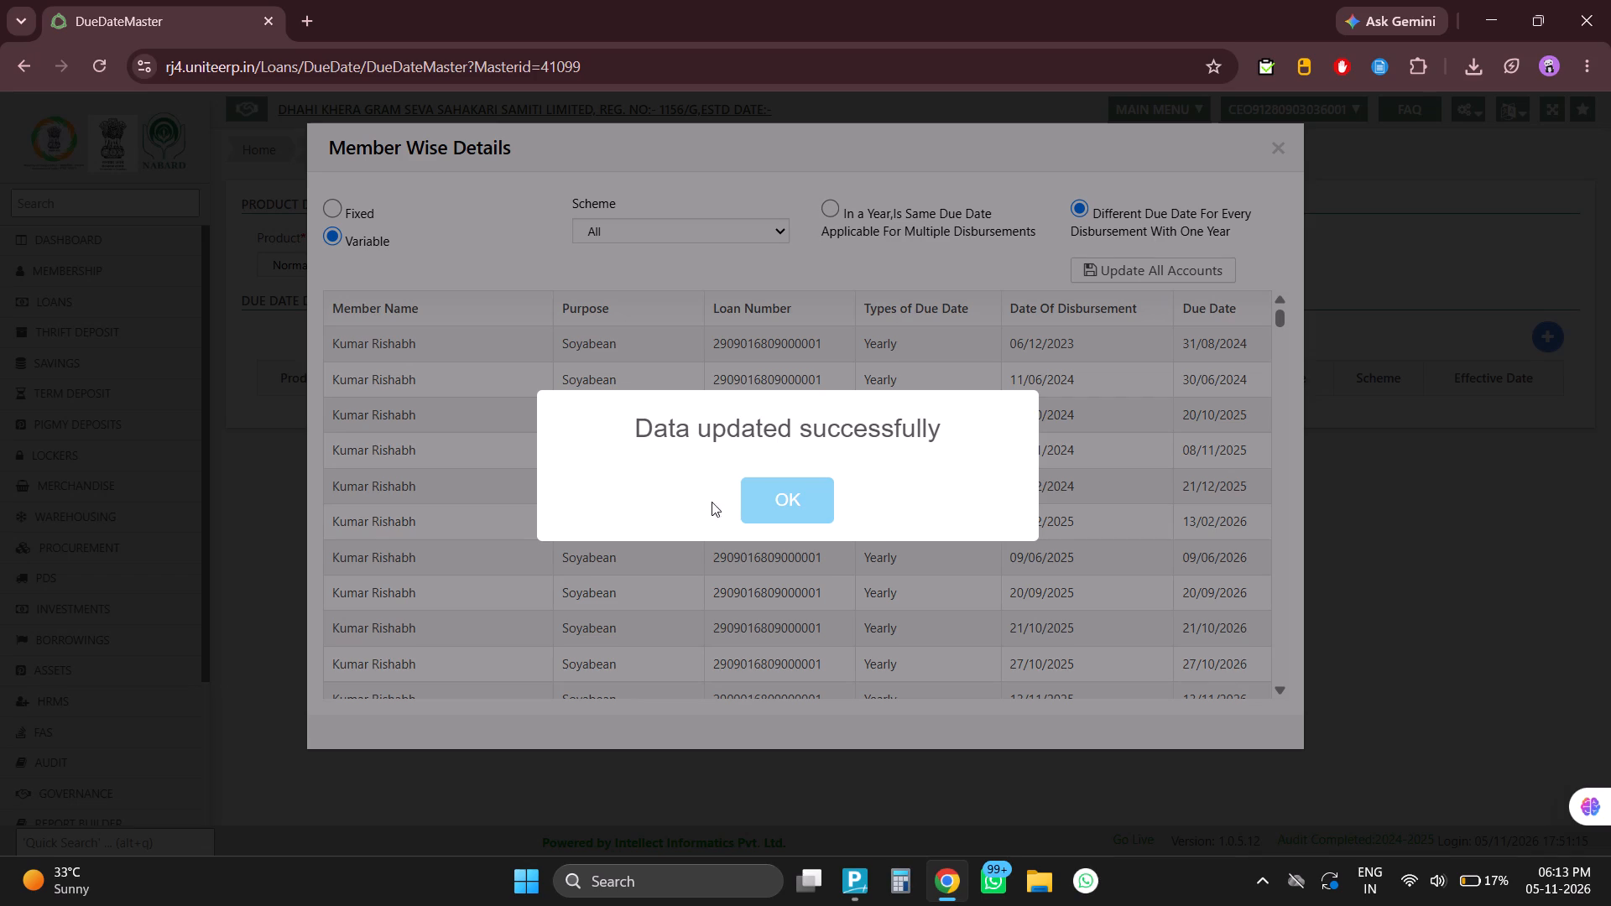
left_click(764, 503)
left_click(751, 485)
left_click(789, 500)
left_click(800, 502)
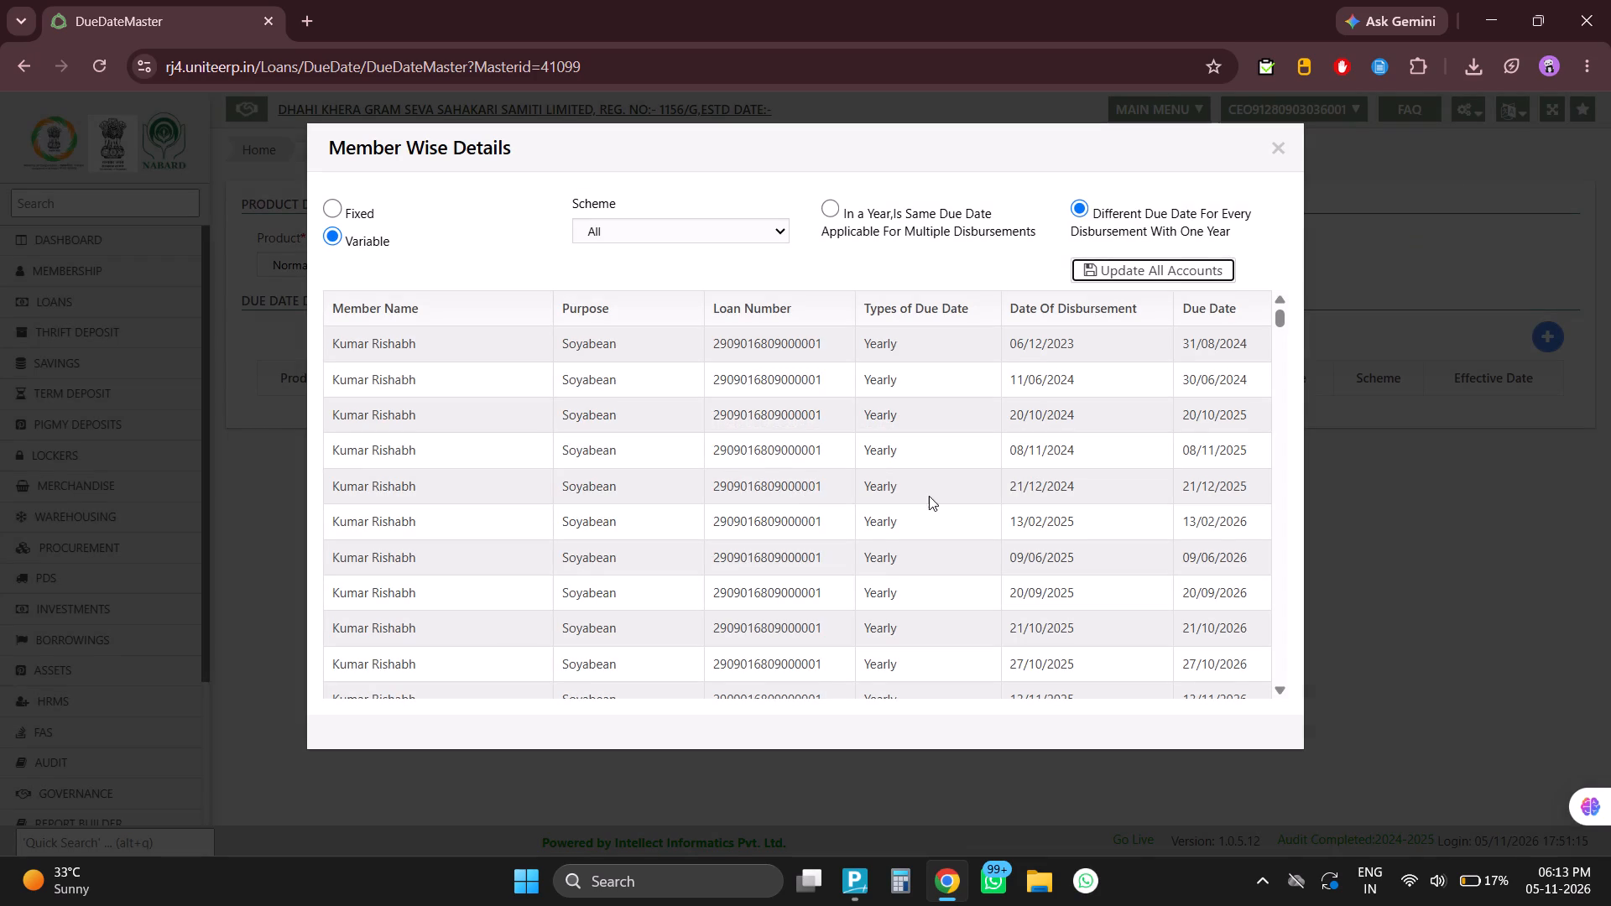
Close the Member Wise Details window for the Normal KCC product.
left_click(1275, 148)
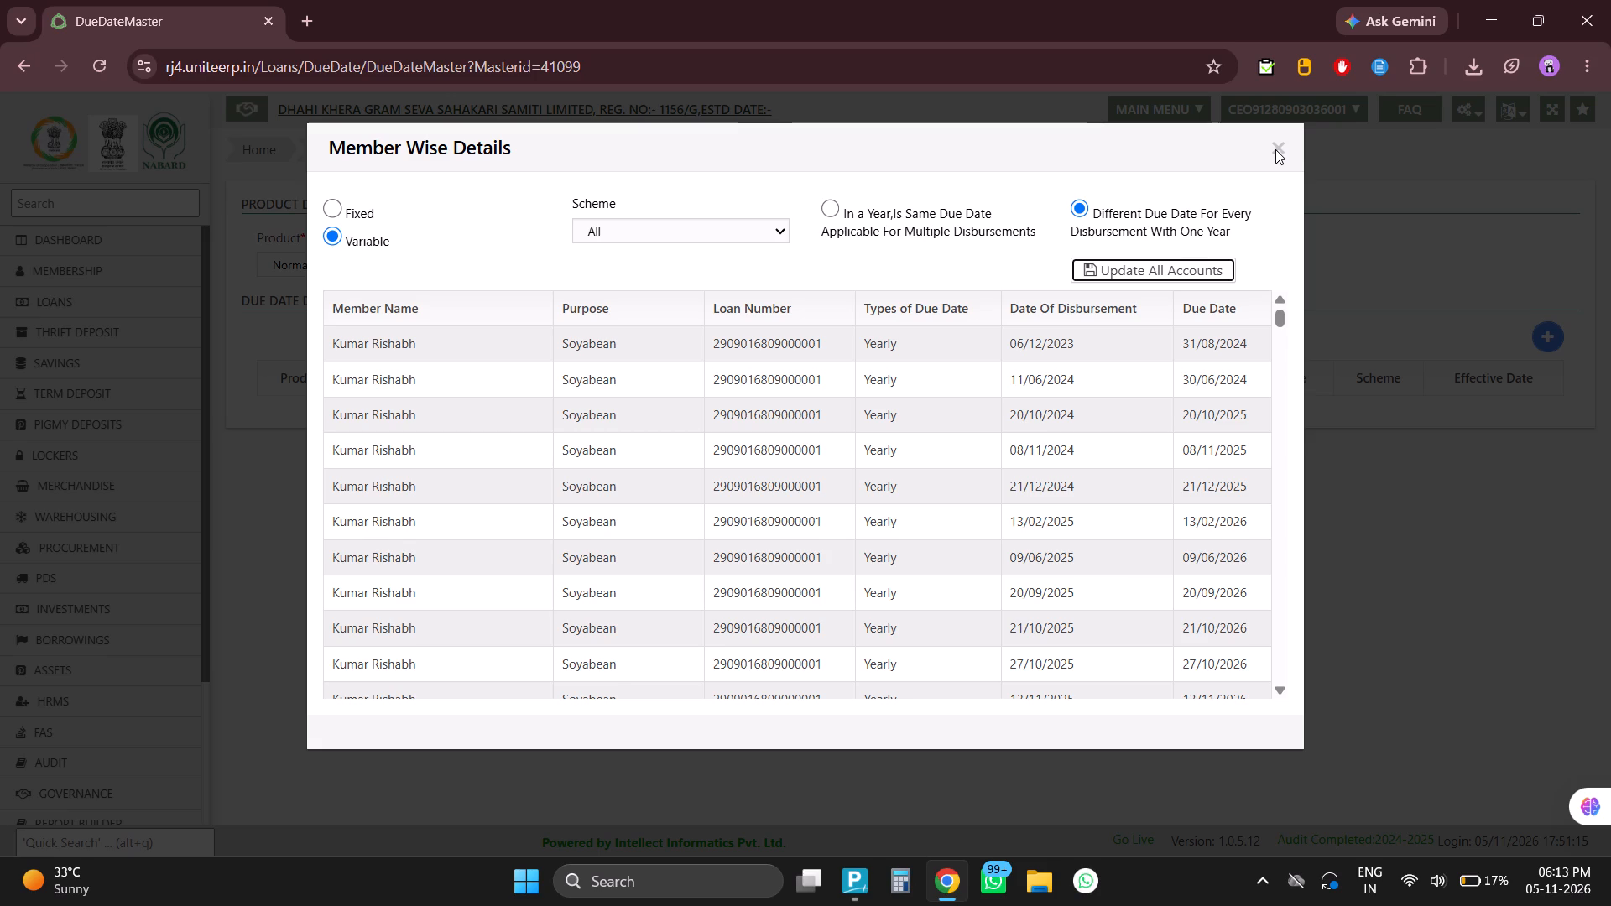
left_click(1275, 150)
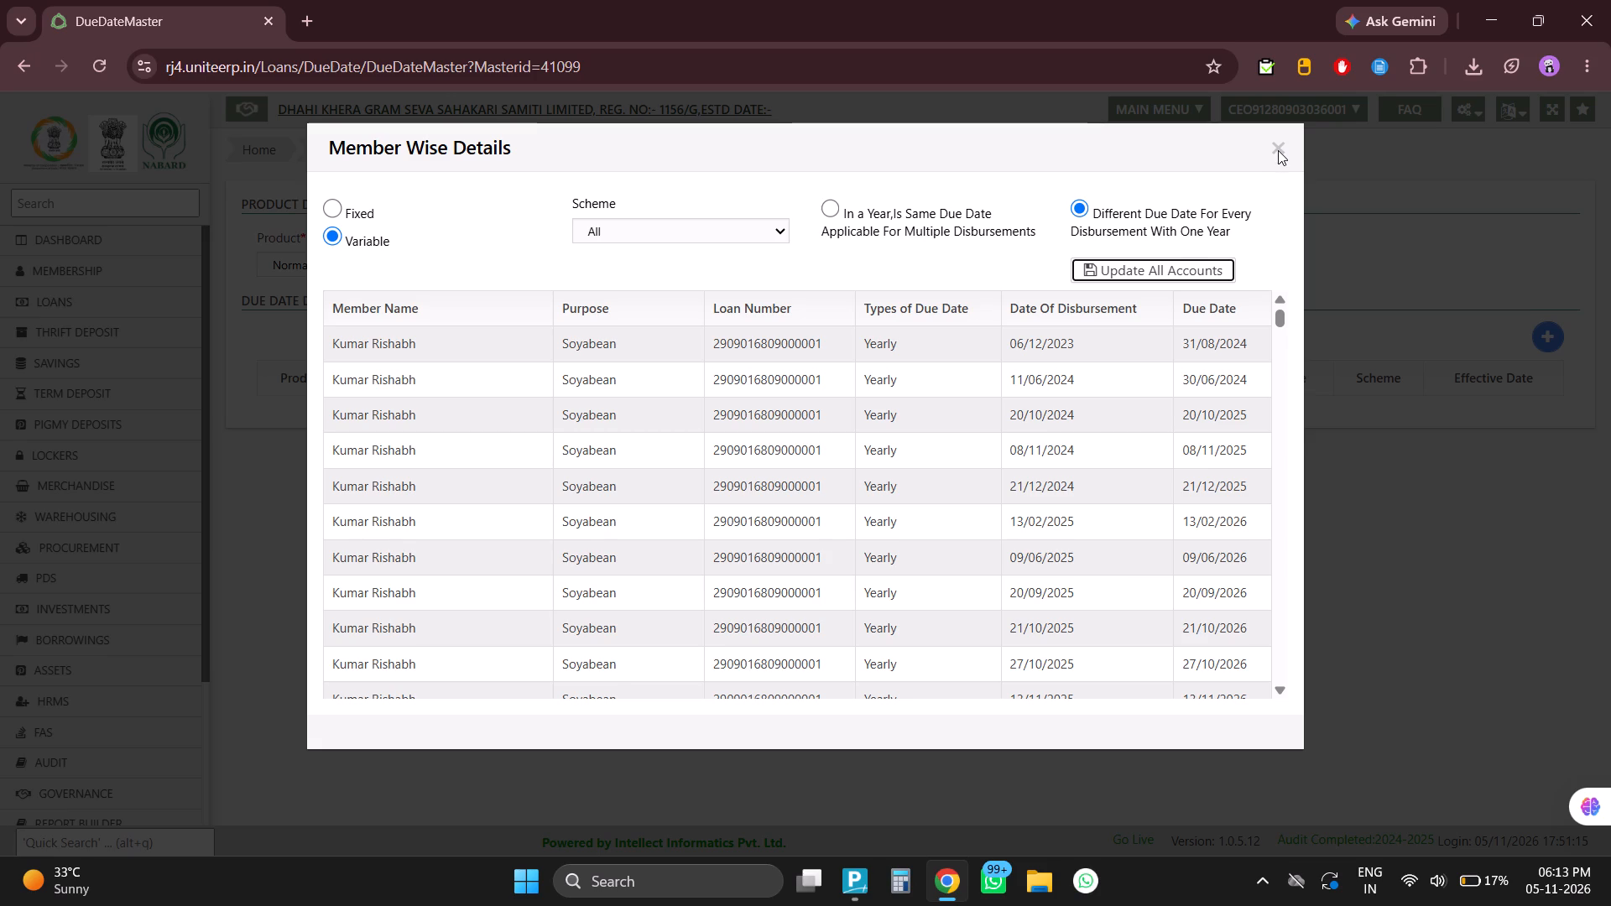
left_click(1278, 150)
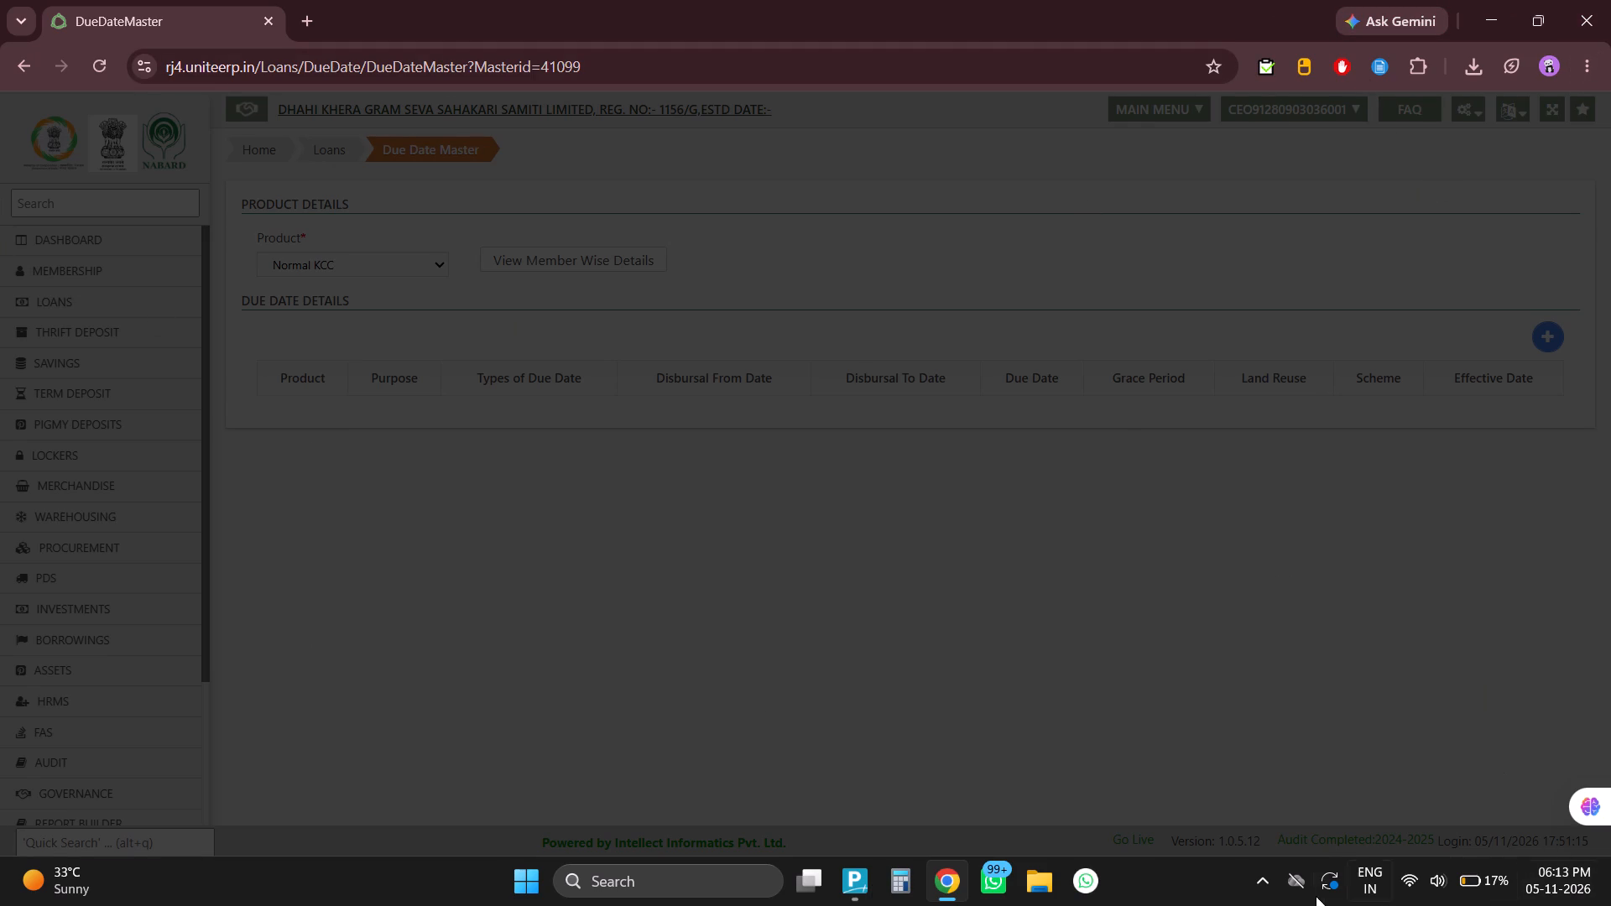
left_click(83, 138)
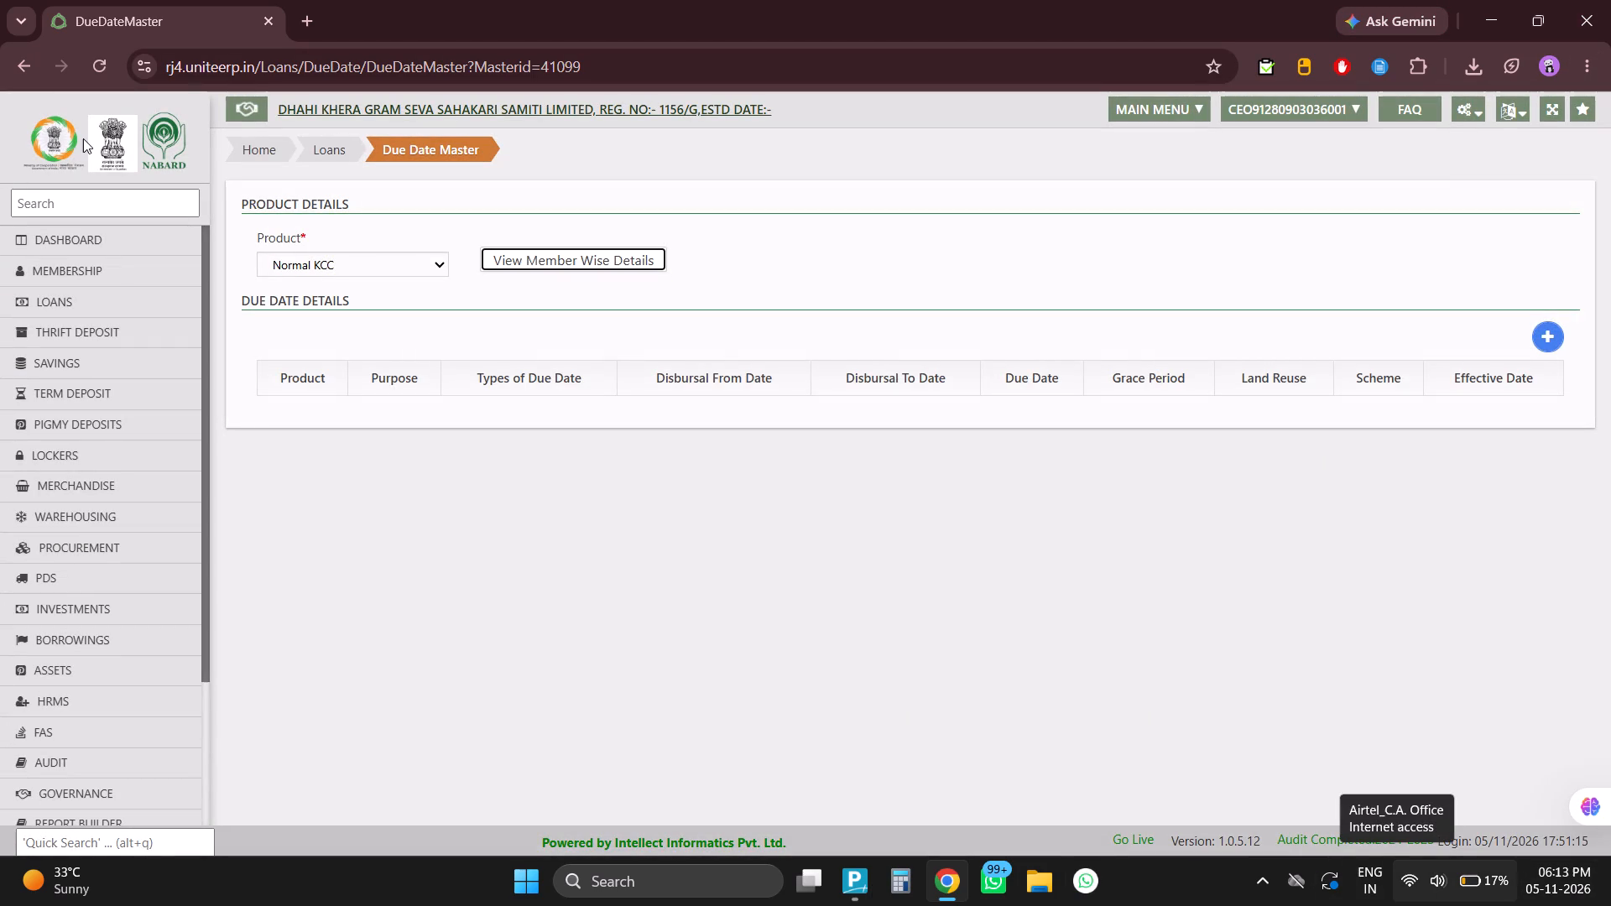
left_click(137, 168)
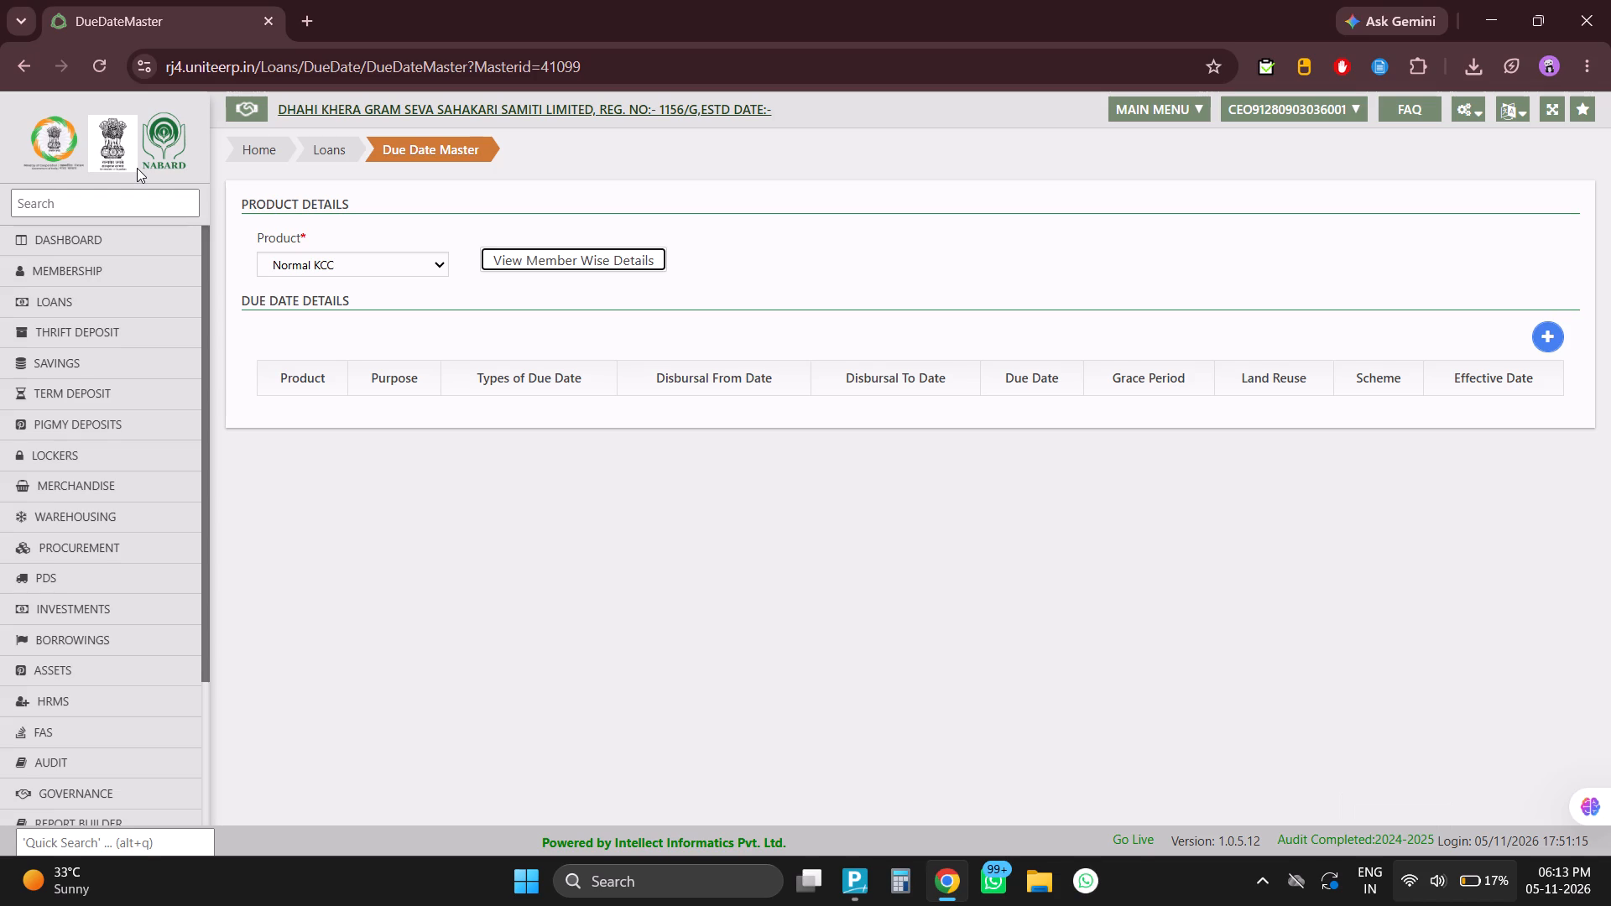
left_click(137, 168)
Close the browser window showing the Due Date Master page.
key("F4")
key("F4")
key("F4")
key("F4")
key("F4")
key("F4")
key("F4")
key("F4")
key("alt+F4")
key("alt+F4")
key("alt+F4")
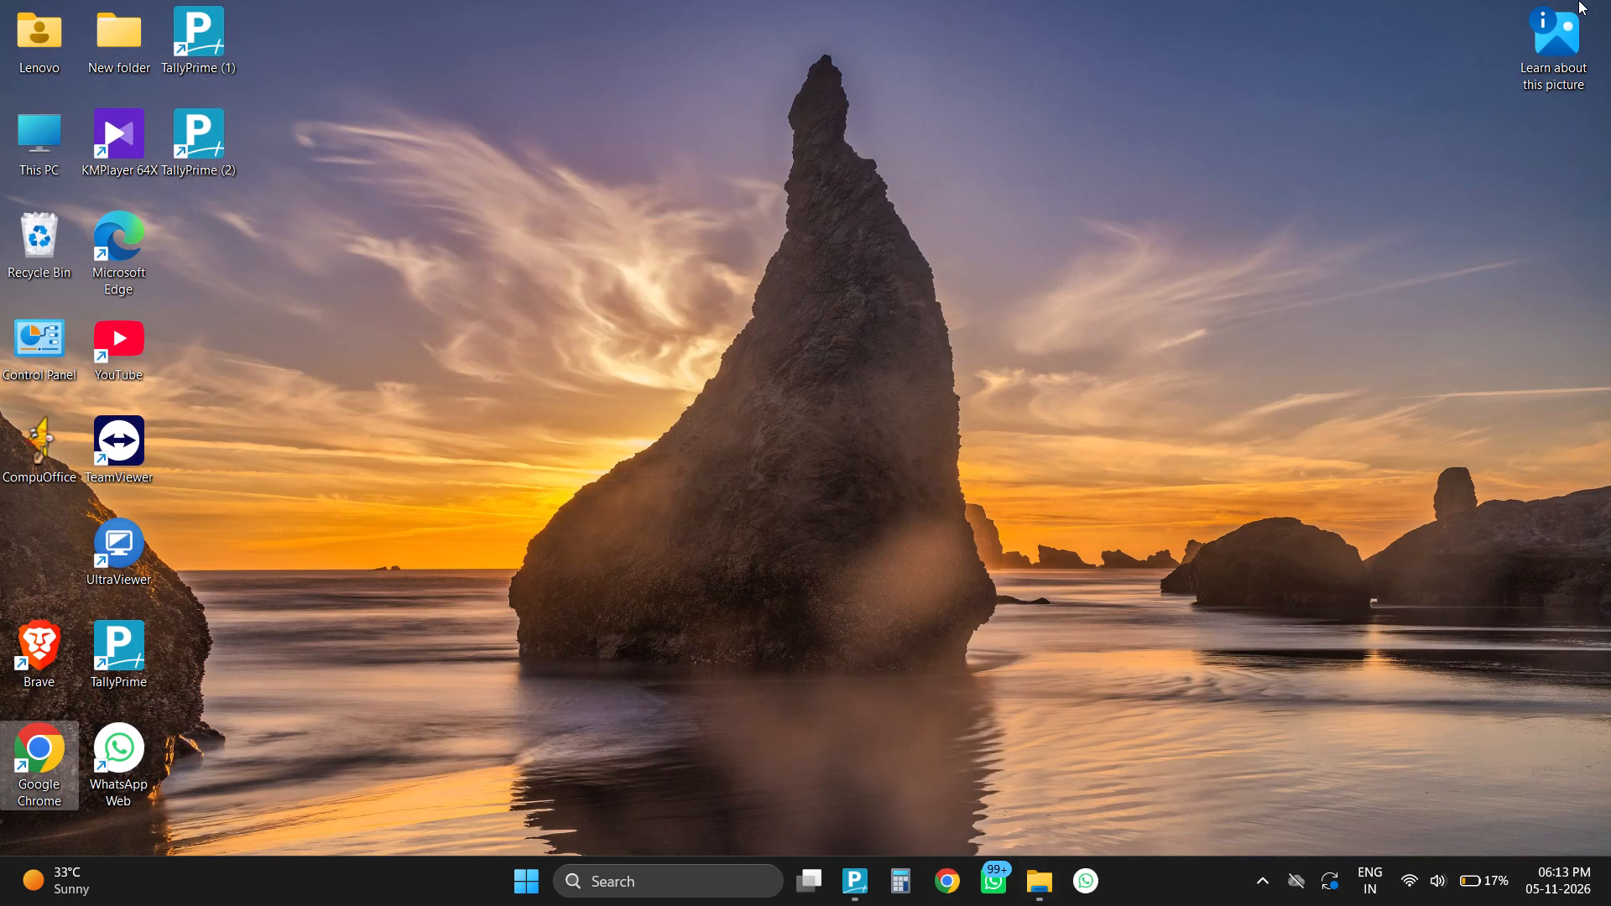
key("alt+F4")
Switch to TallyPrime and quit it, confirming the exit.
key("alt+Tab")
key("alt+Tab")
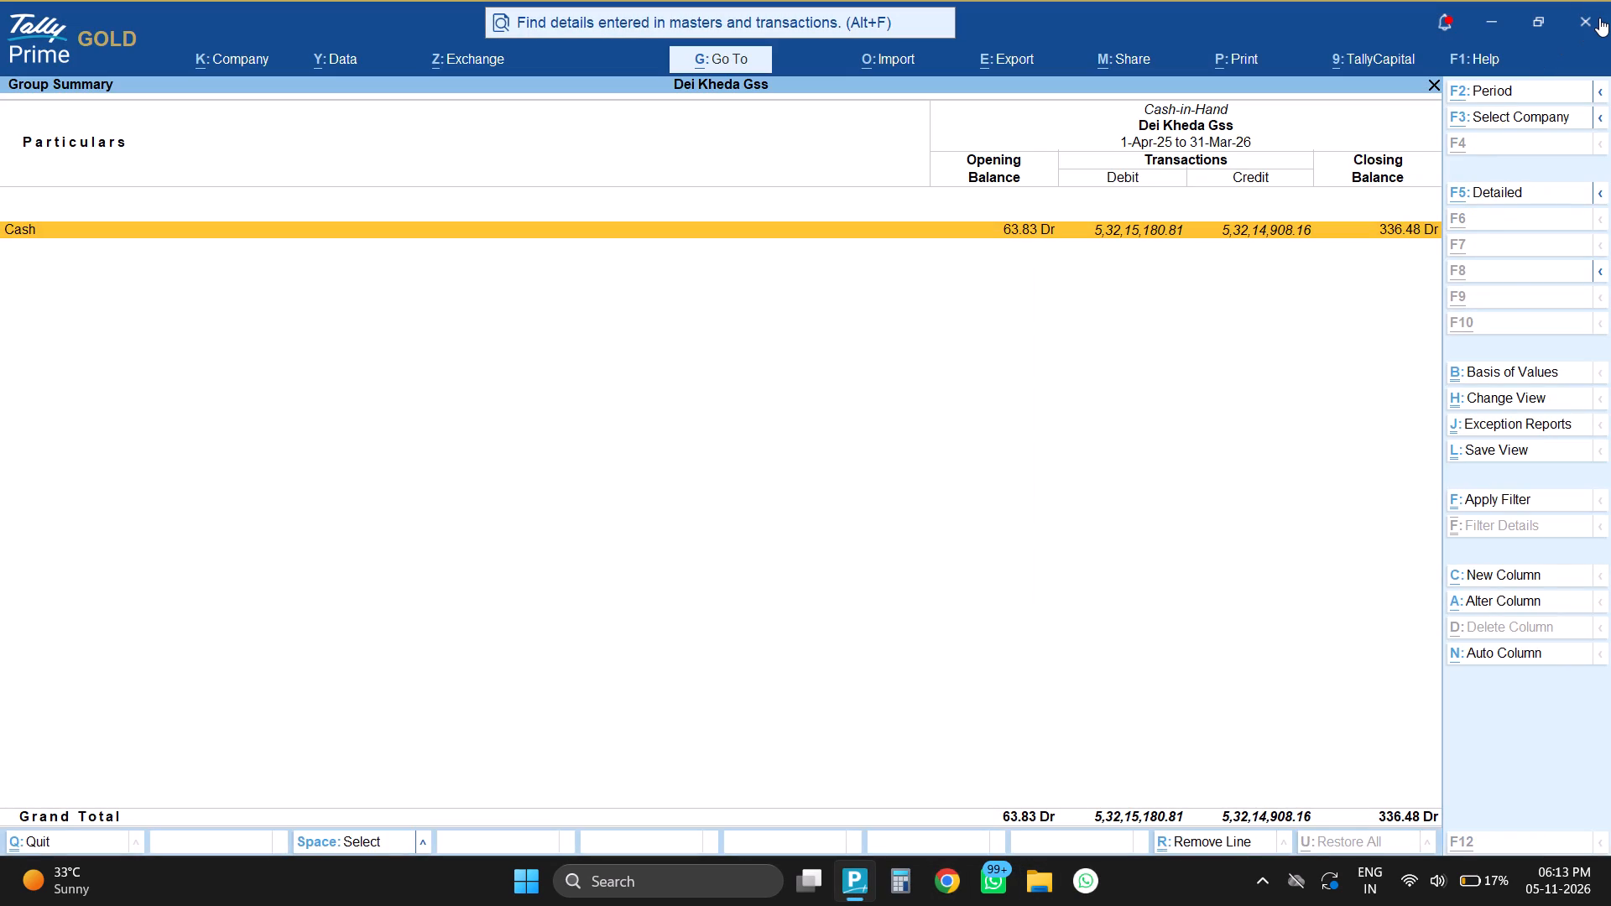
key("alt+F4")
key("Return")
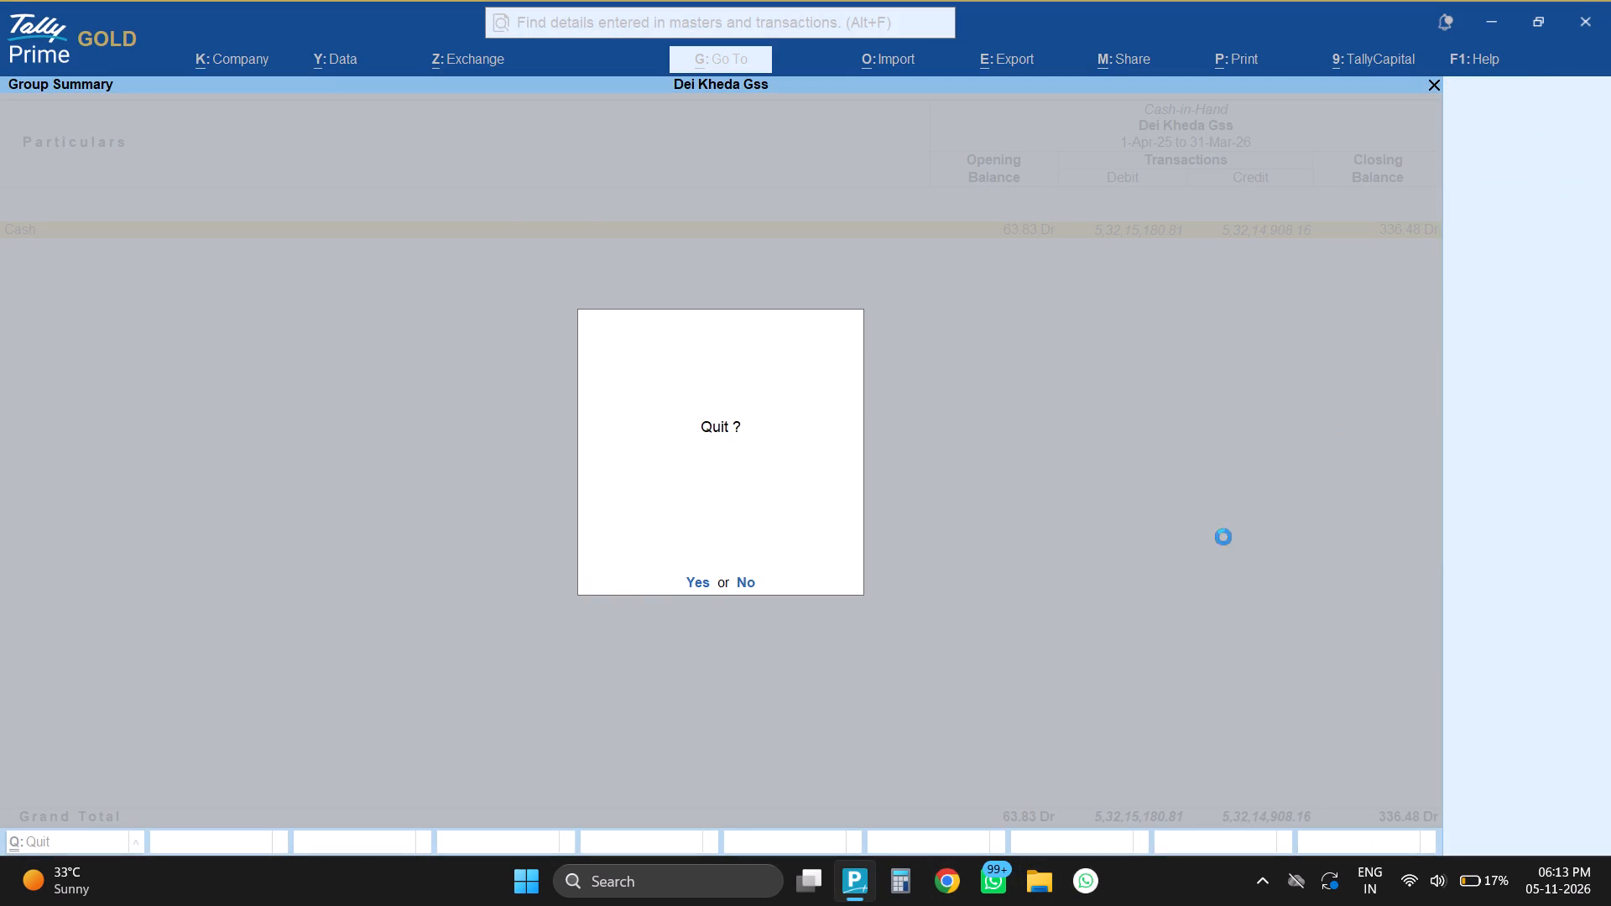
Restart the computer from the desktop's Shut Down Windows dialog, choosing Restart.
key("alt+Tab")
key("alt+Tab")
key("alt+Tab")
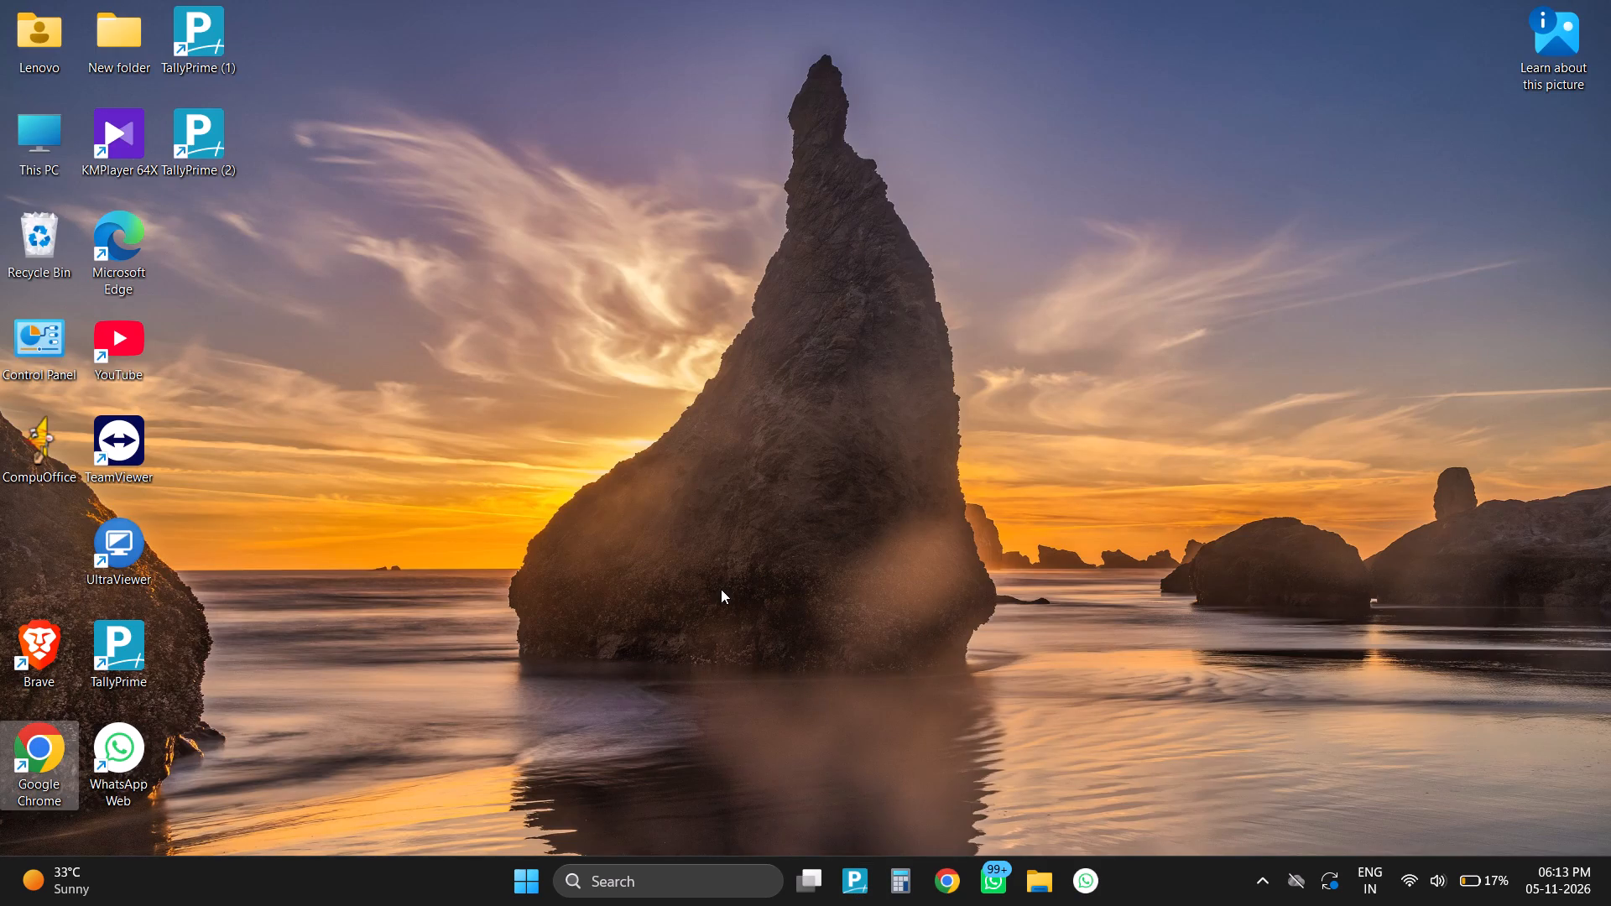
key("alt+Tab")
key("alt+Tab")
key("alt+F4")
key("Down")
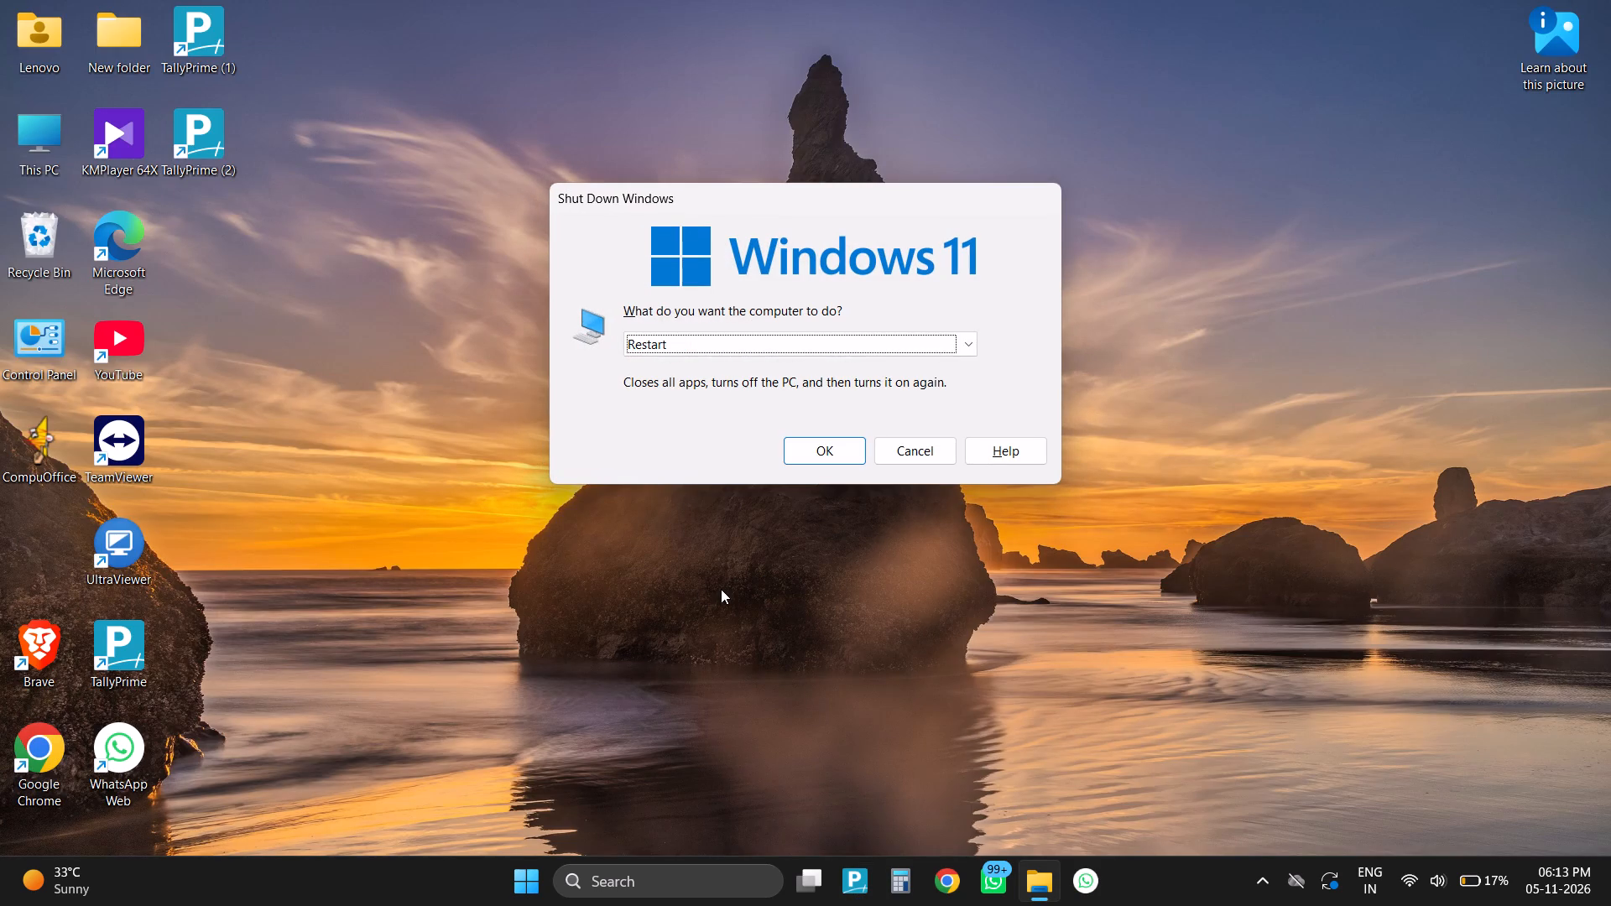
key("Return")
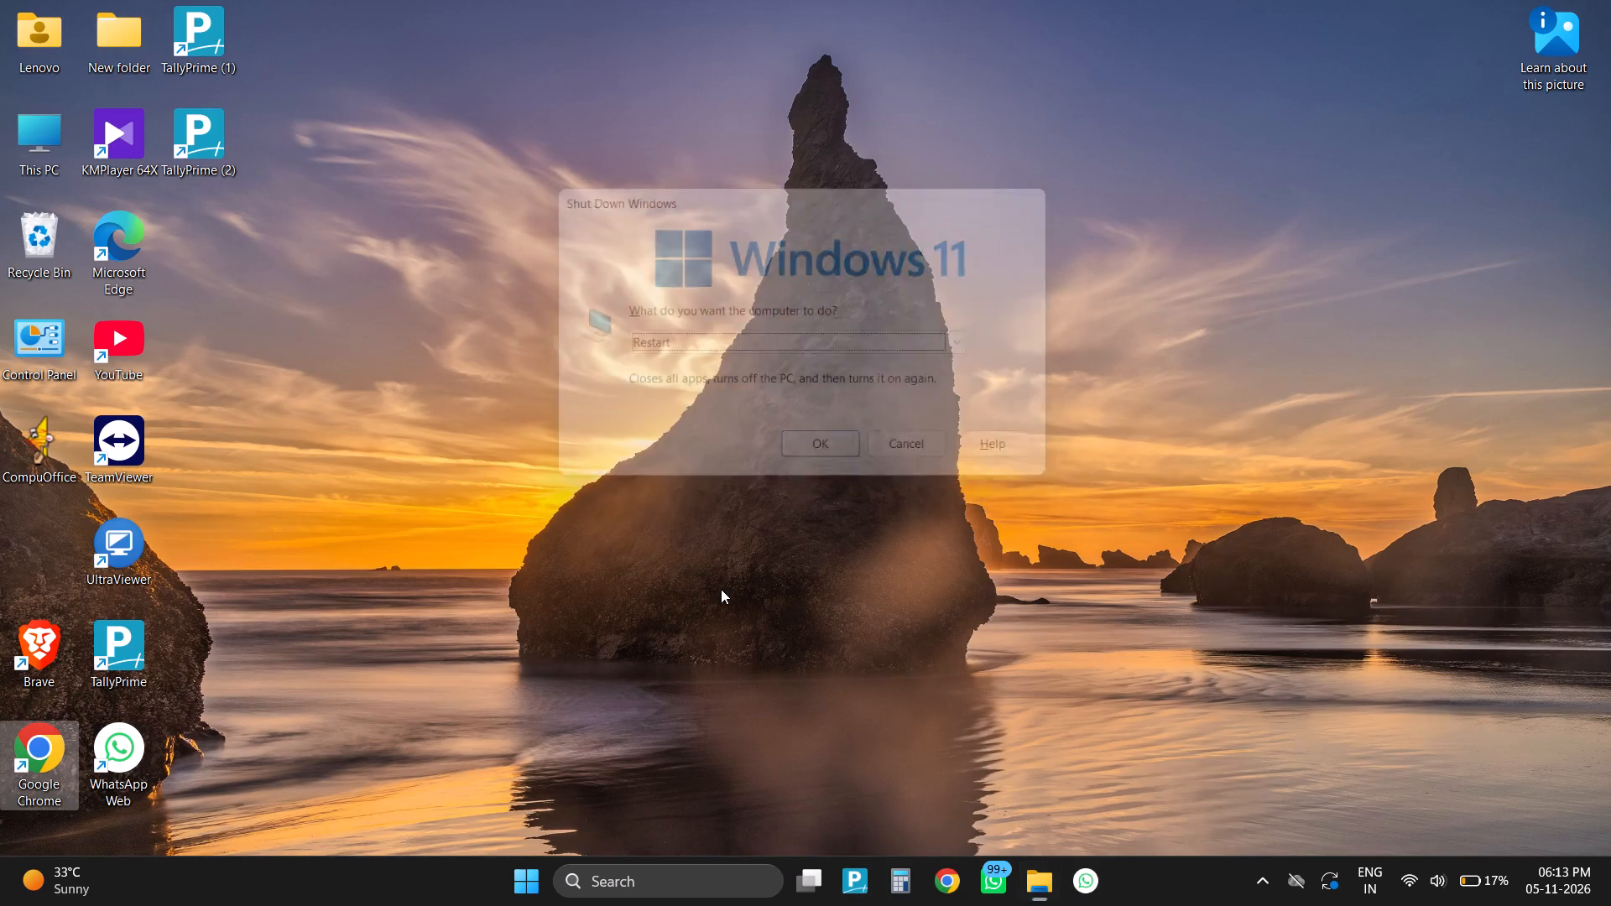